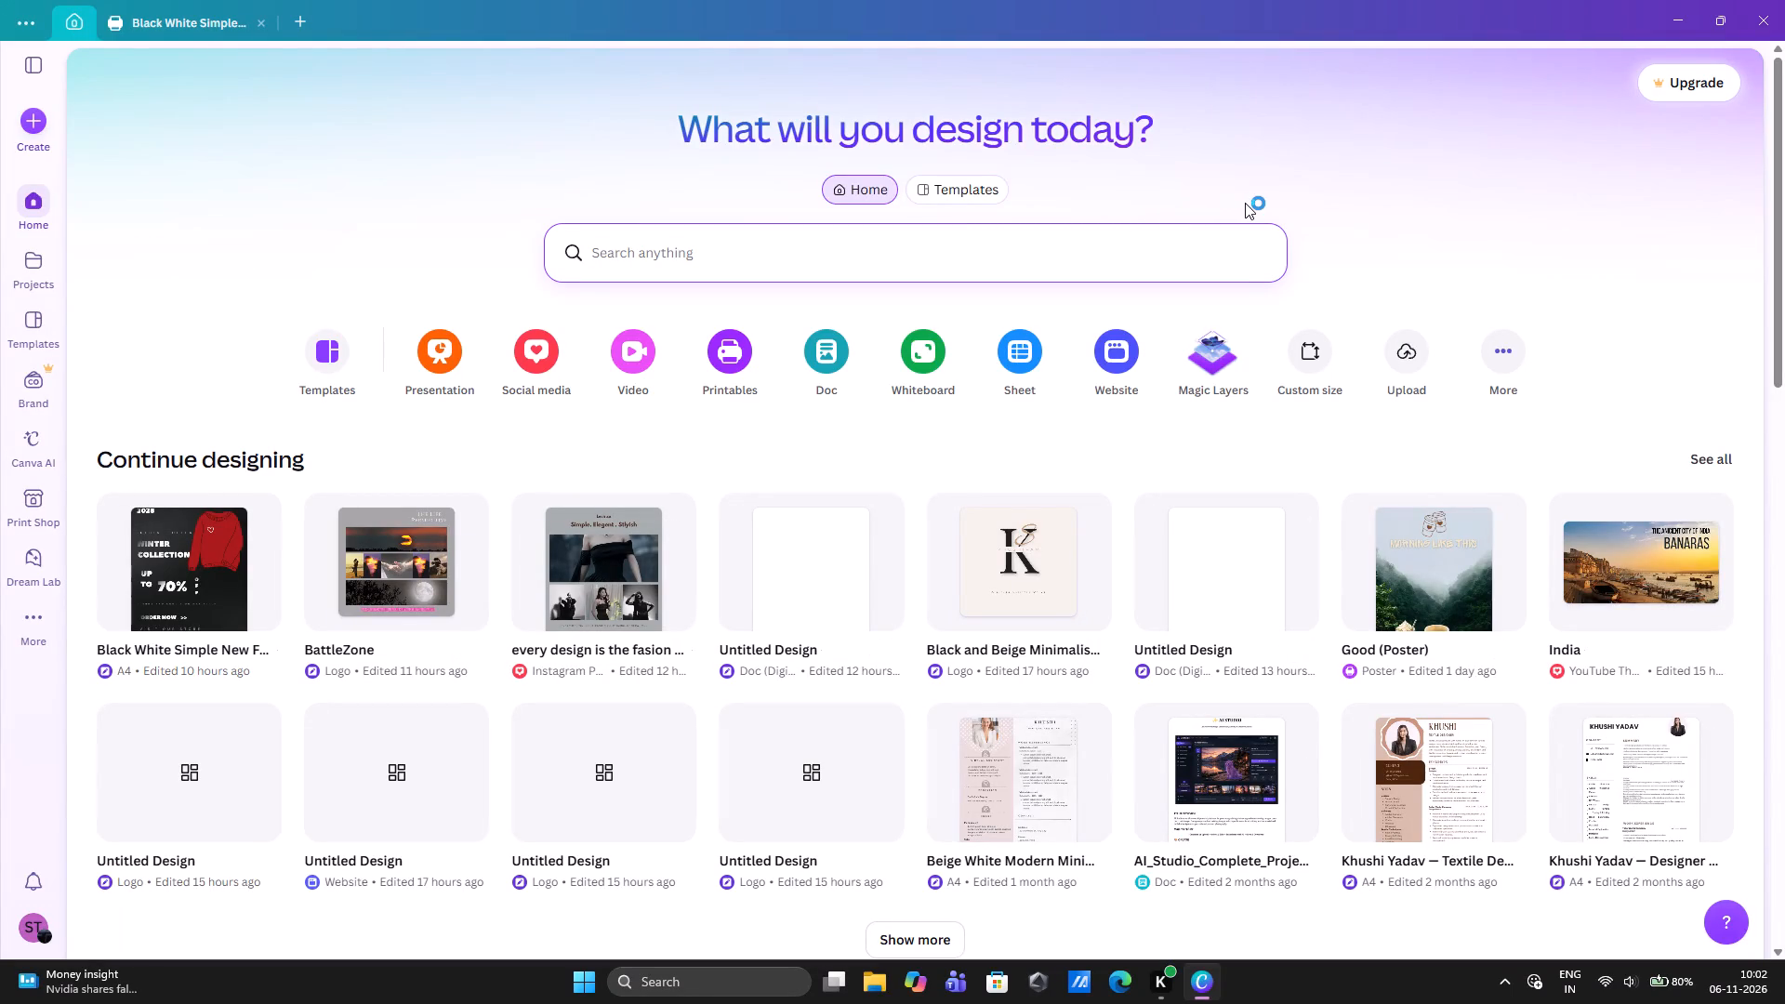
Browse the available design types, including presentations, social media, photo editor, videos and printables.
{"action": "left_click", "coordinate": [1521, 364]}
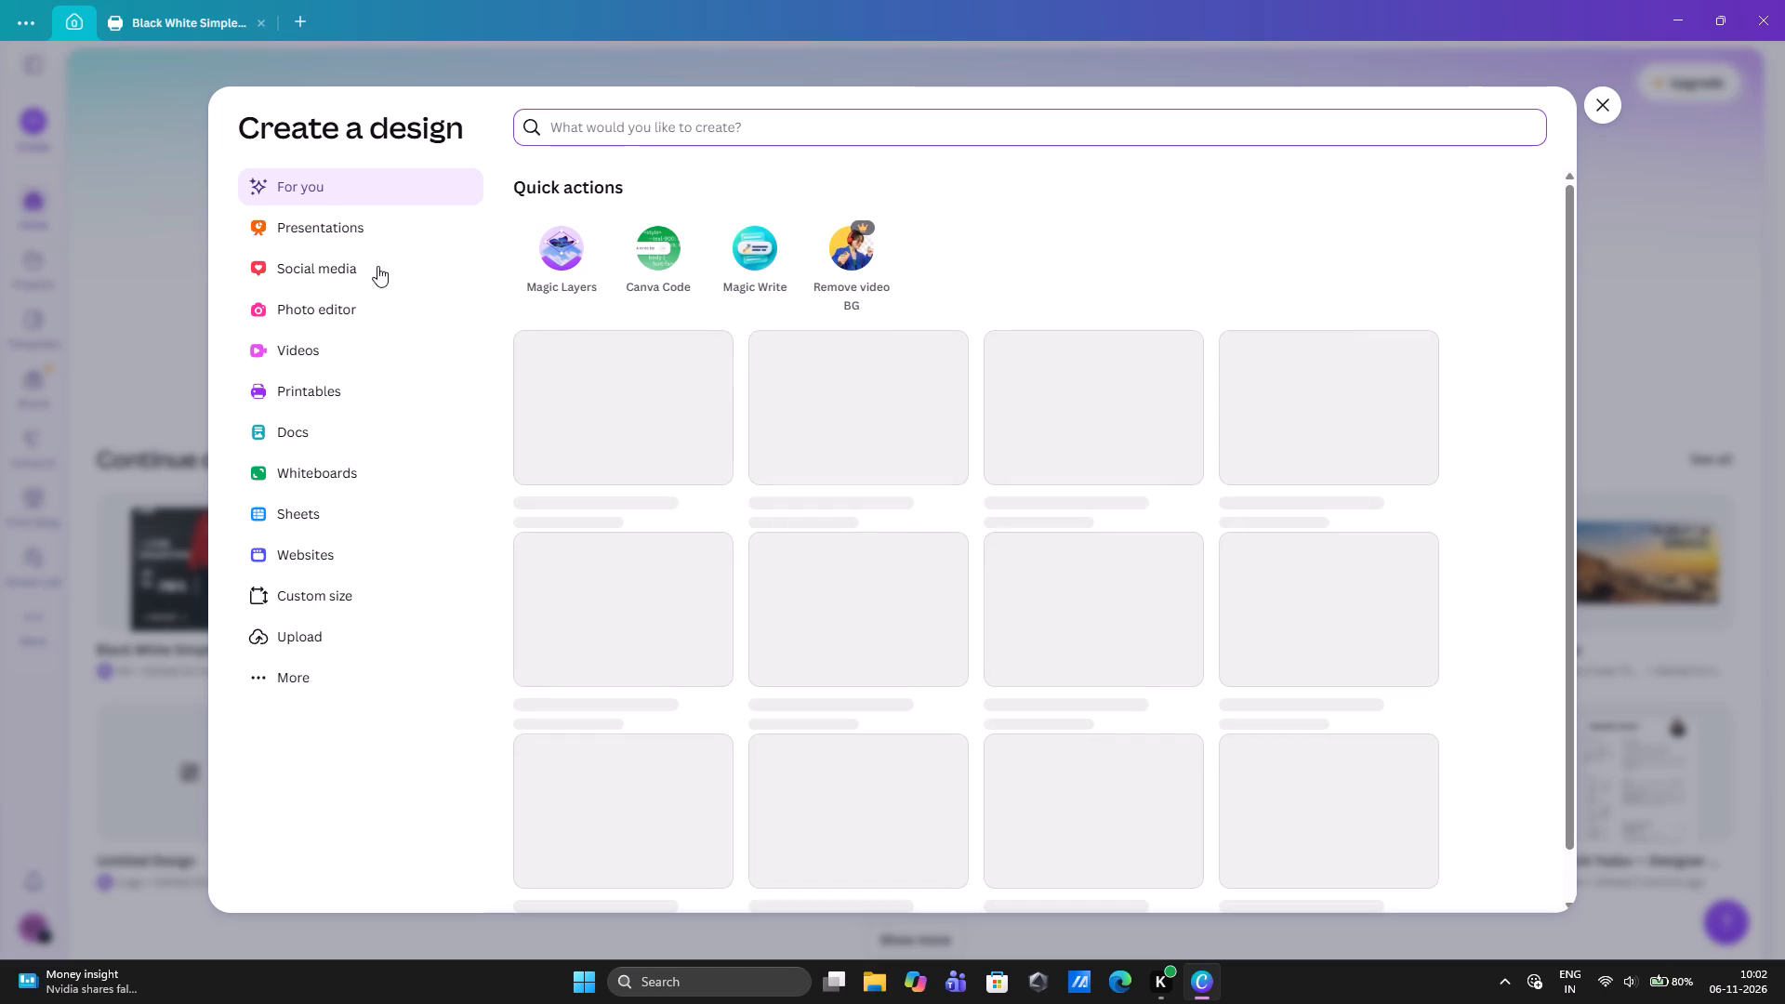
{"action": "left_click", "coordinate": [322, 237]}
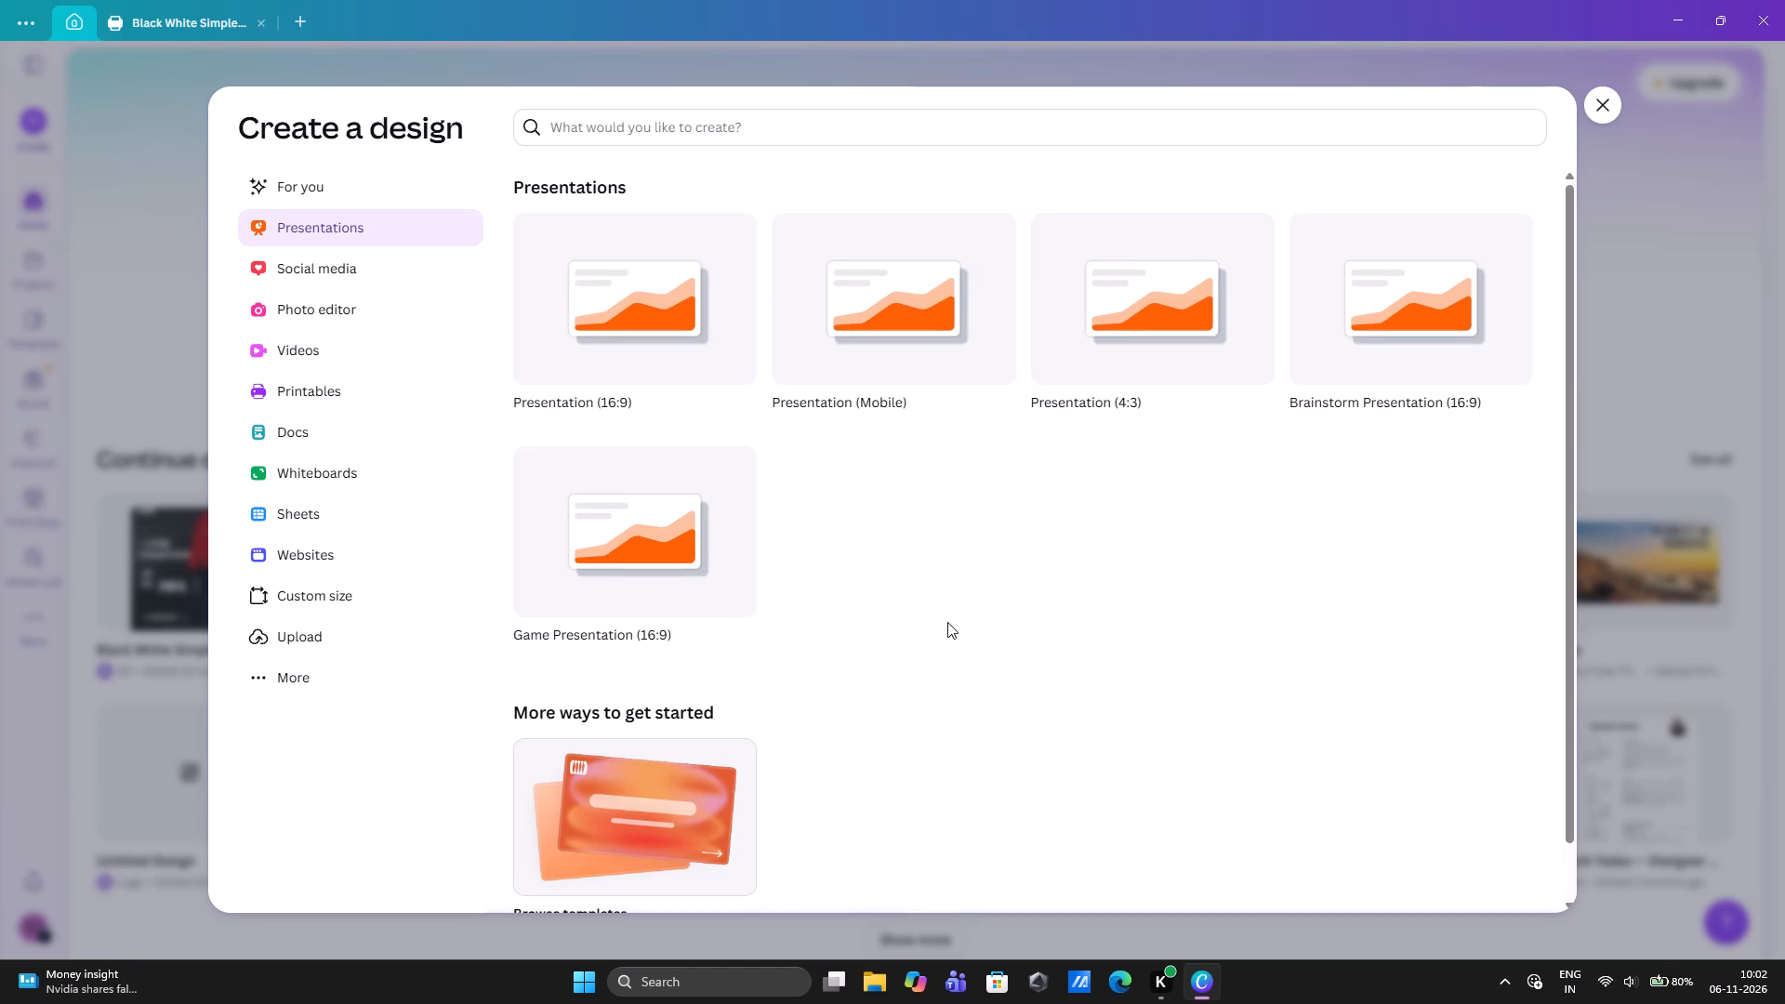
{"action": "scroll", "coordinate": [892, 591], "scroll_direction": "down", "scroll_amount": 2}
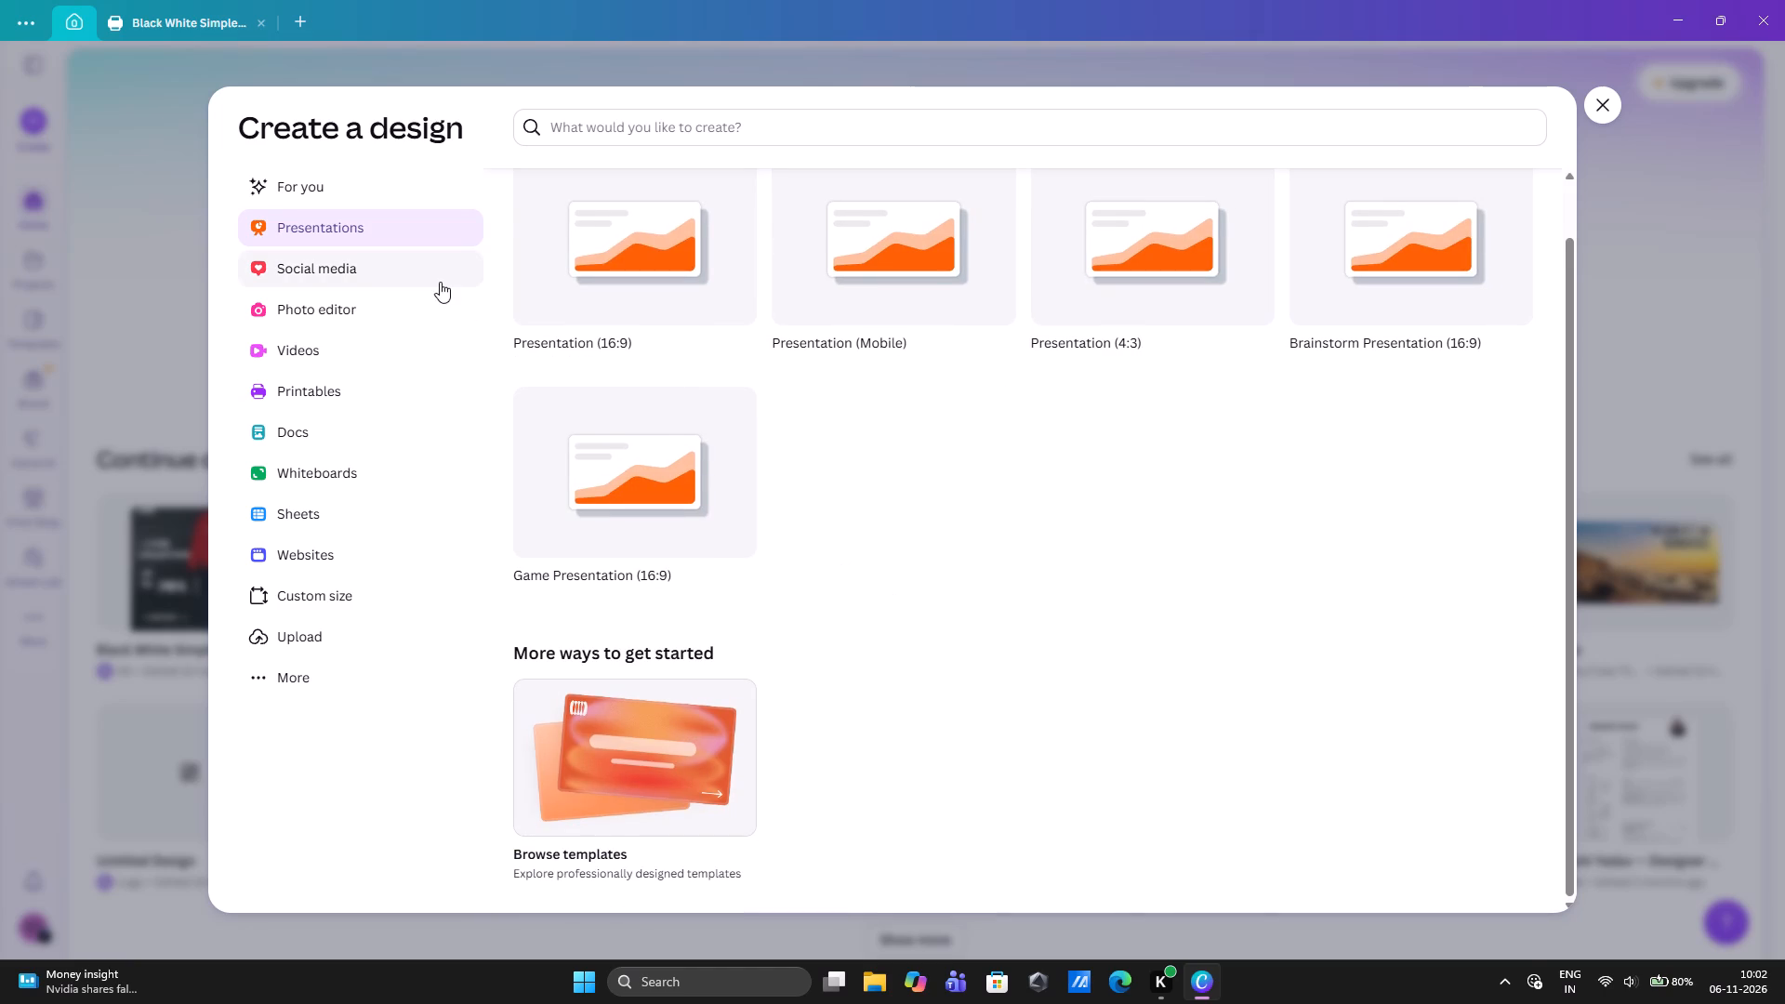
{"action": "left_click", "coordinate": [363, 272]}
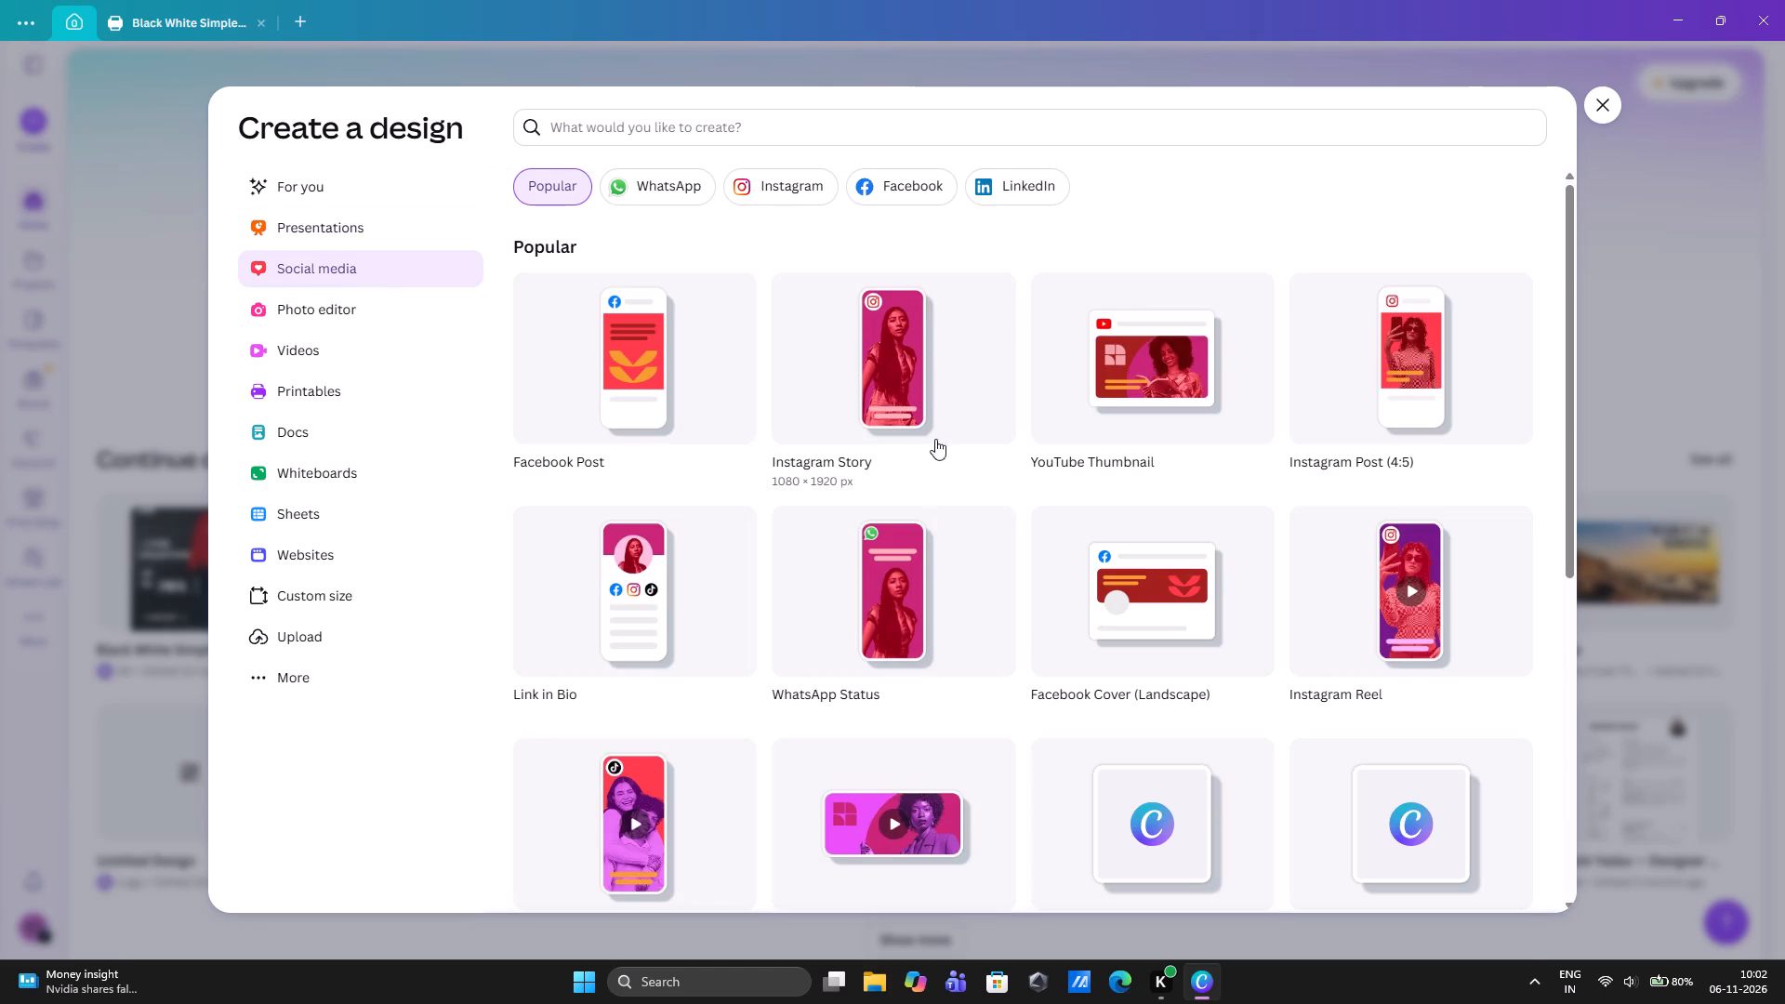
{"action": "scroll", "coordinate": [1194, 598], "scroll_direction": "down", "scroll_amount": 2}
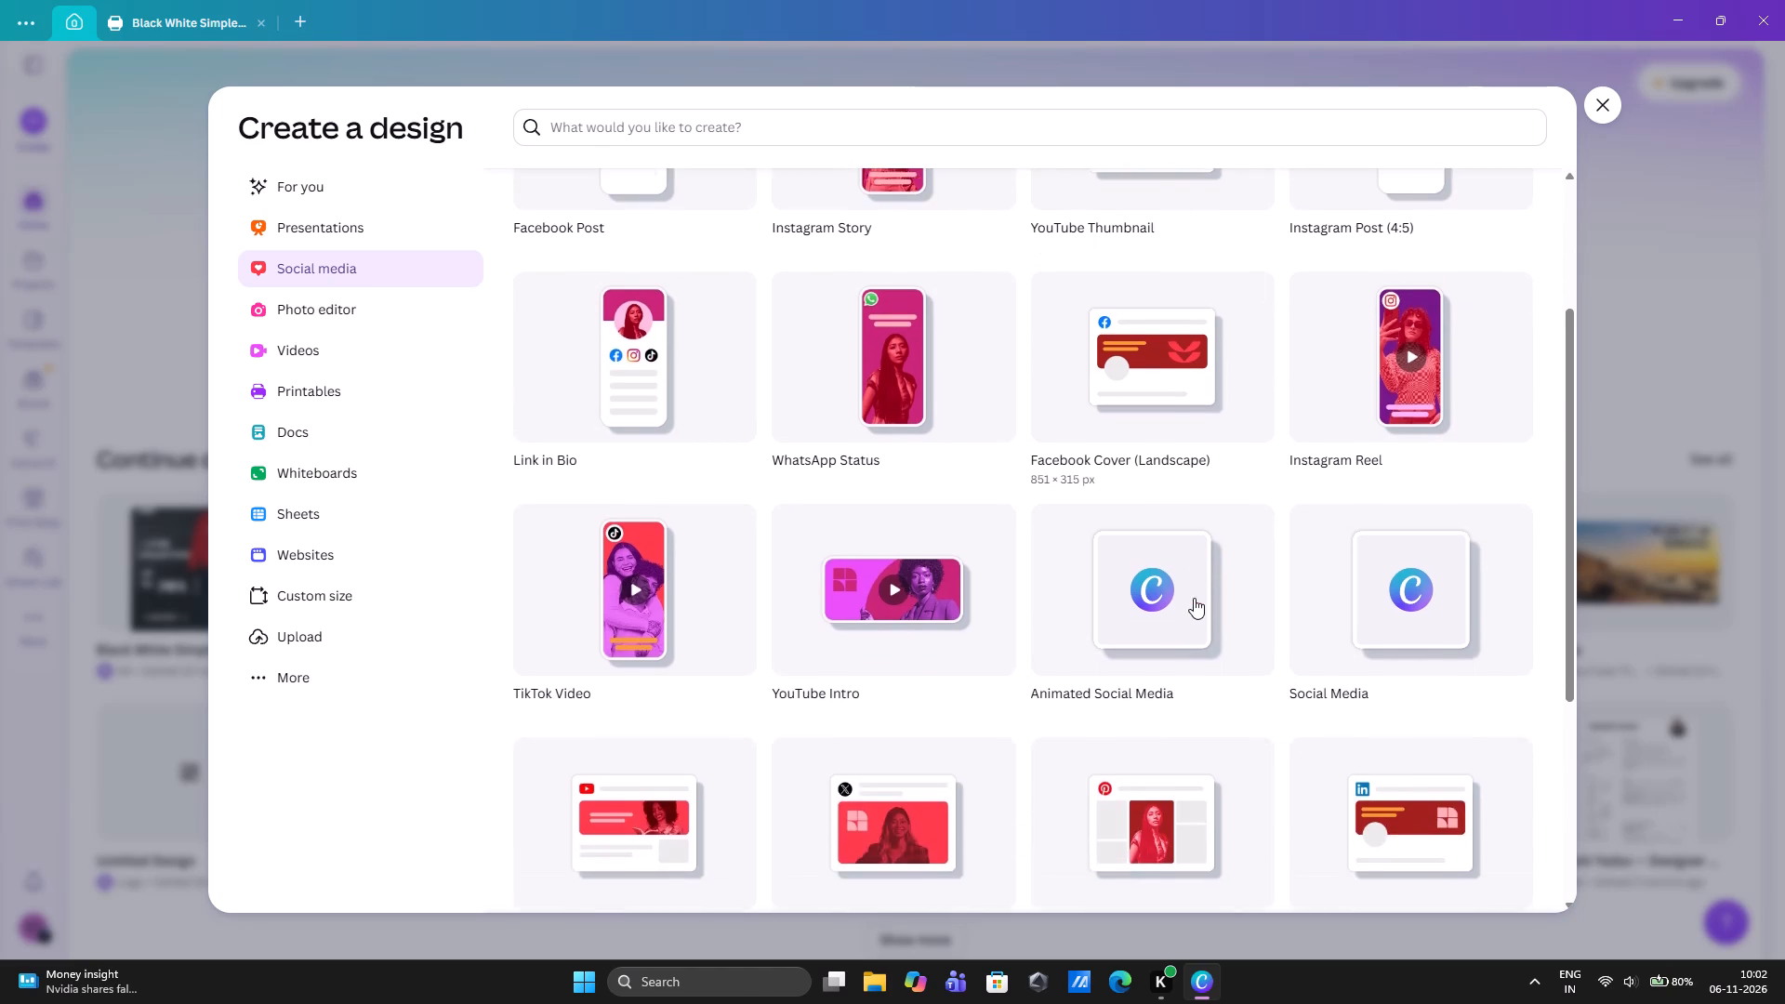
{"action": "scroll", "coordinate": [1194, 598], "scroll_direction": "down", "scroll_amount": 3}
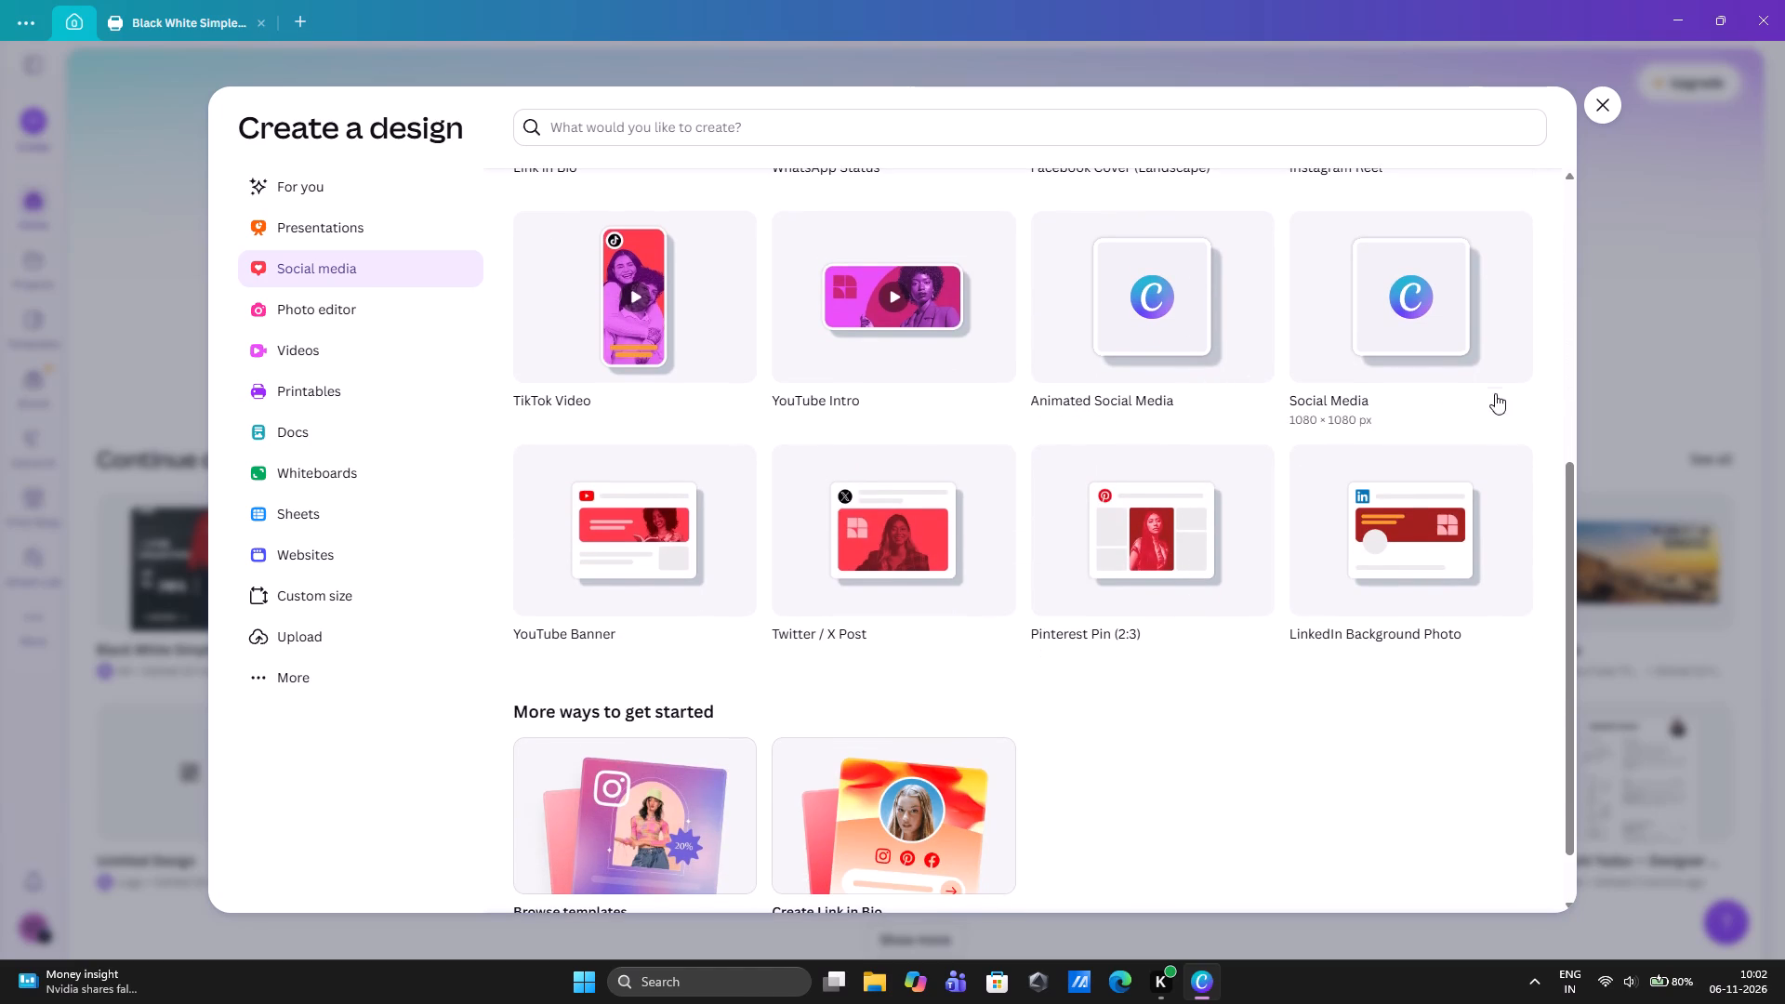
{"action": "left_click", "coordinate": [355, 304]}
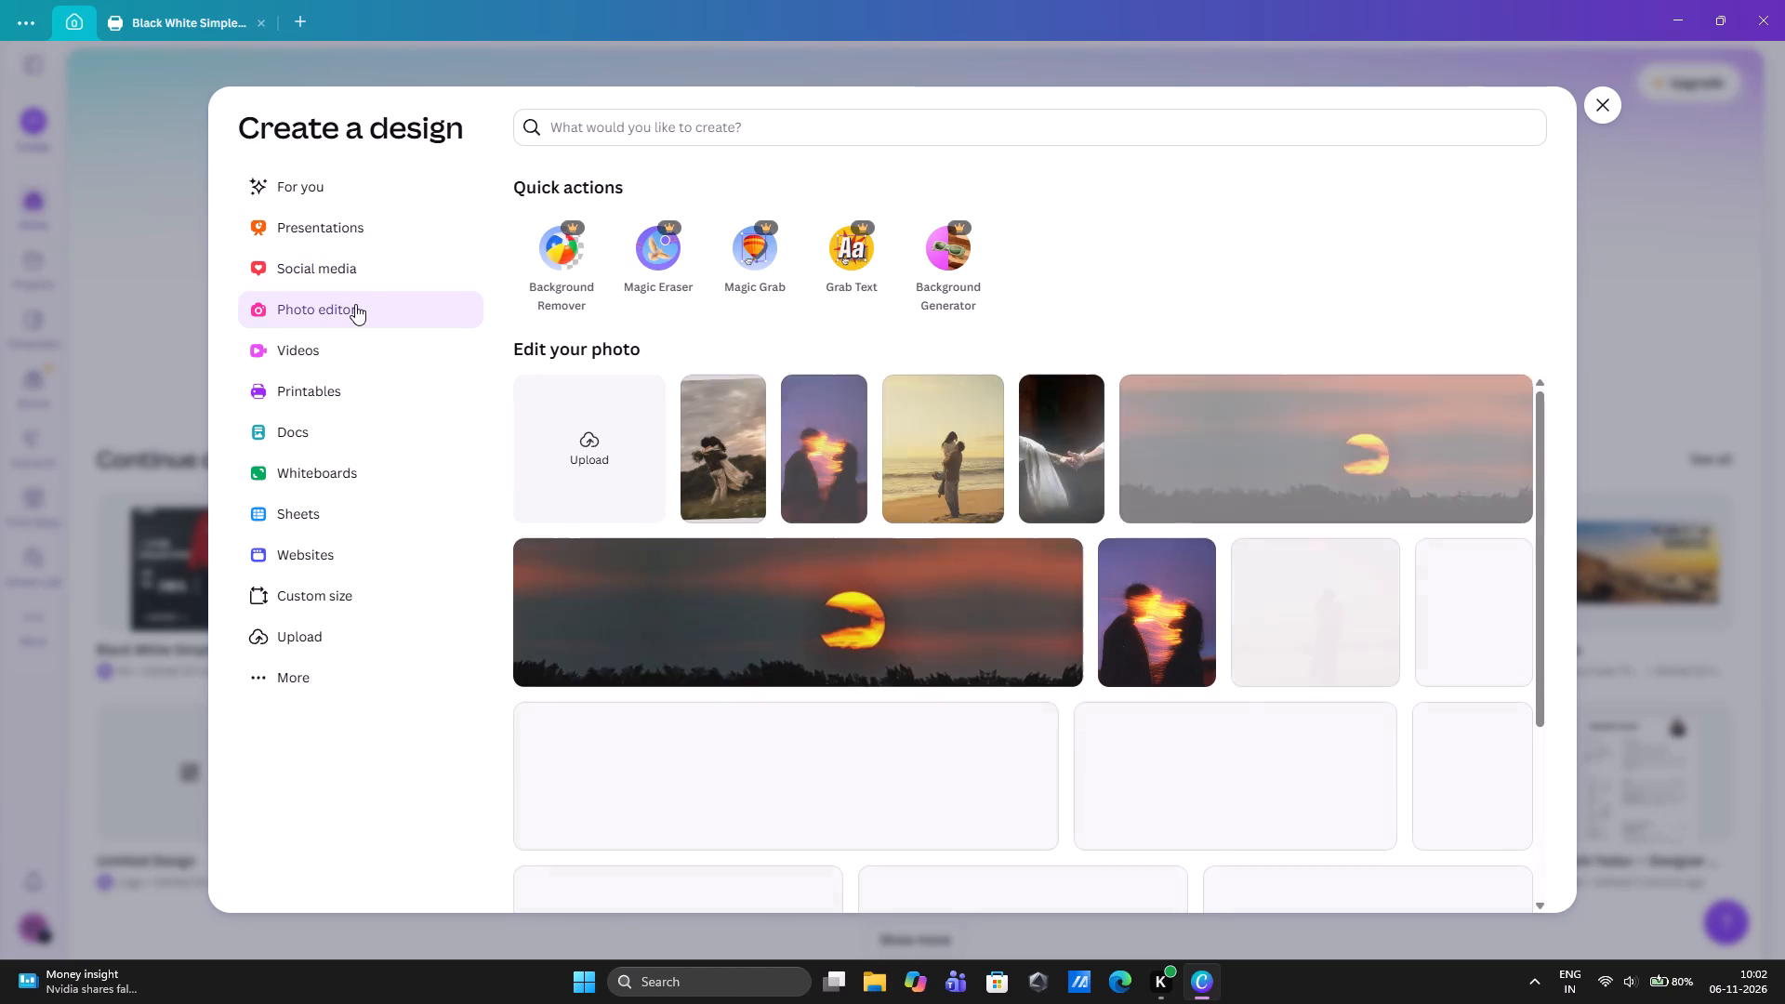
{"action": "scroll", "coordinate": [1209, 534], "scroll_direction": "down", "scroll_amount": 3}
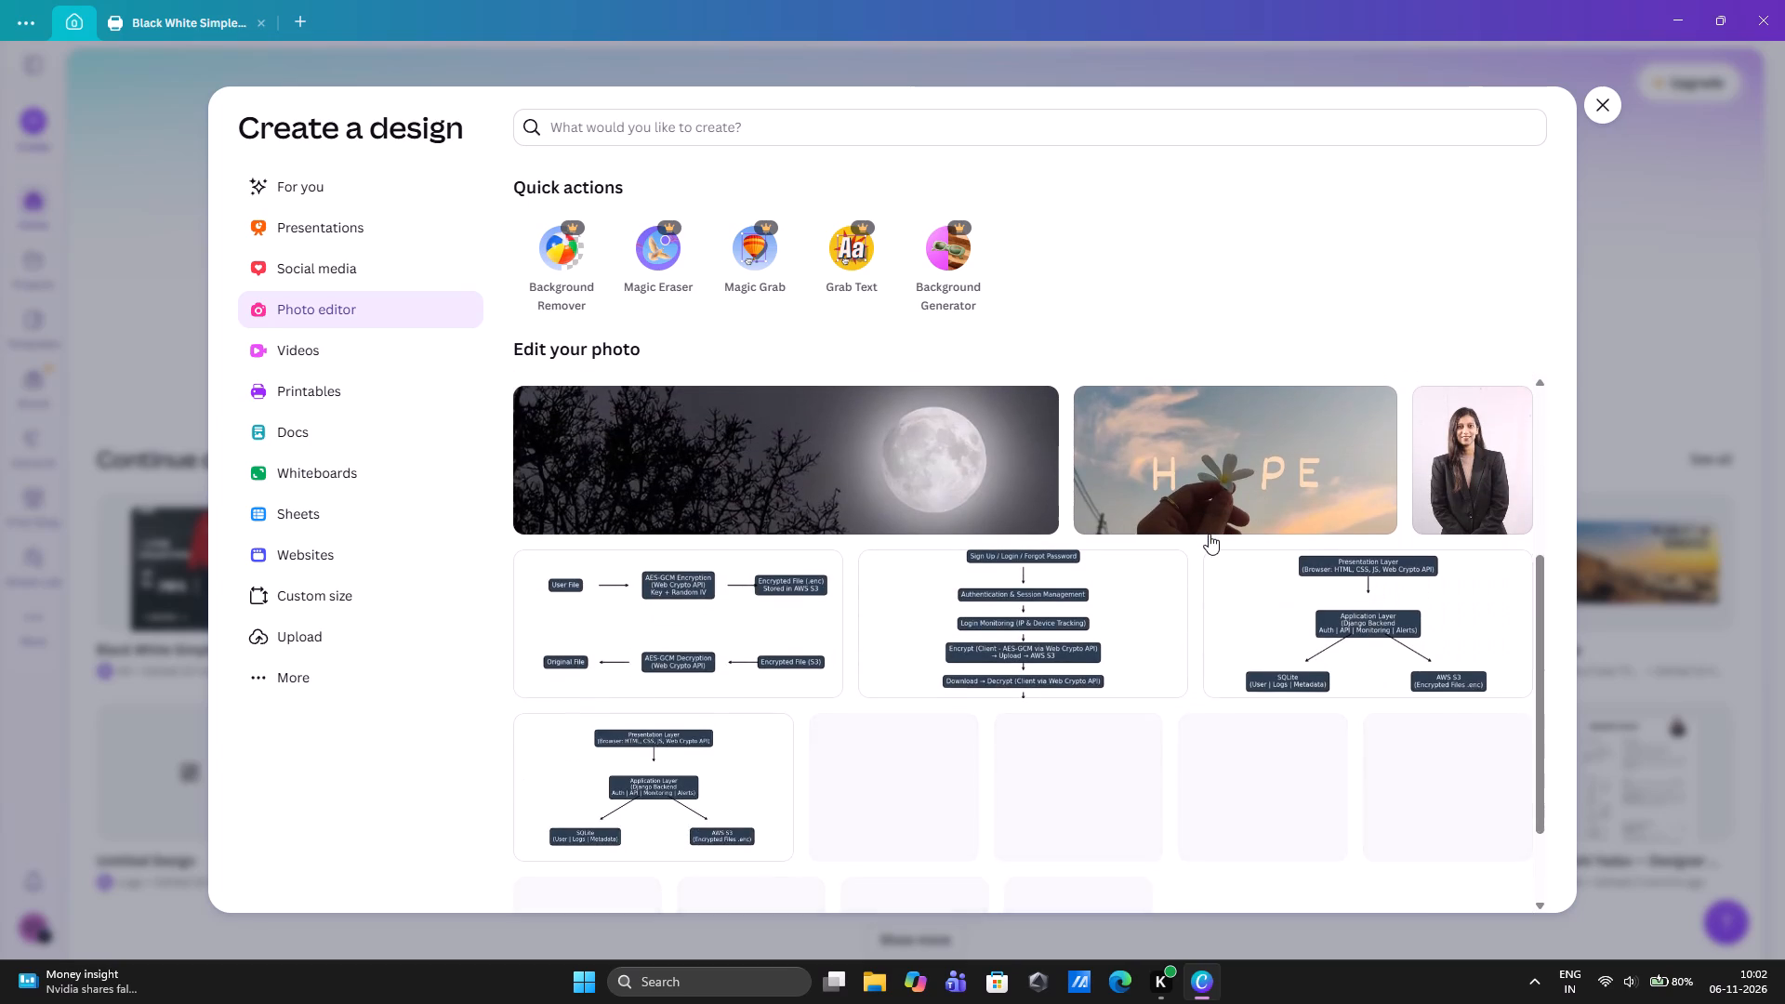
{"action": "scroll", "coordinate": [1209, 534], "scroll_direction": "down", "scroll_amount": 4}
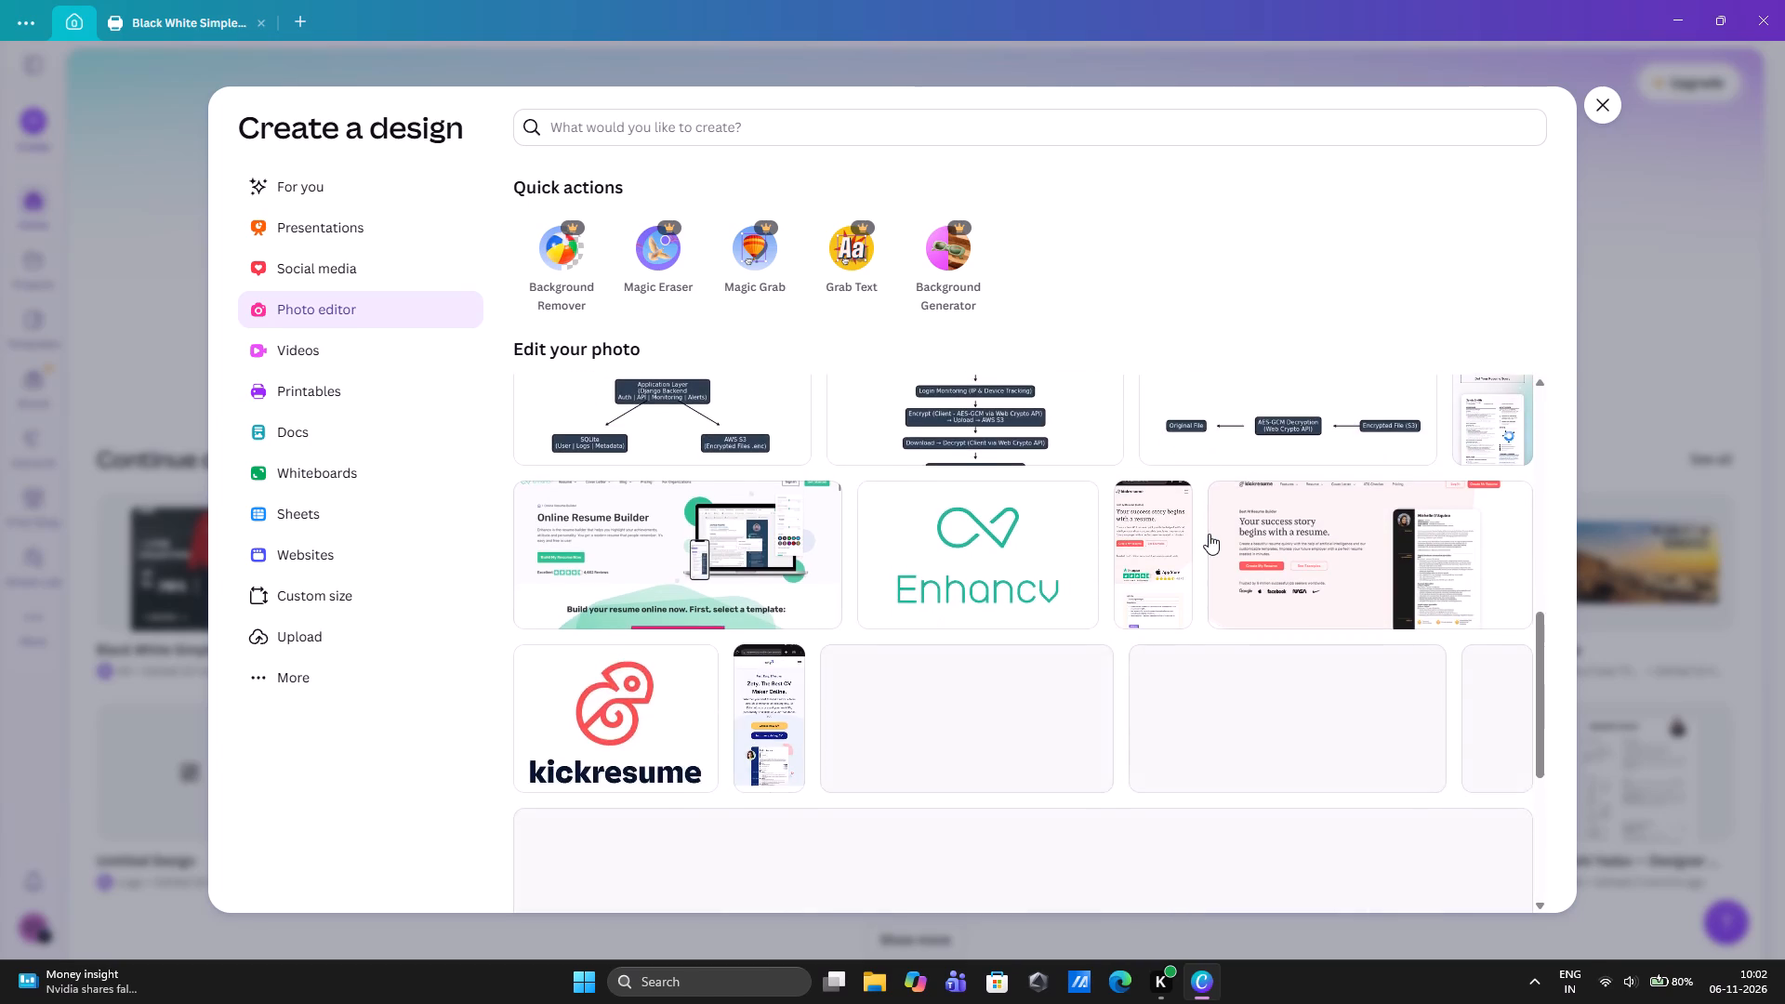
{"action": "scroll", "coordinate": [1209, 534], "scroll_direction": "down", "scroll_amount": 13}
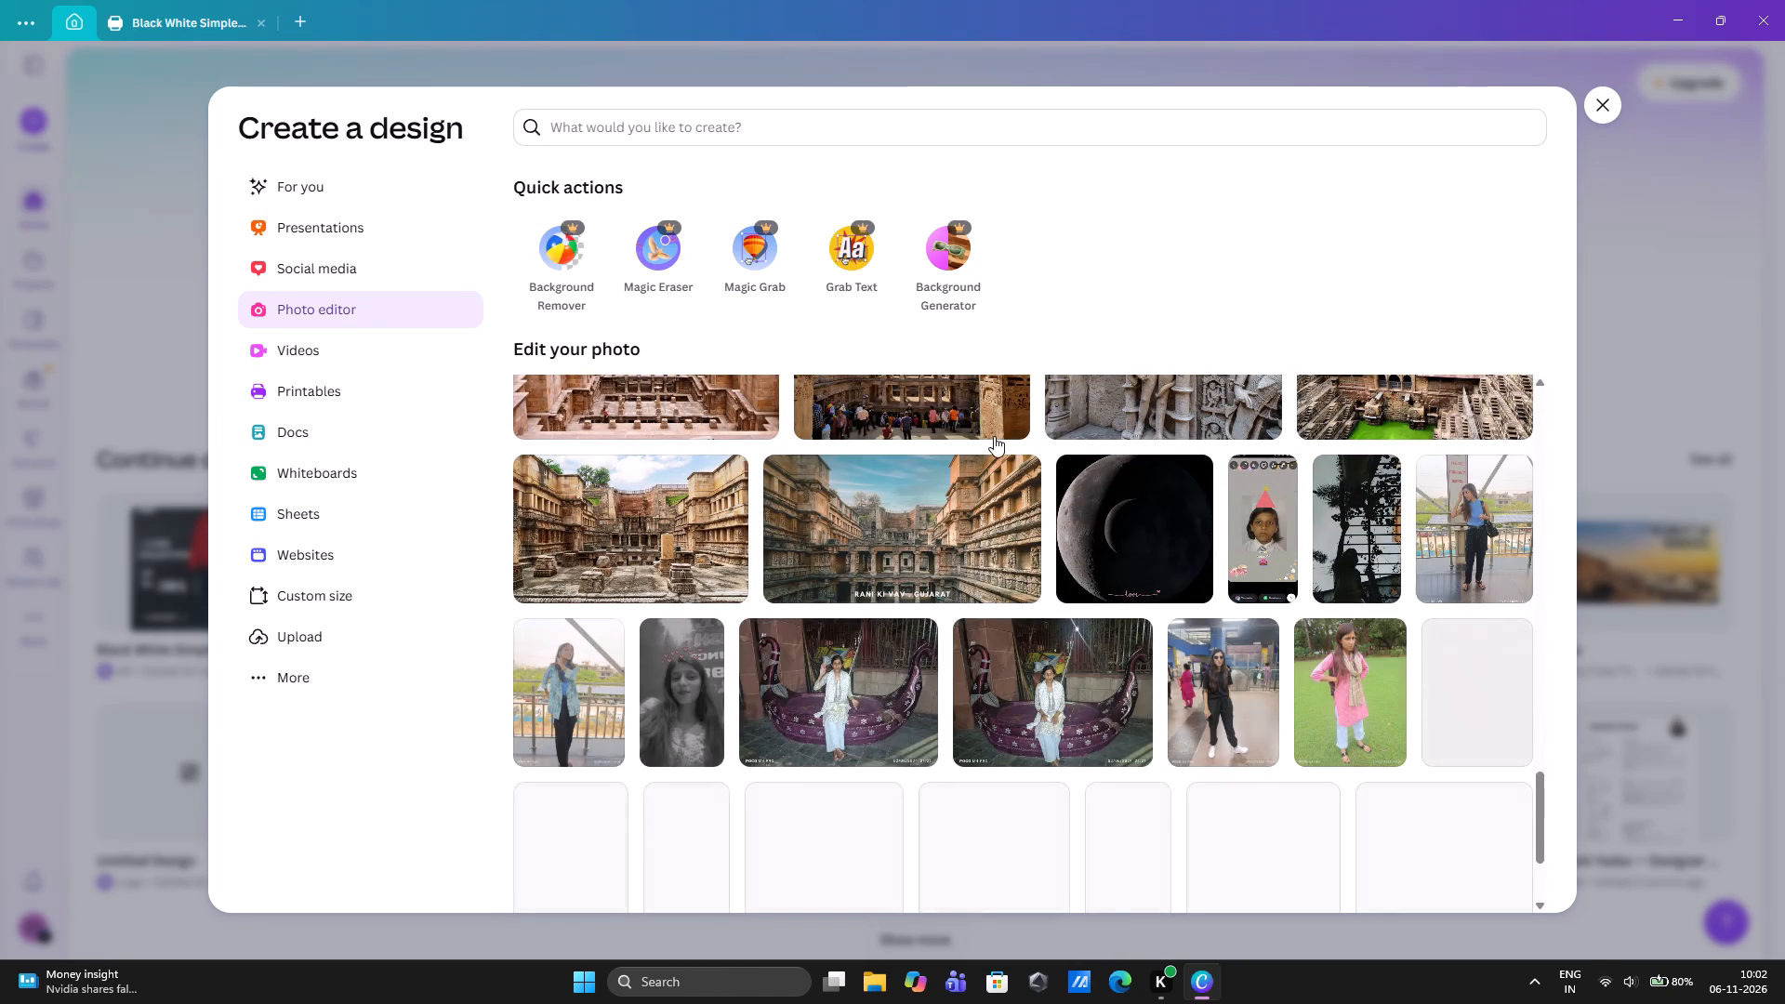
{"action": "scroll", "coordinate": [906, 578], "scroll_direction": "up", "scroll_amount": 6}
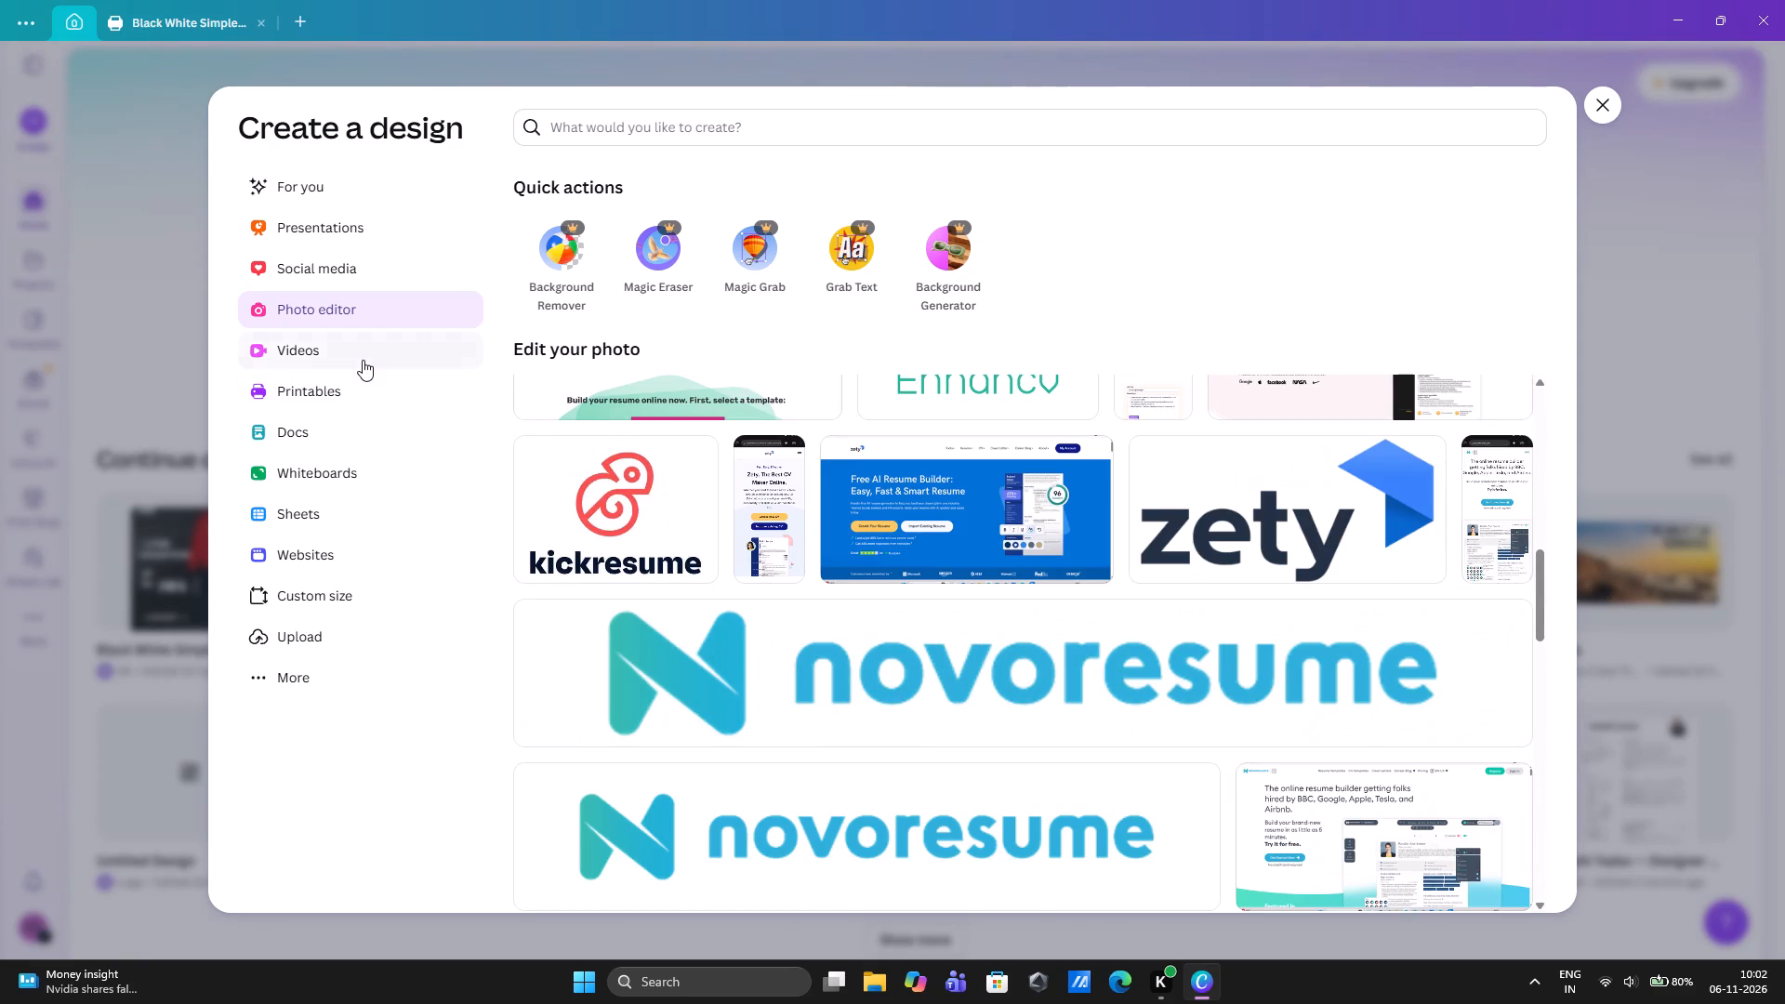
{"action": "left_click", "coordinate": [363, 360]}
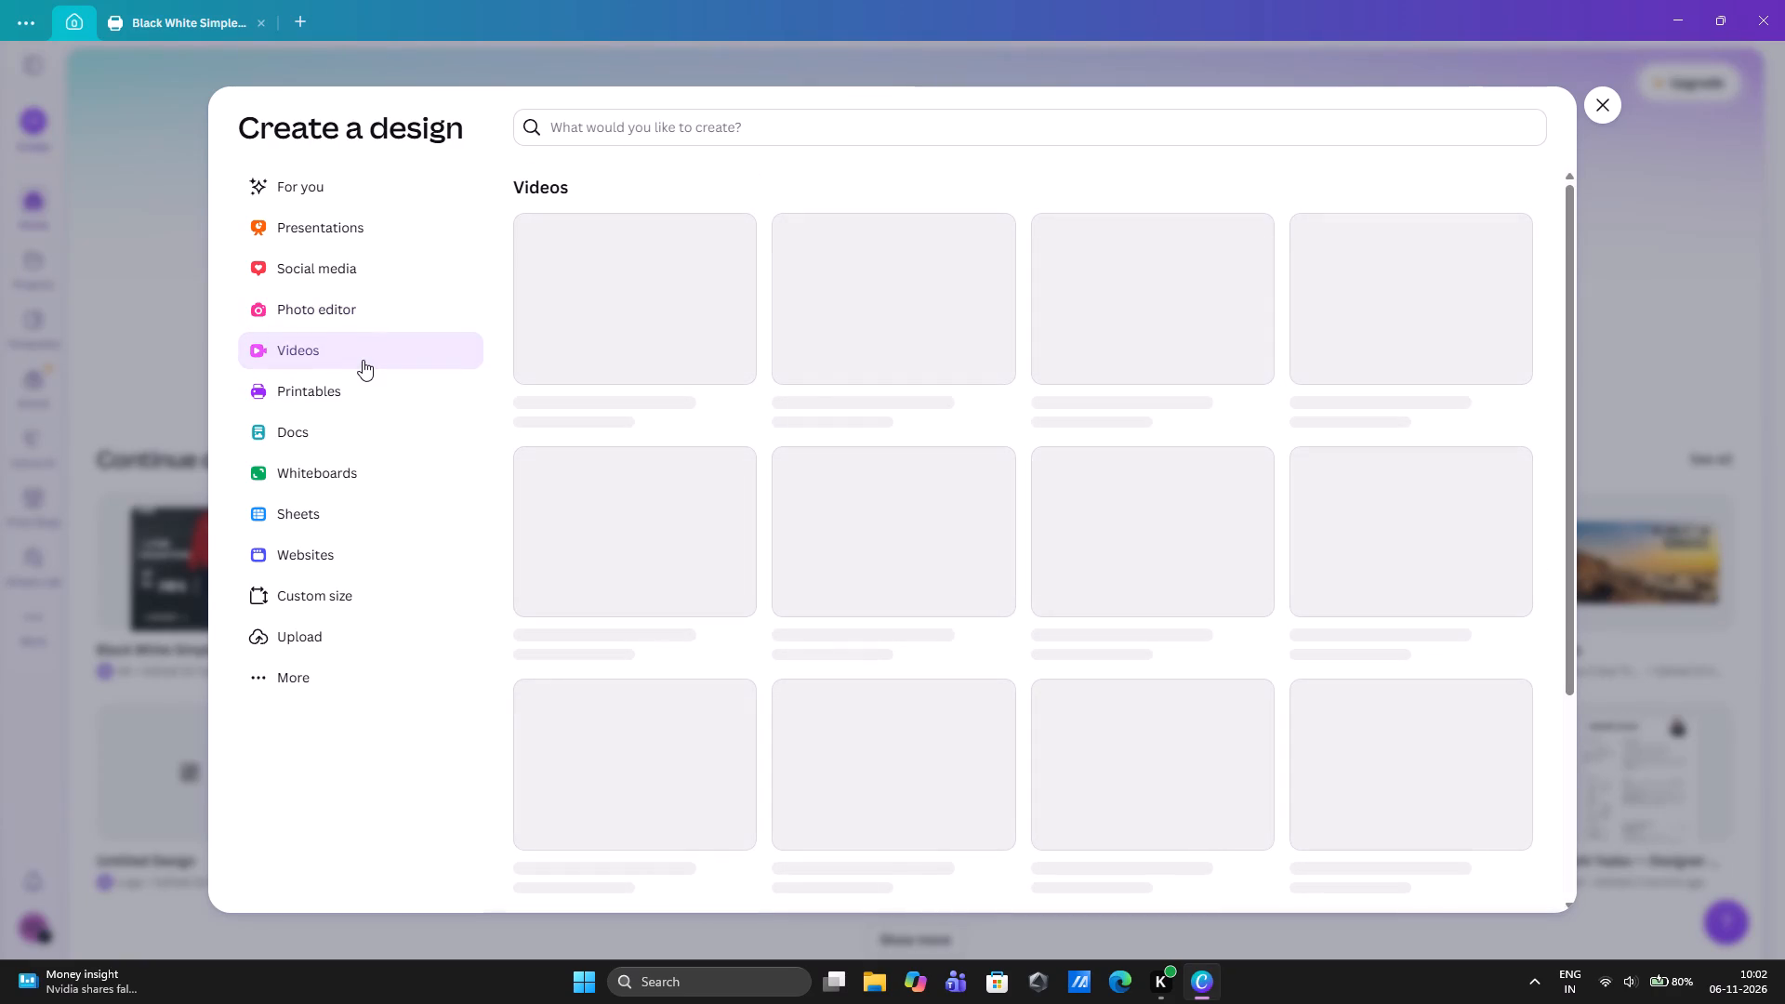
{"action": "left_click", "coordinate": [355, 406]}
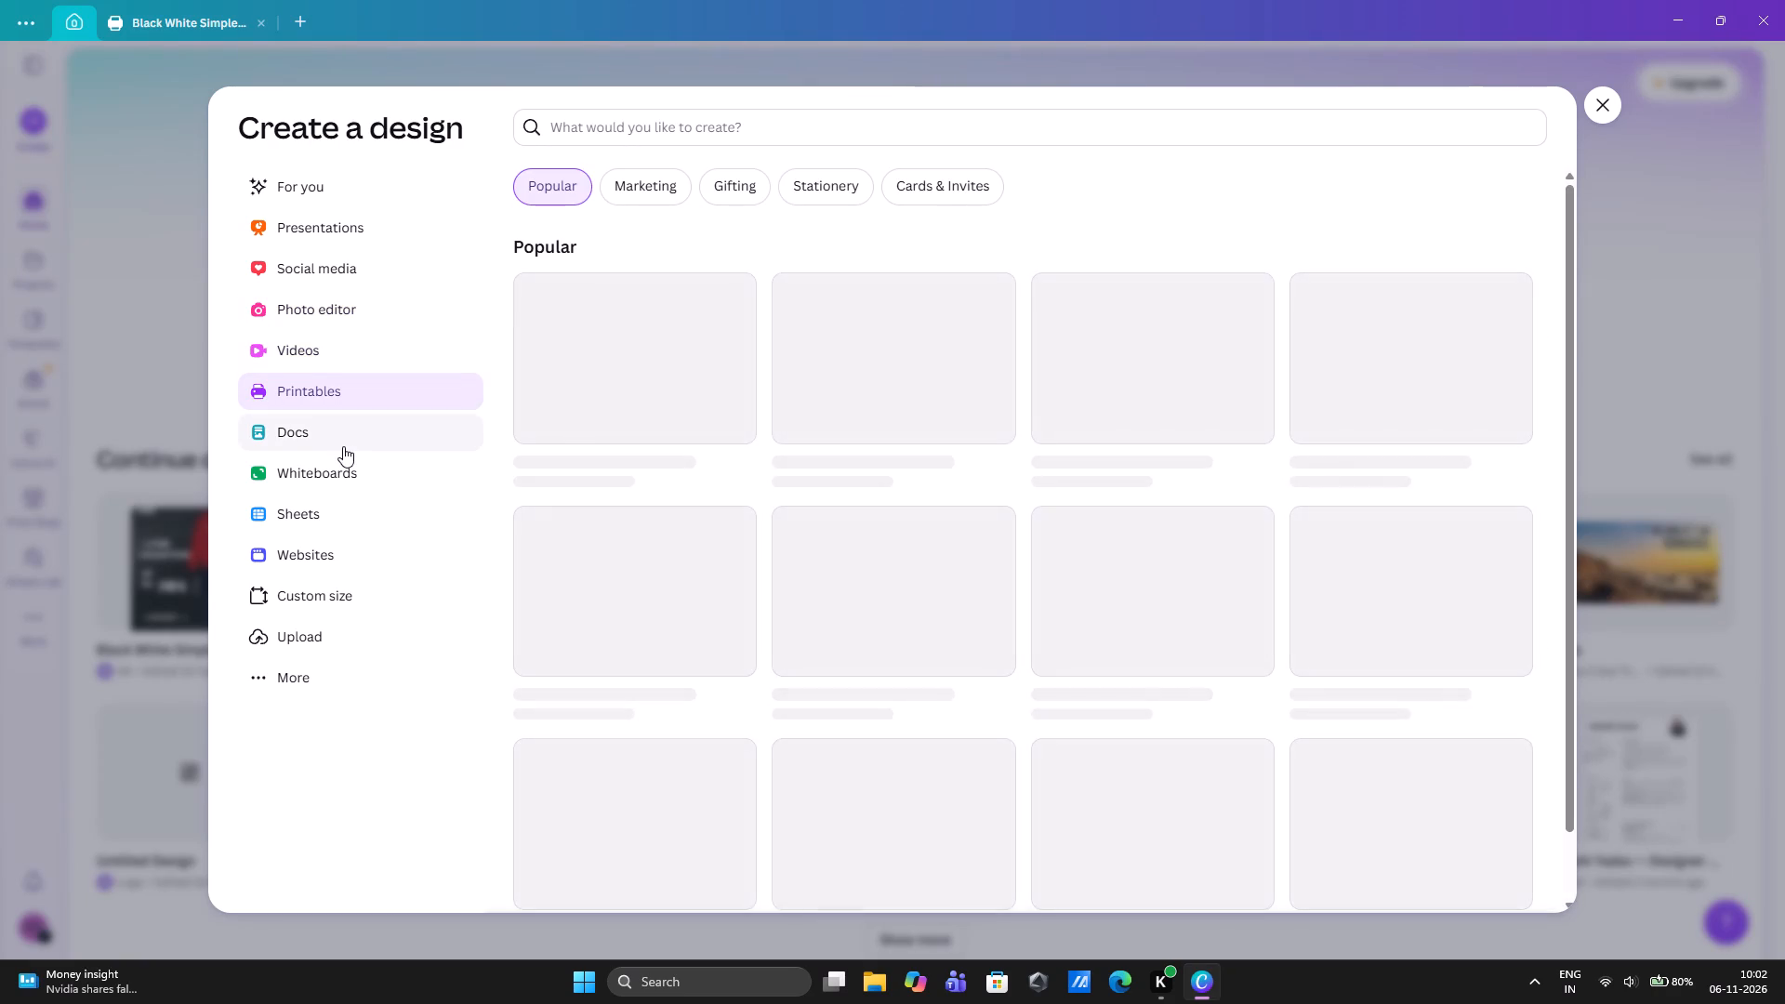
{"action": "left_click", "coordinate": [343, 446]}
Create a new Poster (A2, Portrait) design from the Printables category.
{"action": "left_click", "coordinate": [329, 402]}
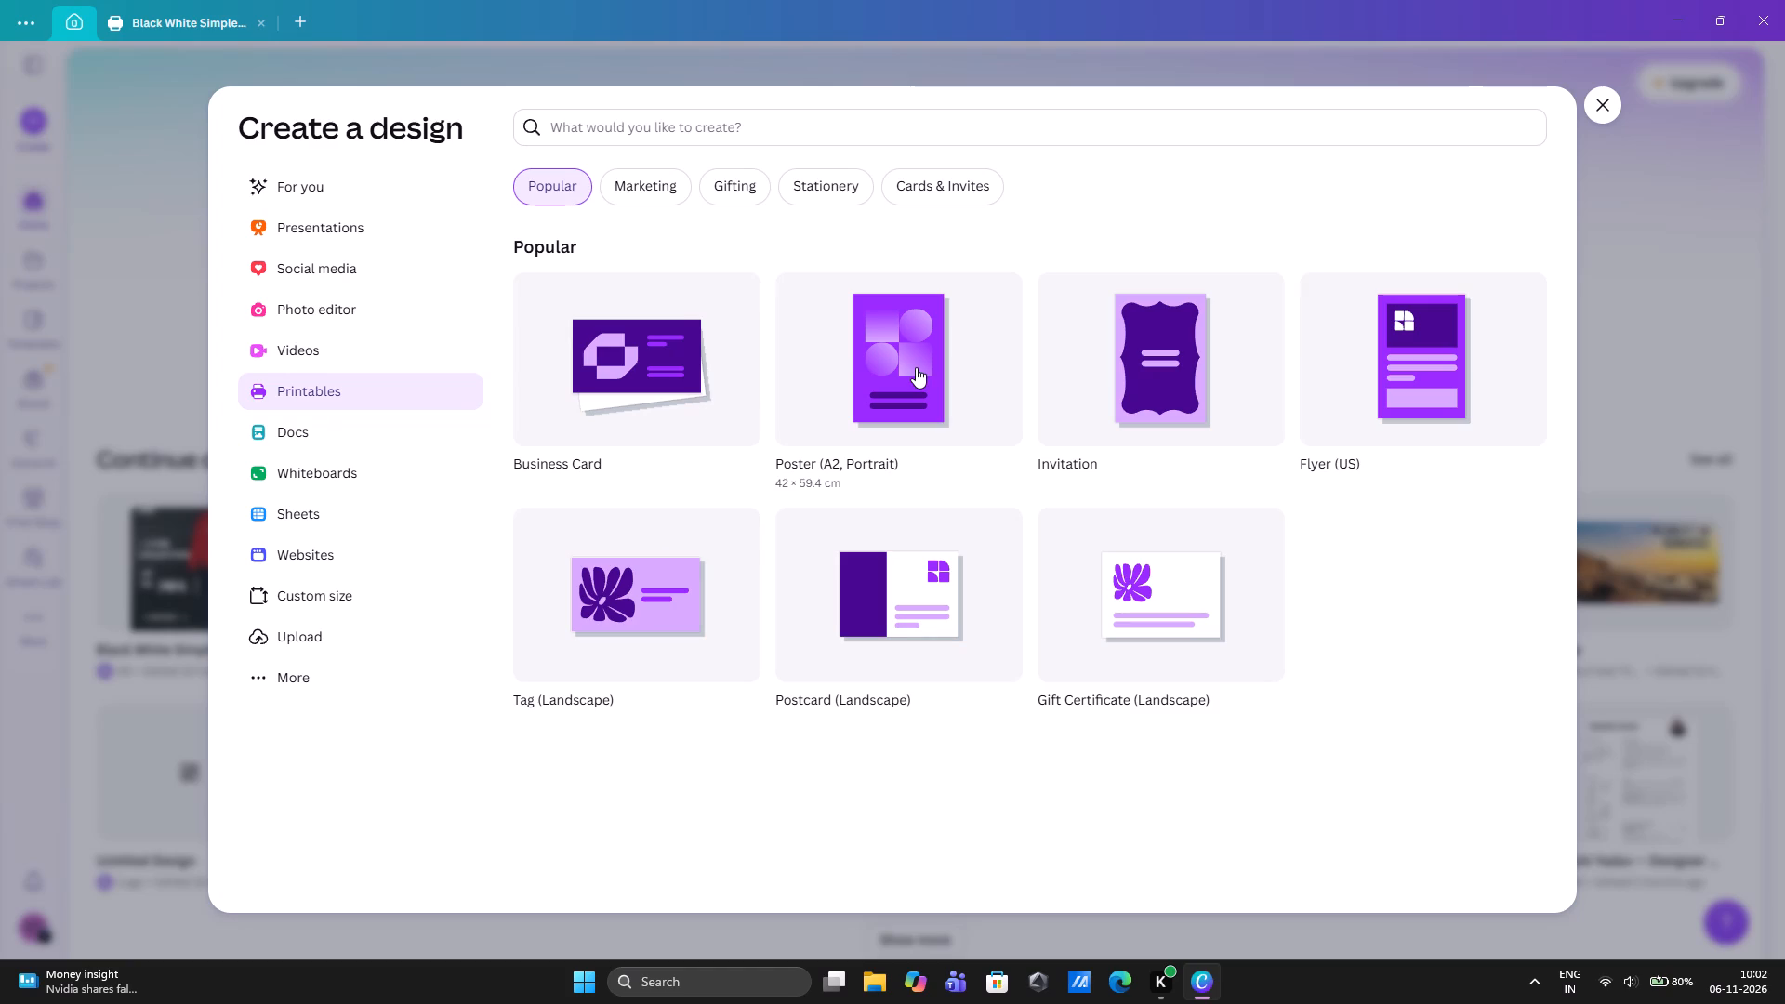
{"action": "left_click", "coordinate": [918, 367]}
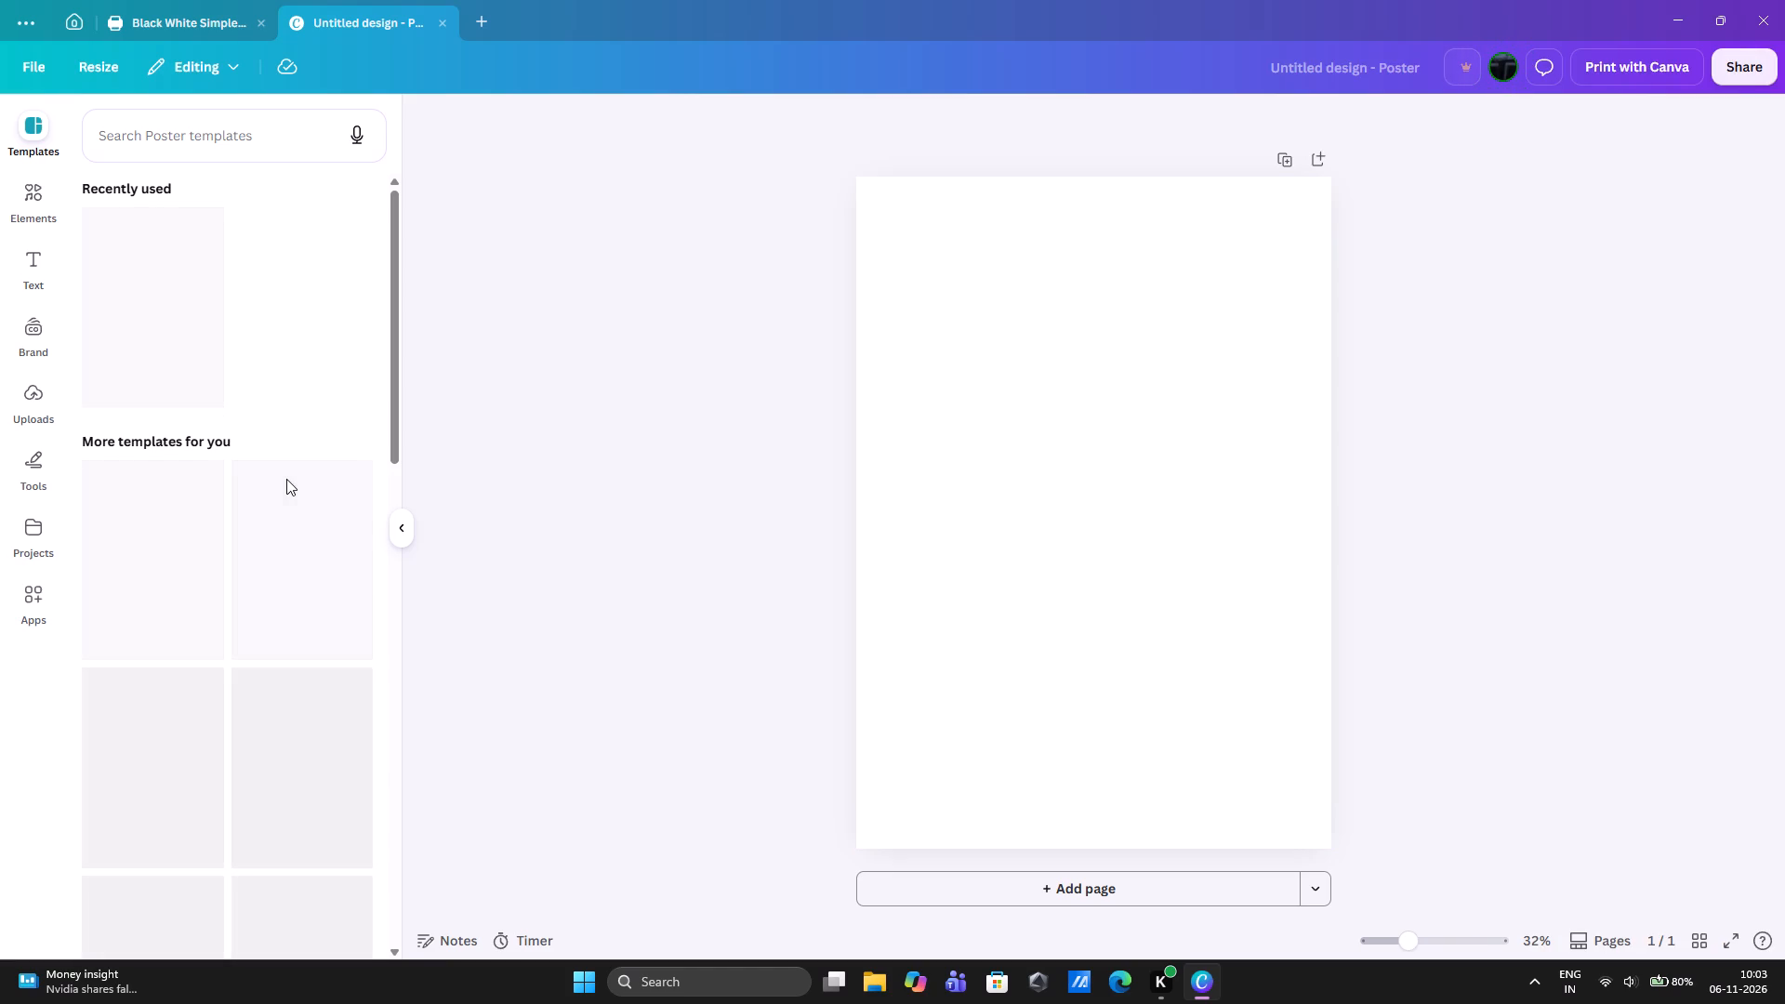
Look through the poster templates for a suitable design.
{"action": "scroll", "coordinate": [267, 724], "scroll_direction": "down", "scroll_amount": 3}
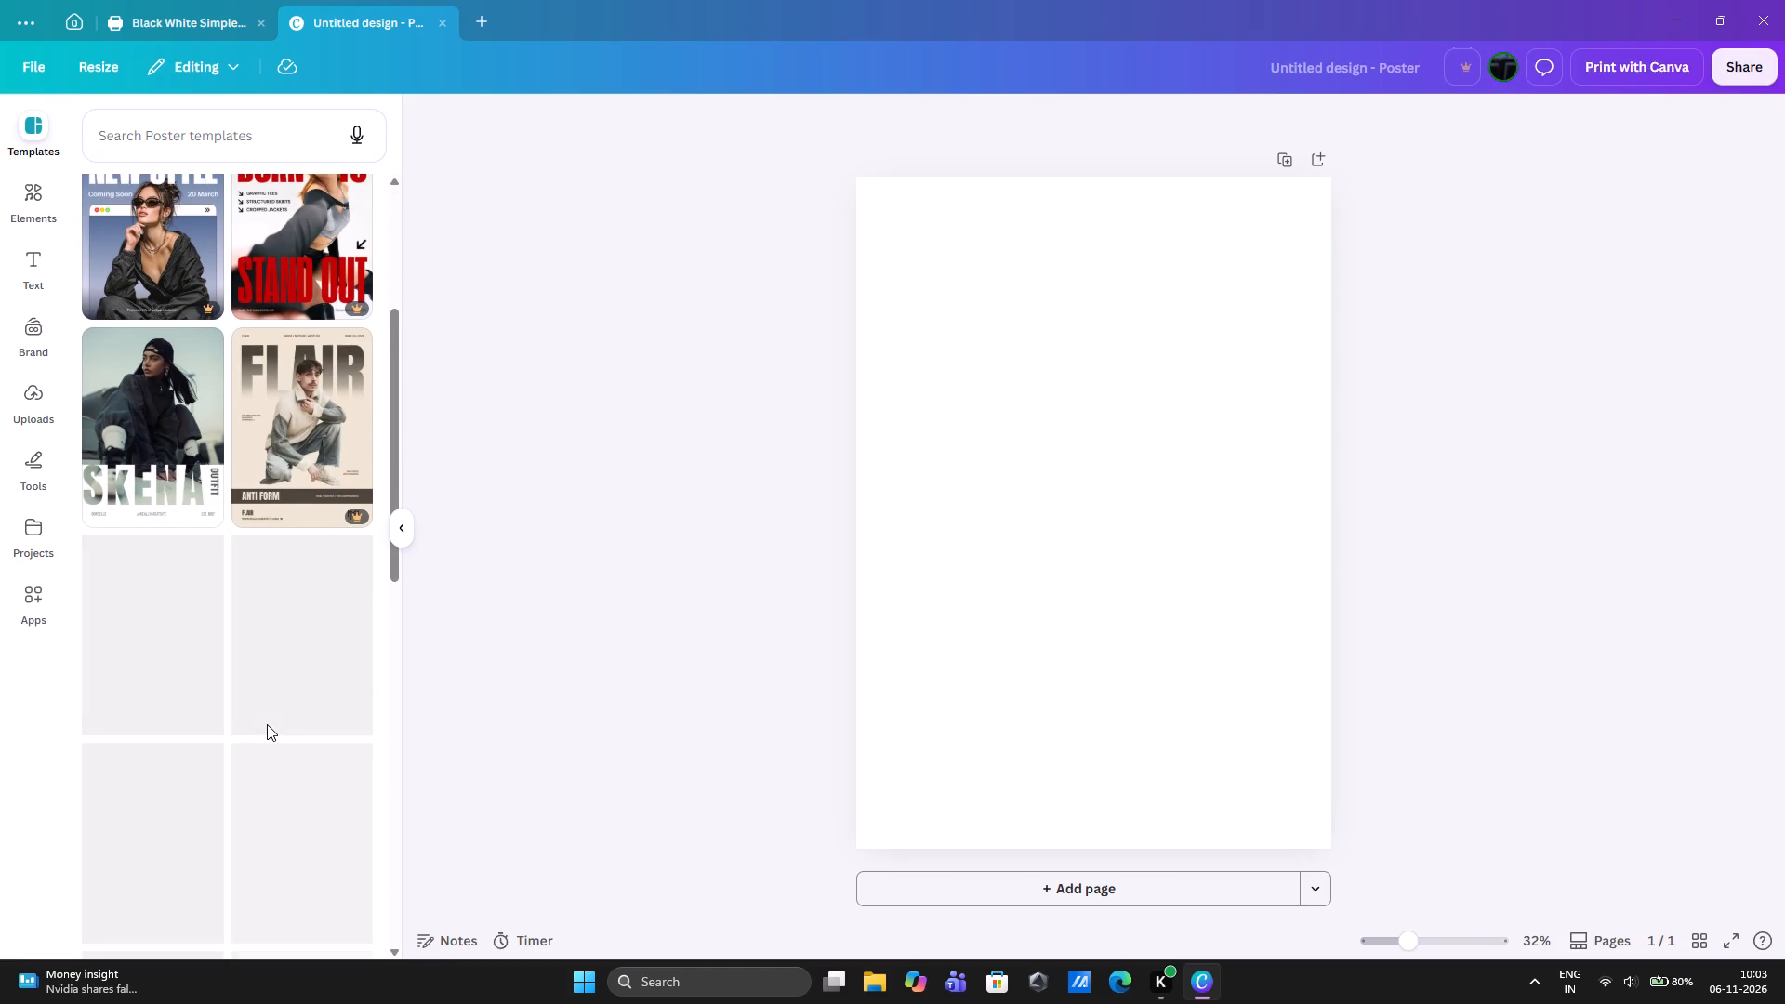
{"action": "scroll", "coordinate": [267, 724], "scroll_direction": "down", "scroll_amount": 3}
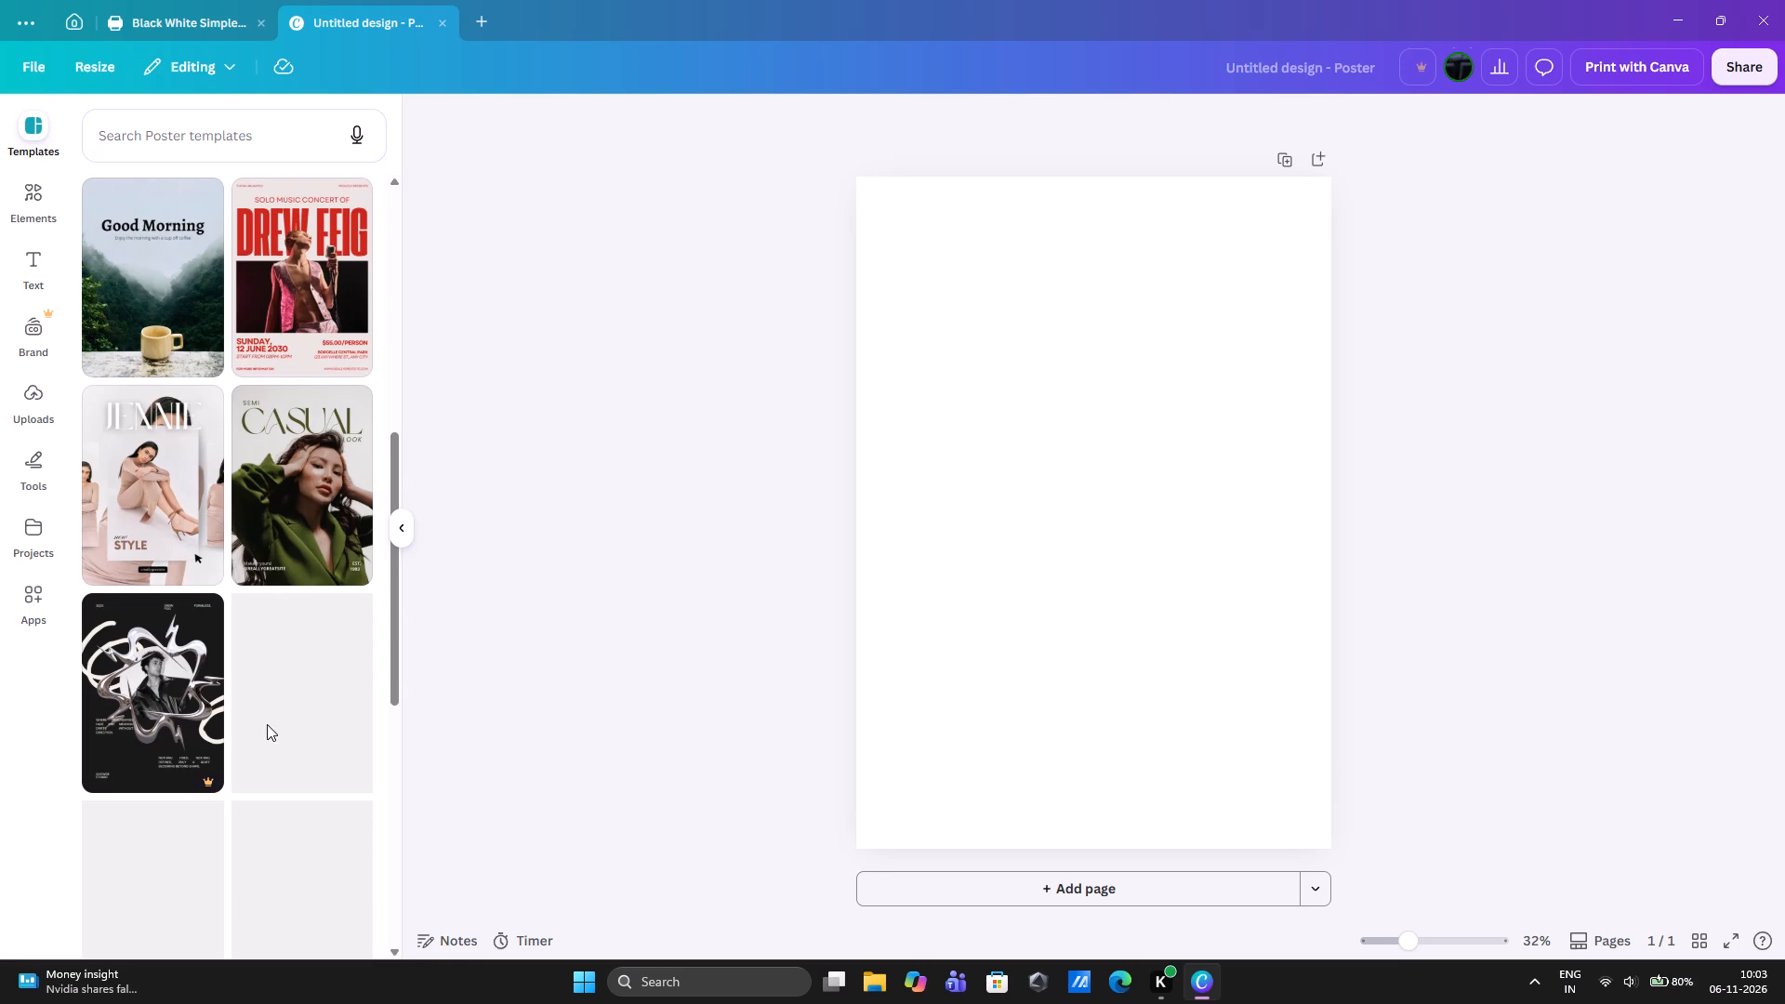
{"action": "scroll", "coordinate": [220, 467], "scroll_direction": "down", "scroll_amount": 2}
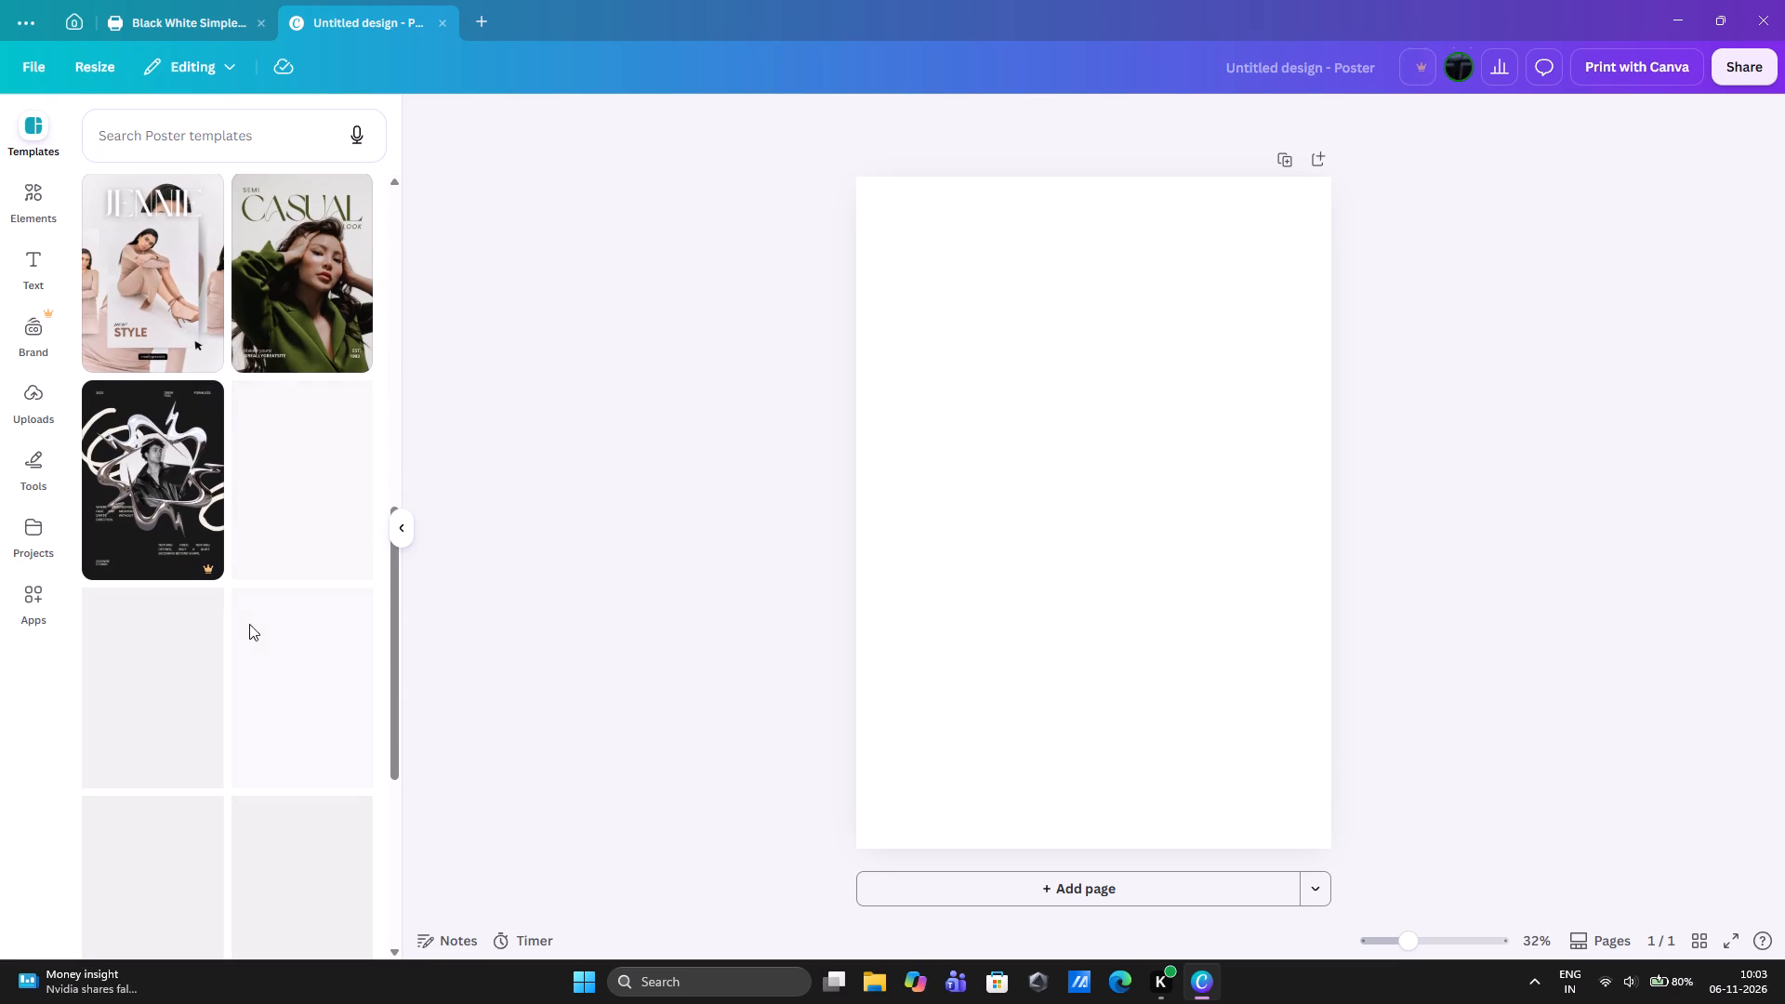
{"action": "scroll", "coordinate": [249, 624], "scroll_direction": "down", "scroll_amount": 3}
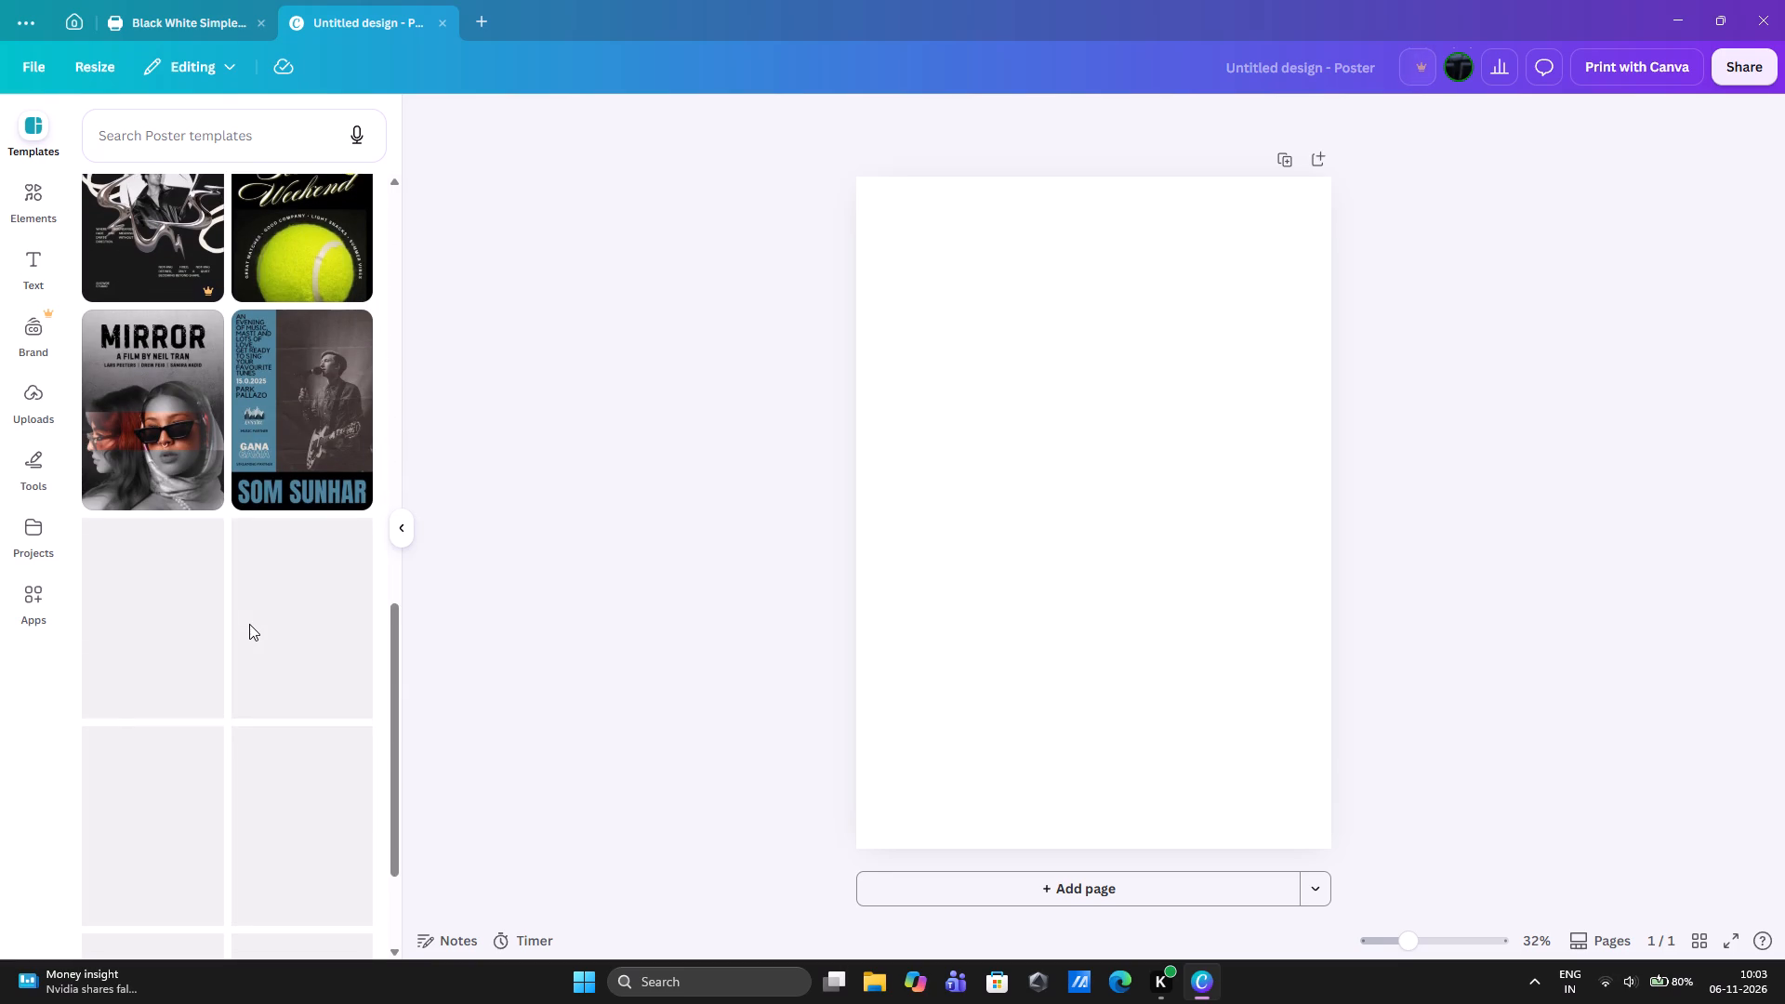
{"action": "scroll", "coordinate": [249, 624], "scroll_direction": "down", "scroll_amount": 2}
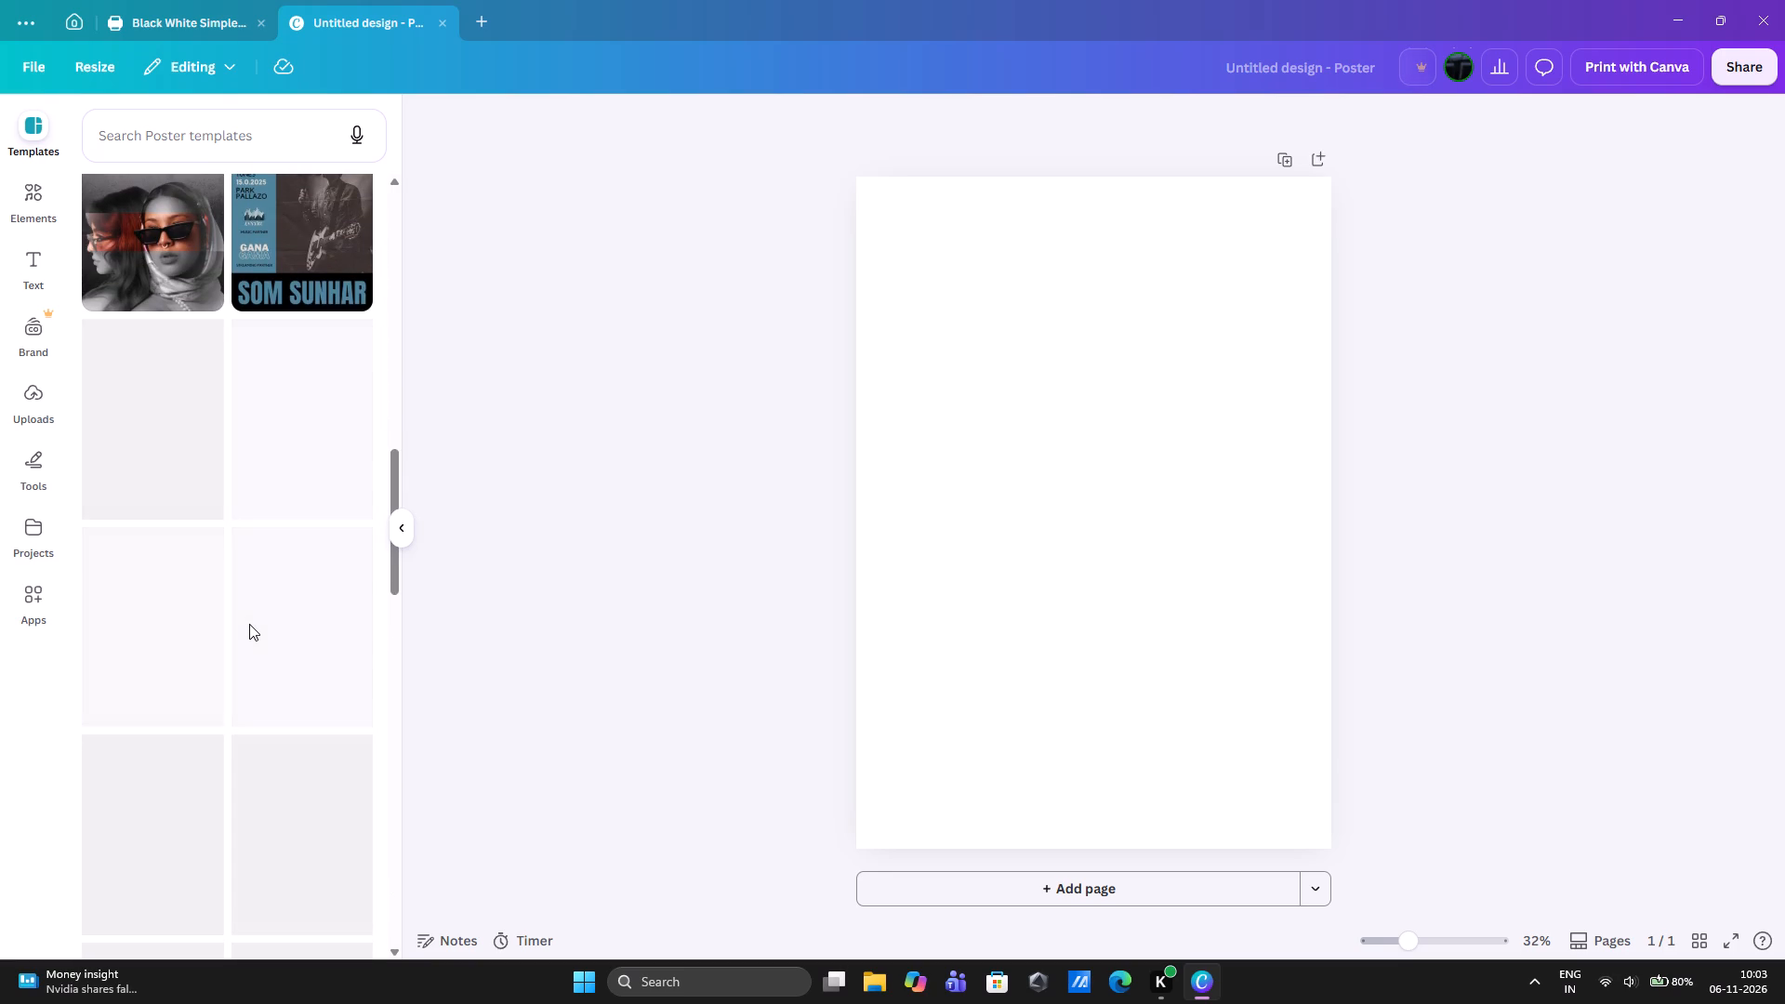
{"action": "scroll", "coordinate": [249, 624], "scroll_direction": "down", "scroll_amount": 1}
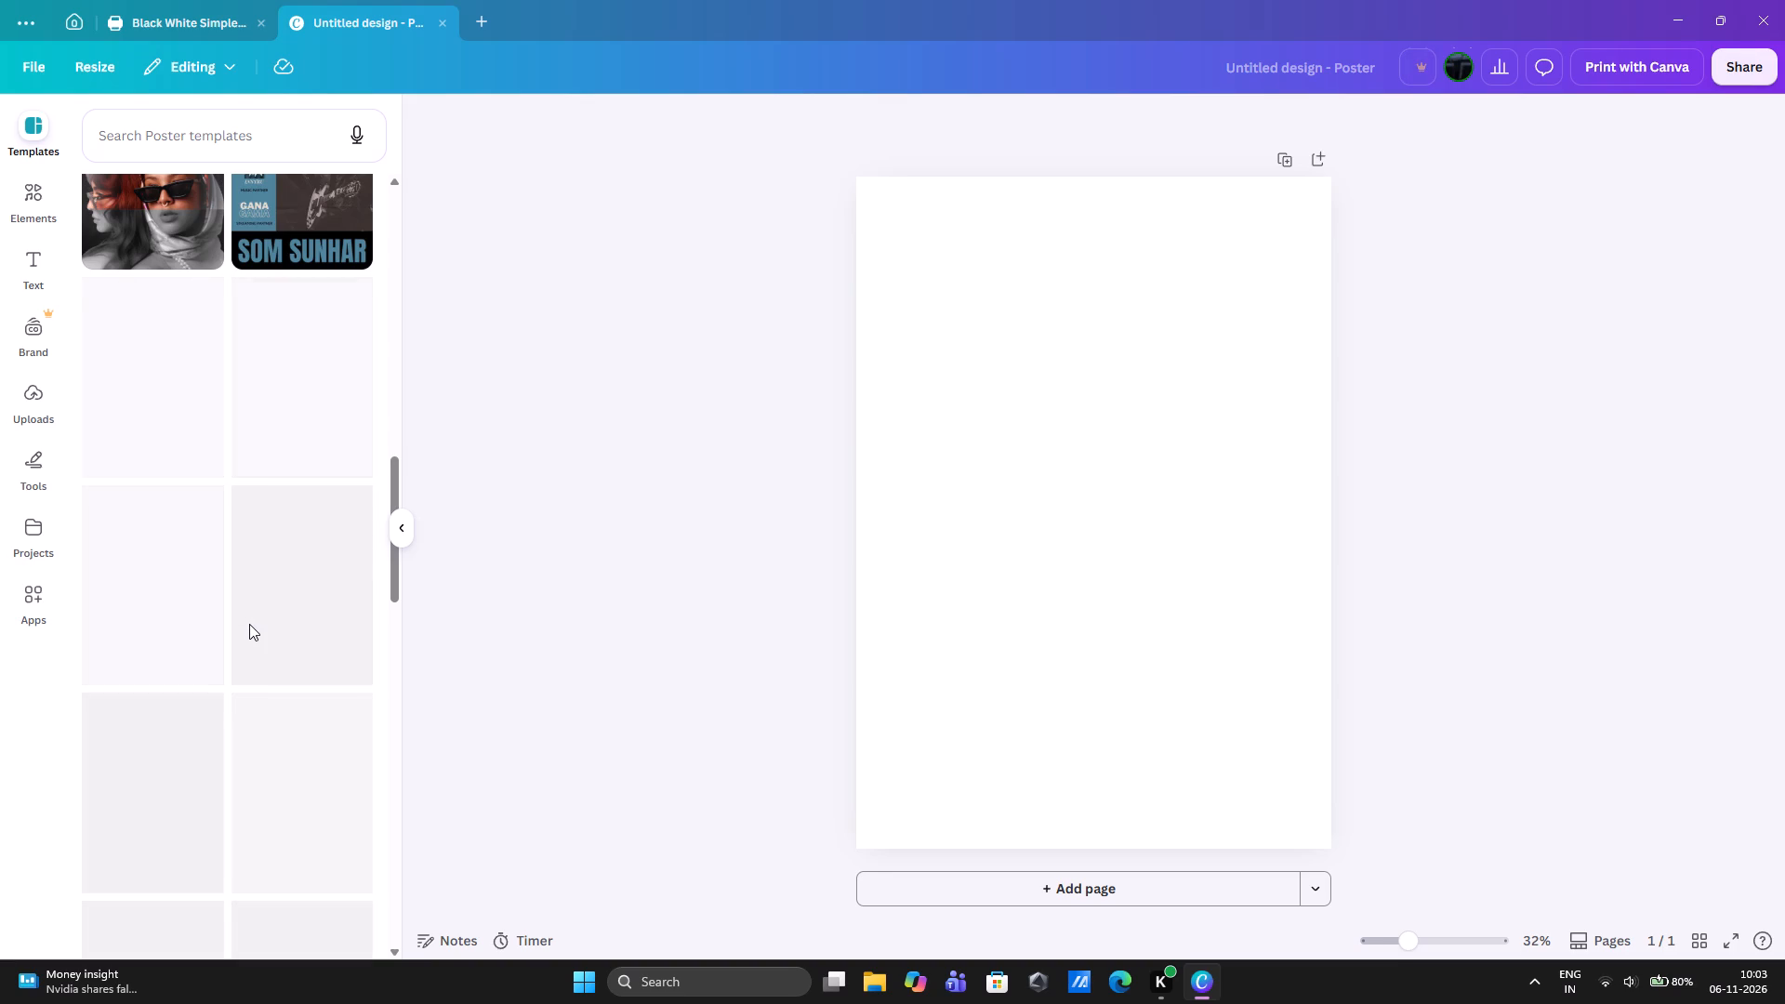
{"action": "scroll", "coordinate": [249, 624], "scroll_direction": "down", "scroll_amount": 1}
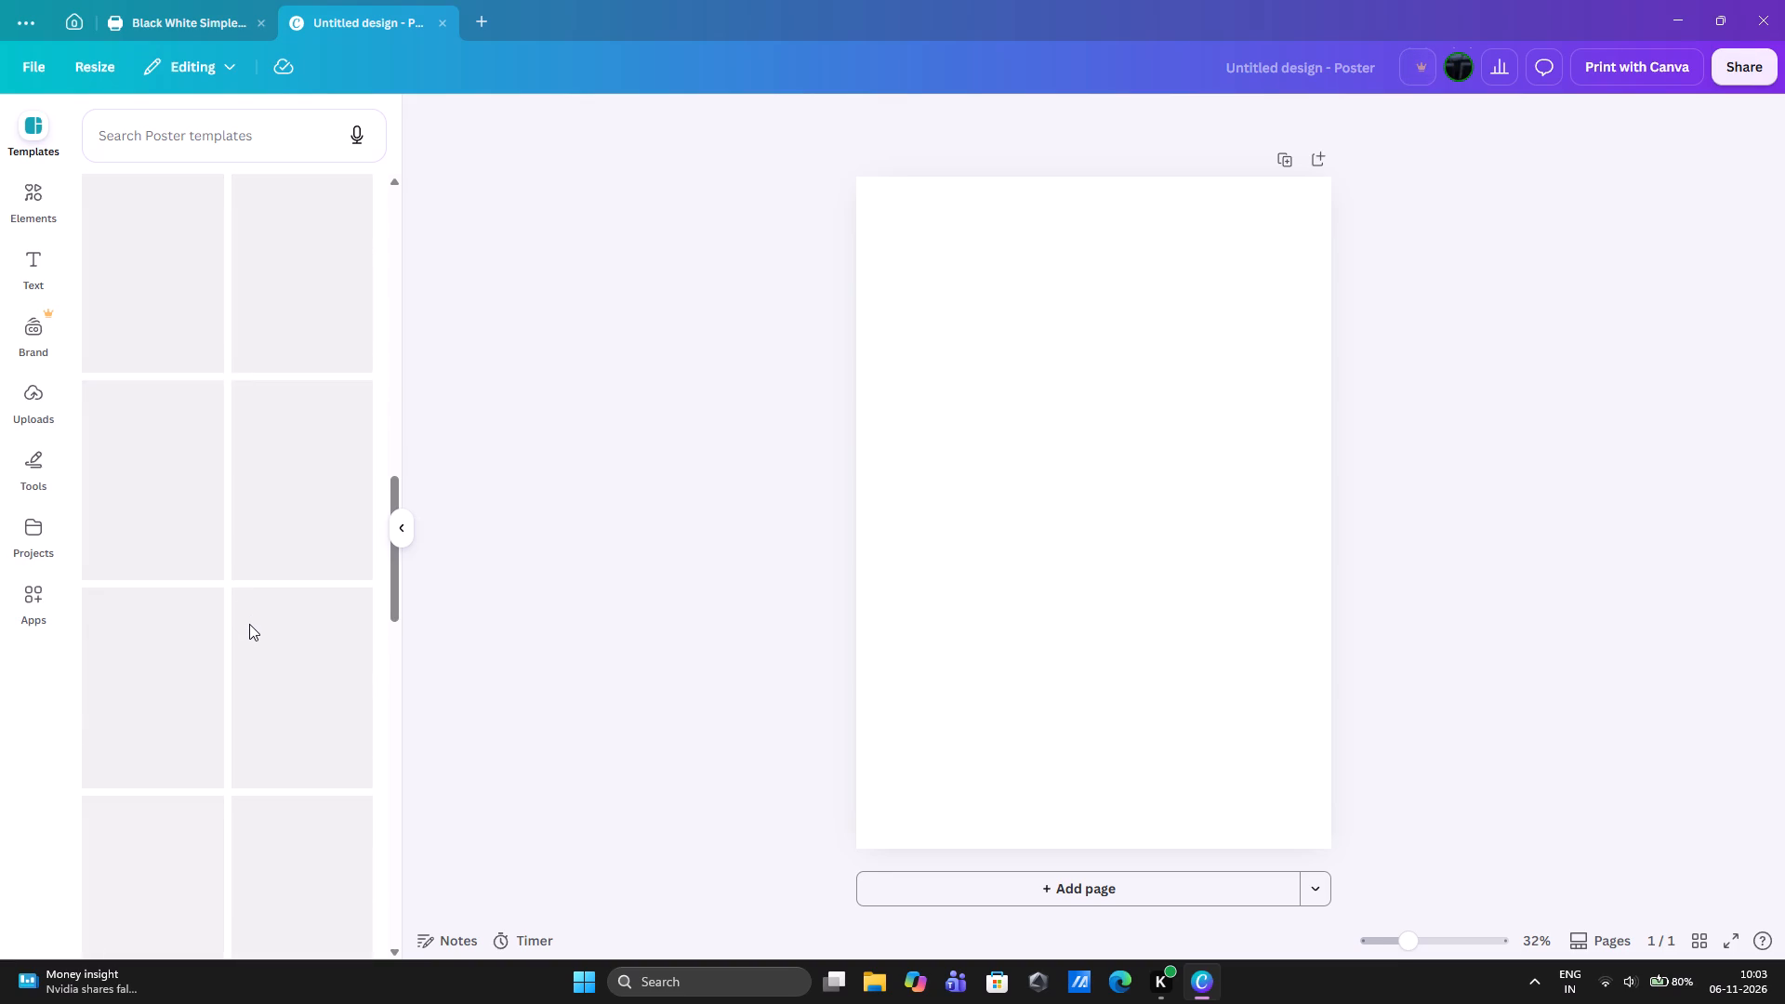
{"action": "scroll", "coordinate": [249, 624], "scroll_direction": "down", "scroll_amount": 1}
{"action": "scroll", "coordinate": [249, 624], "scroll_direction": "up", "scroll_amount": 1}
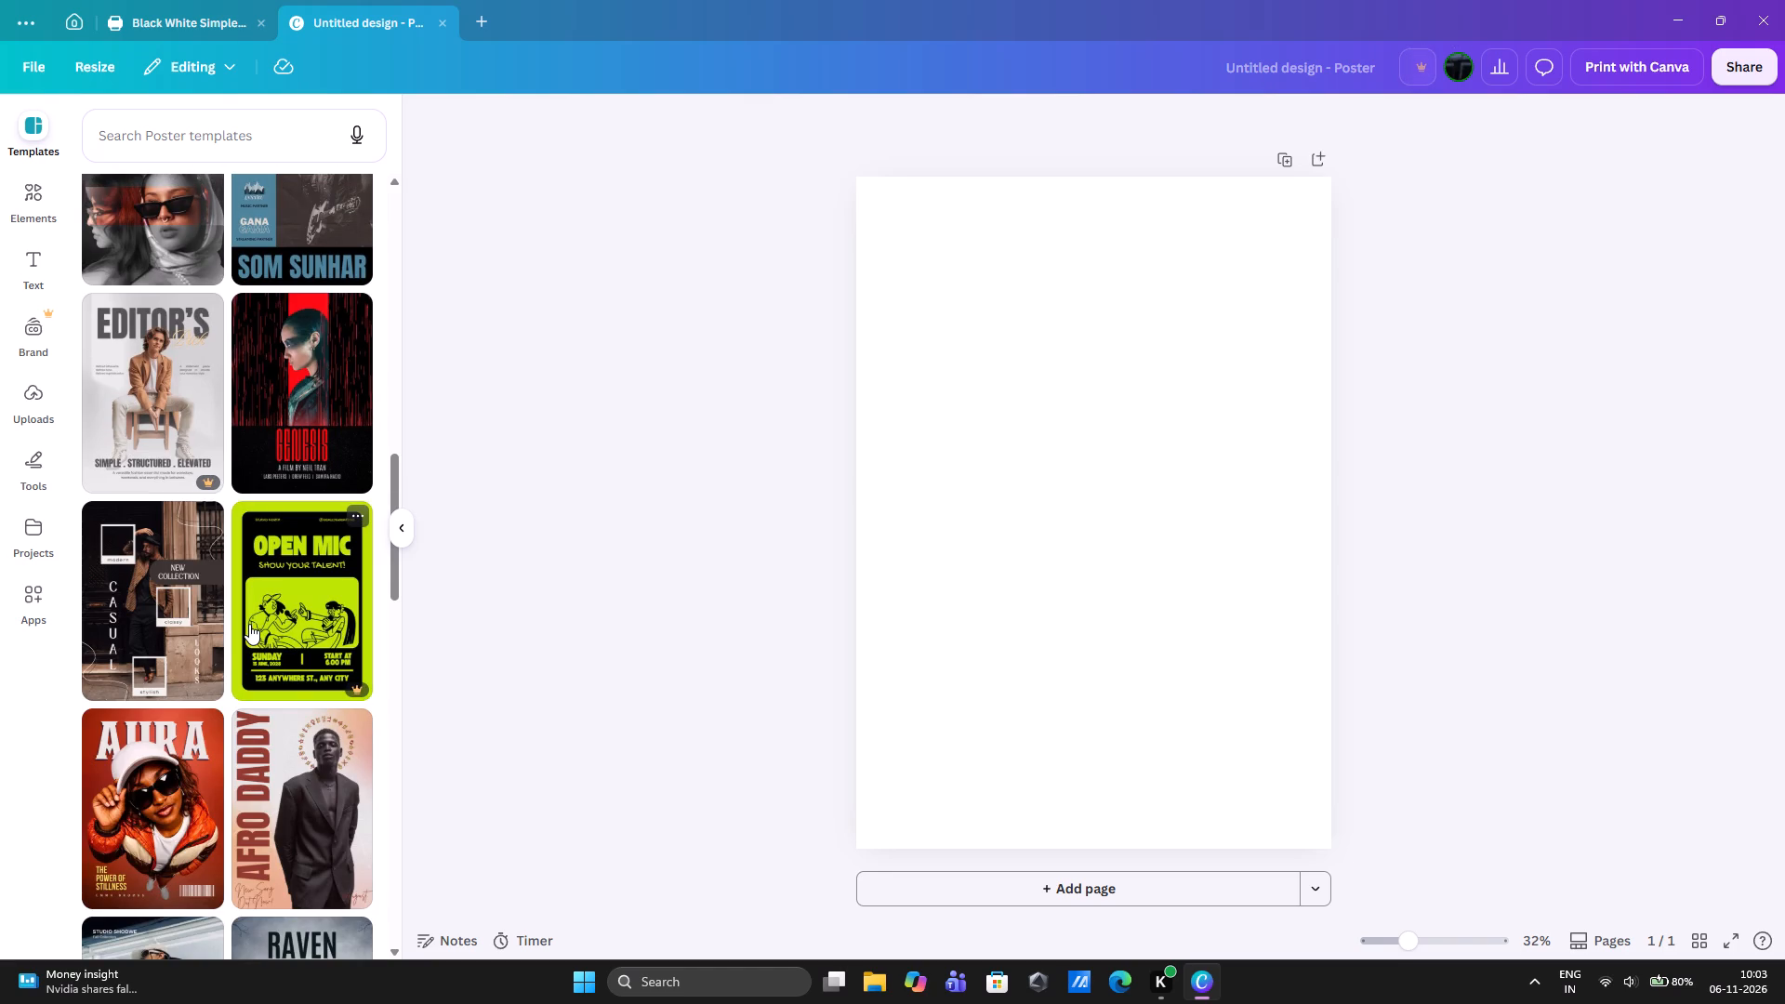
{"action": "scroll", "coordinate": [253, 660], "scroll_direction": "down", "scroll_amount": 1}
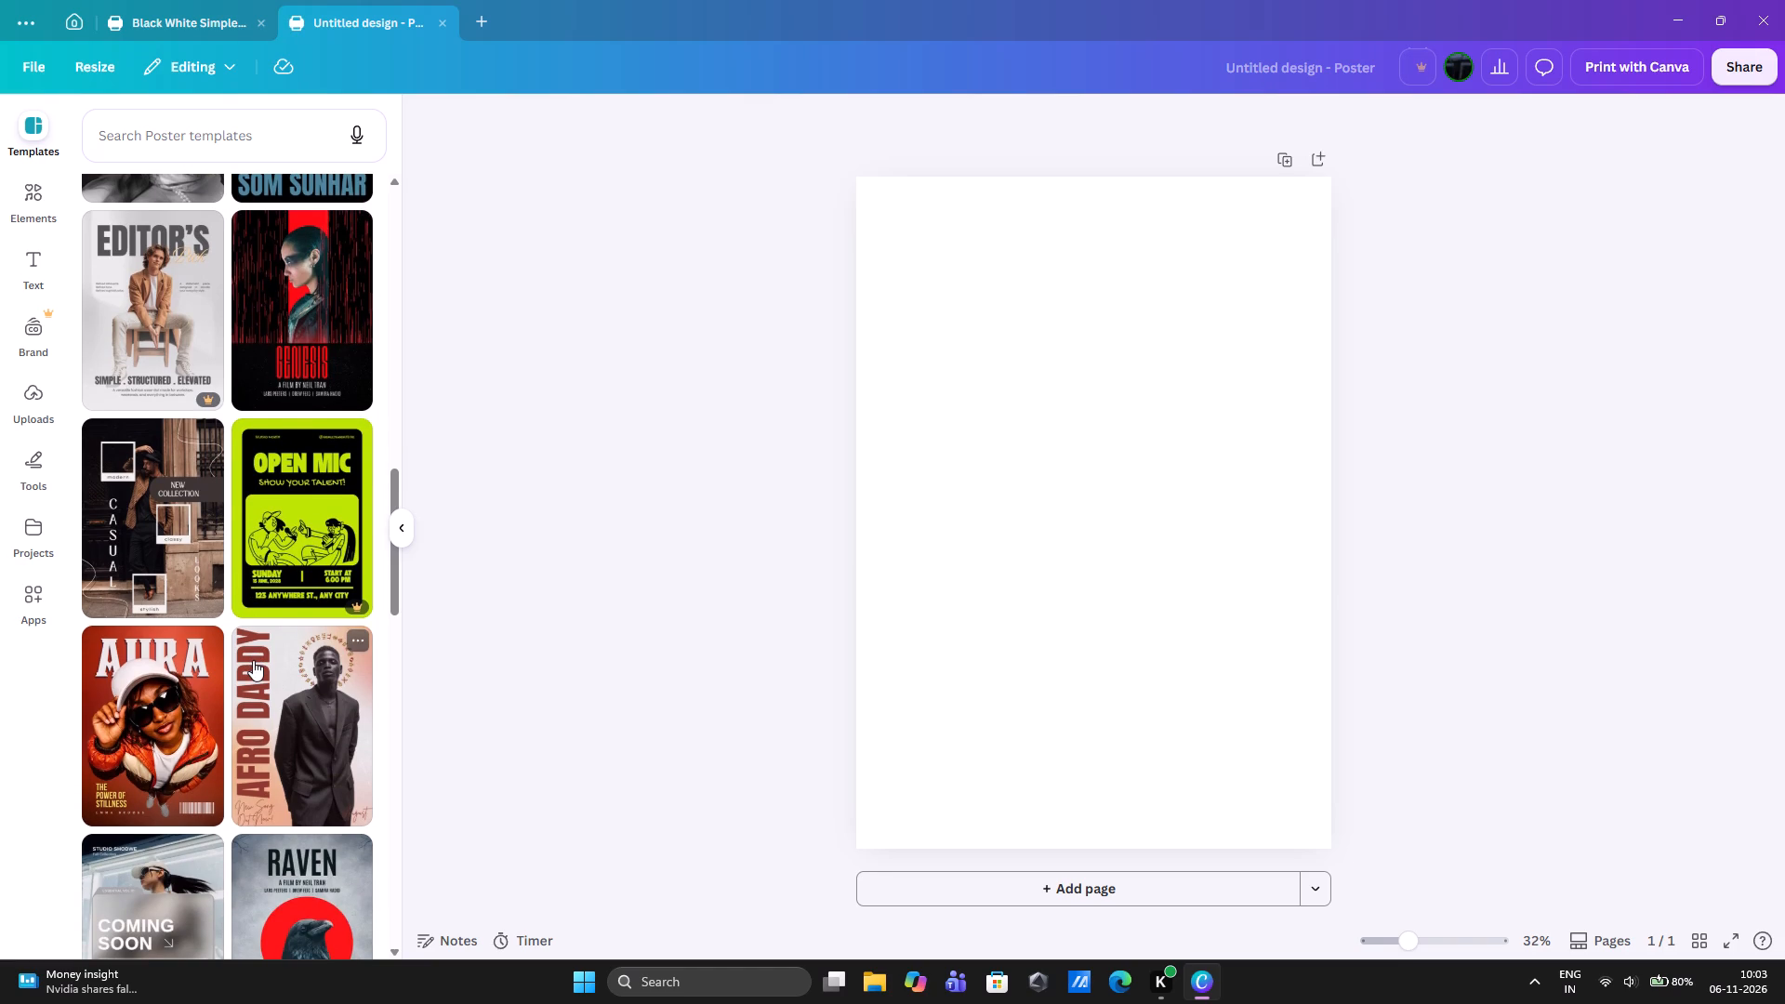
{"action": "scroll", "coordinate": [253, 660], "scroll_direction": "down", "scroll_amount": 3}
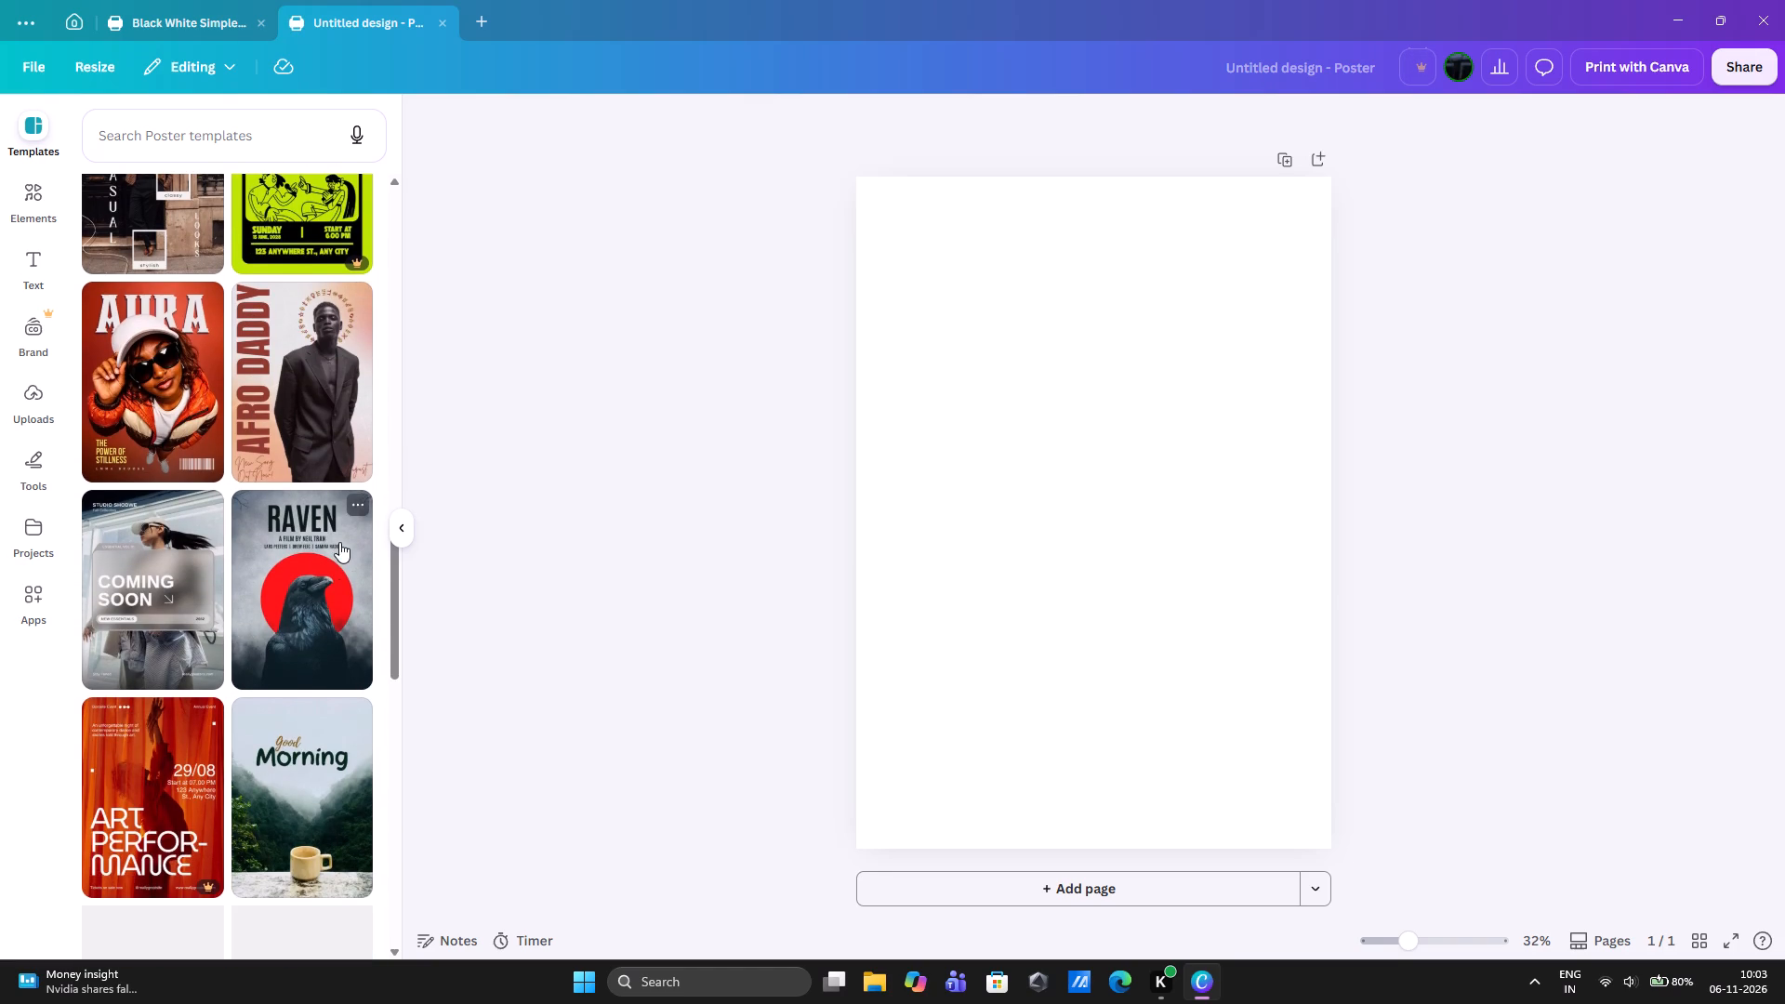
Apply the RAVEN film poster template, with the raven in front of a red circle, to the blank page.
{"action": "left_click", "coordinate": [313, 566]}
{"action": "double_click", "coordinate": [306, 596]}
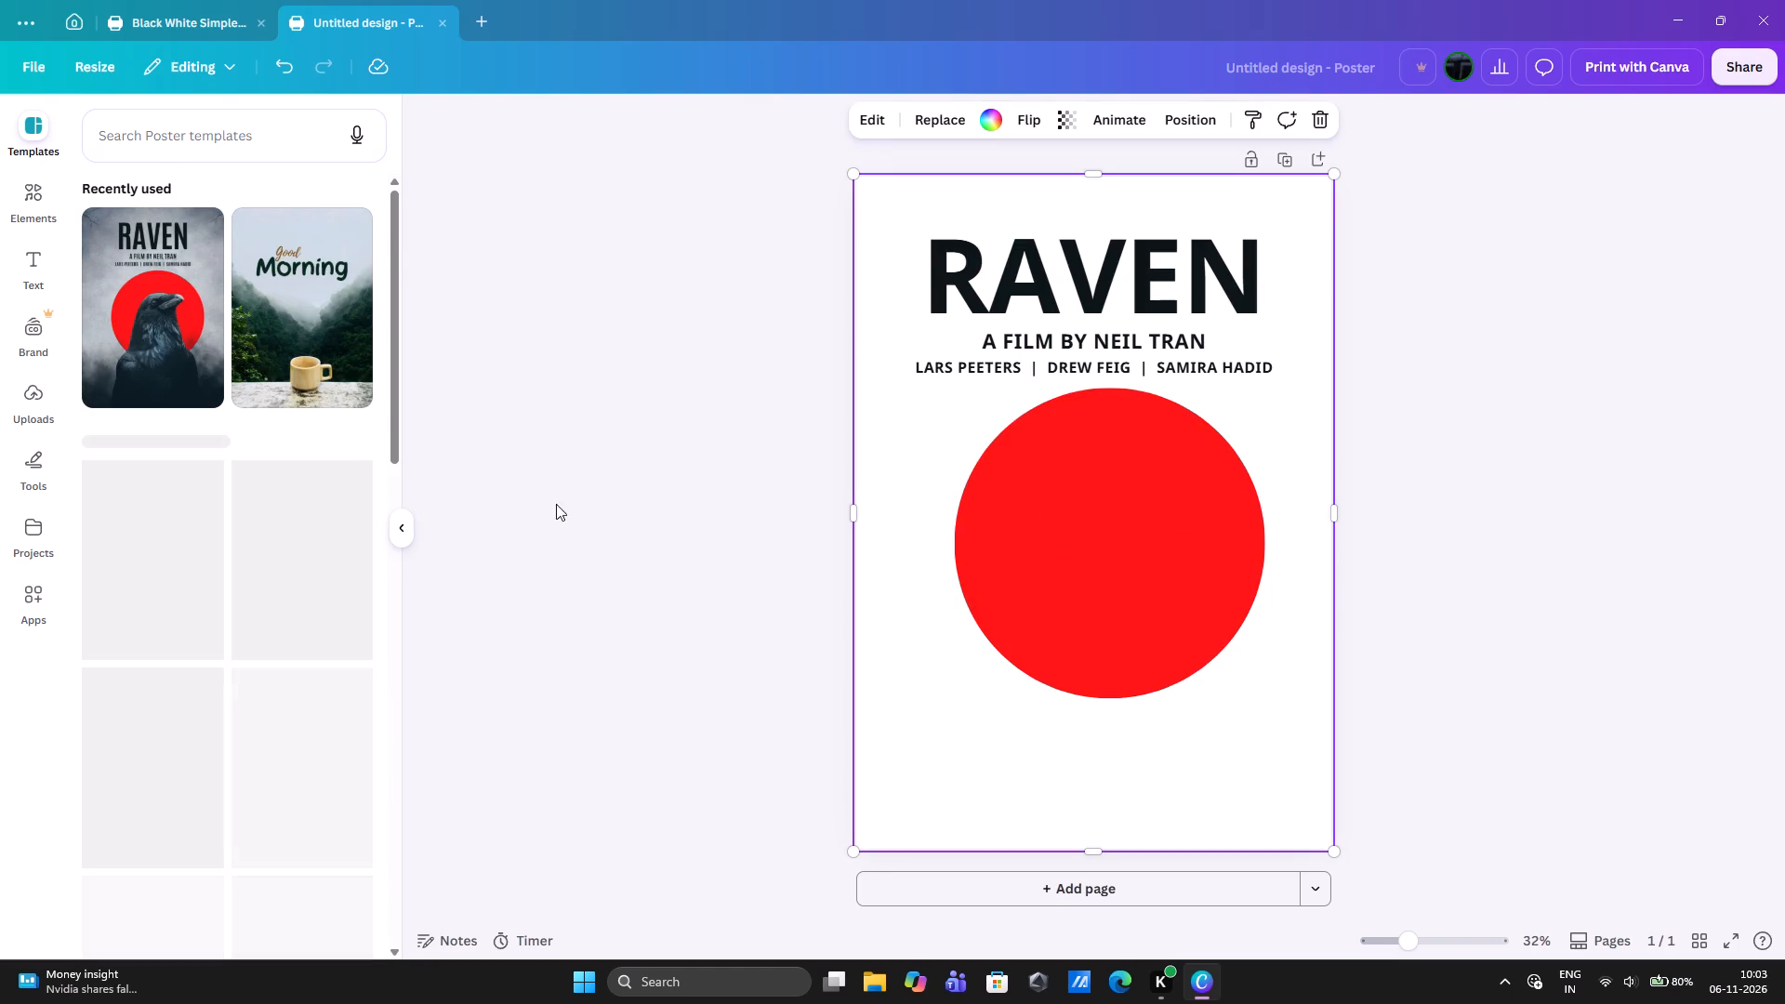
{"action": "left_click", "coordinate": [1498, 434]}
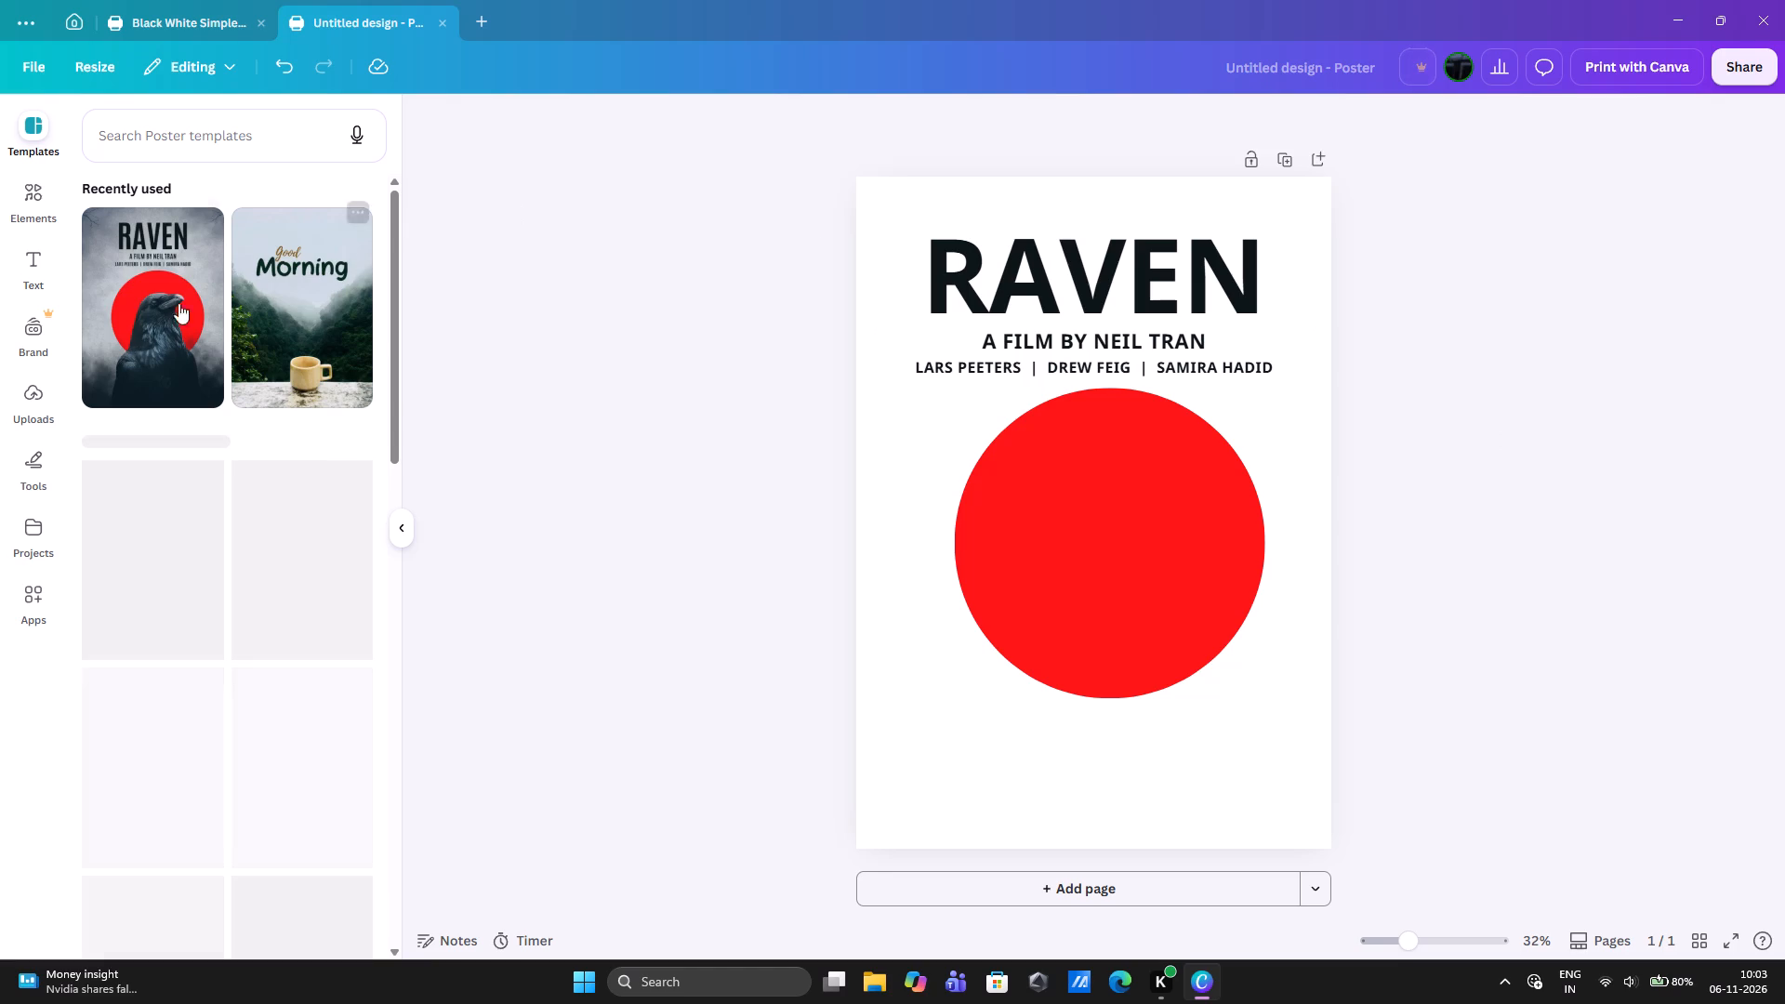
{"action": "left_click", "coordinate": [137, 322]}
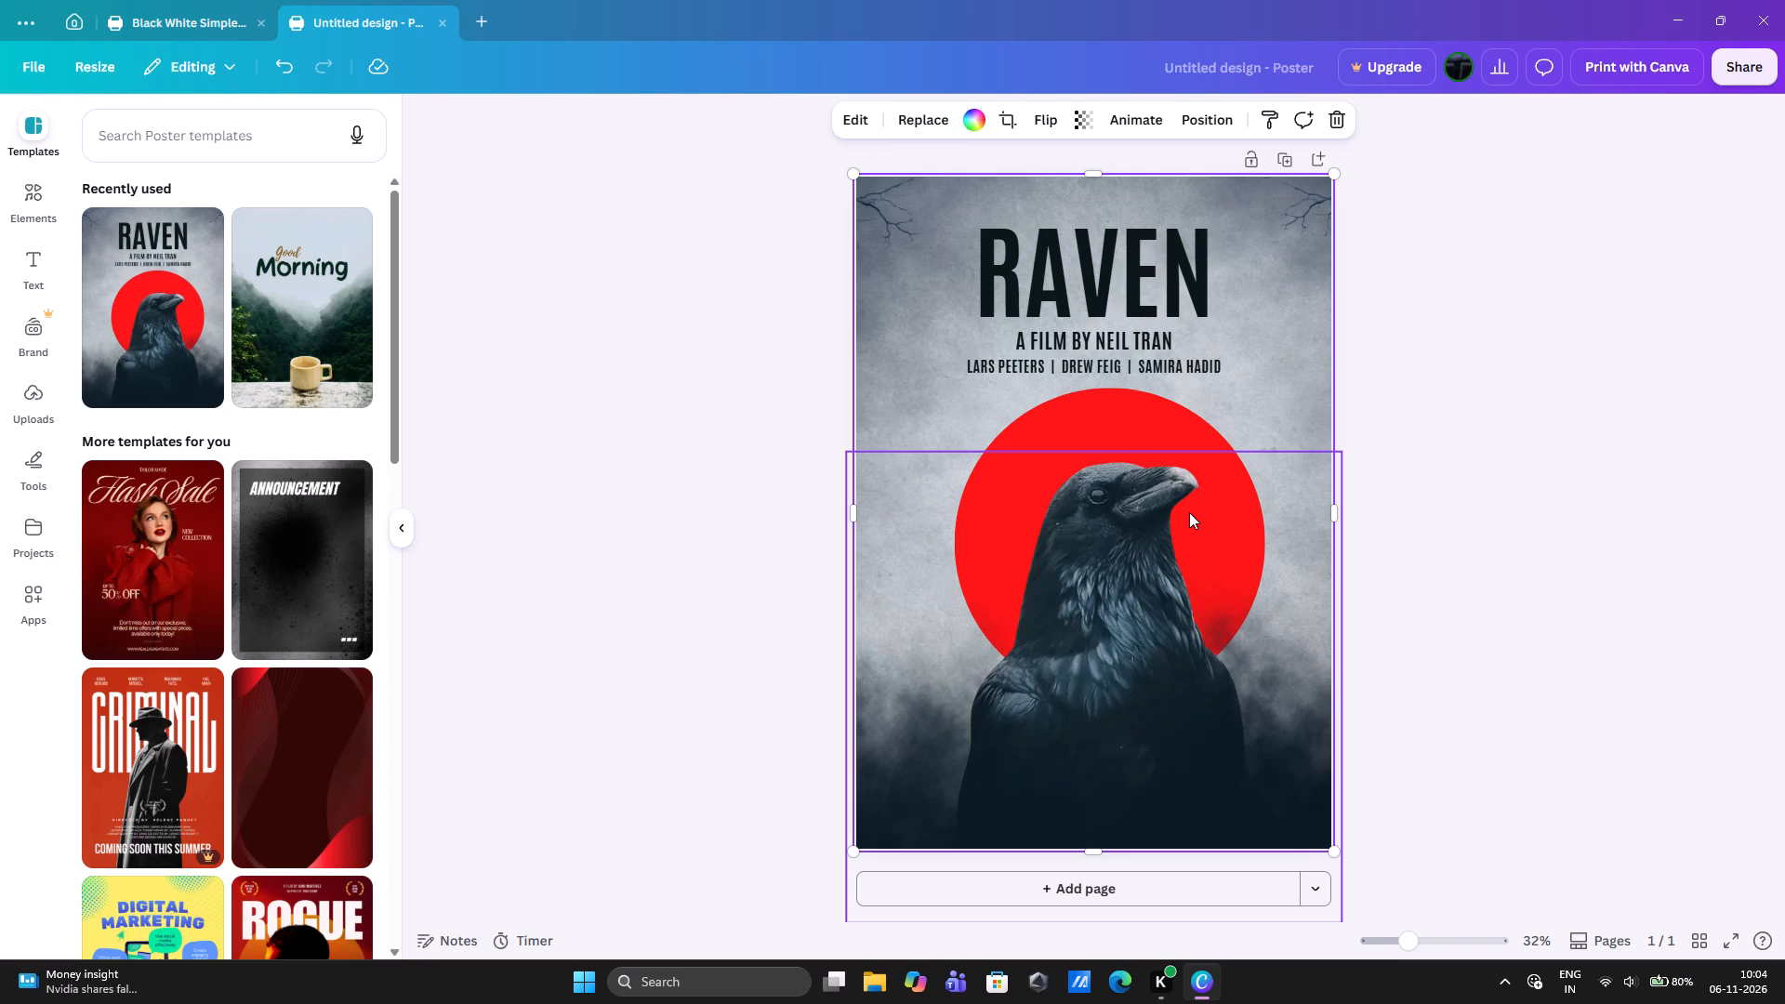
{"action": "left_click", "coordinate": [1450, 398]}
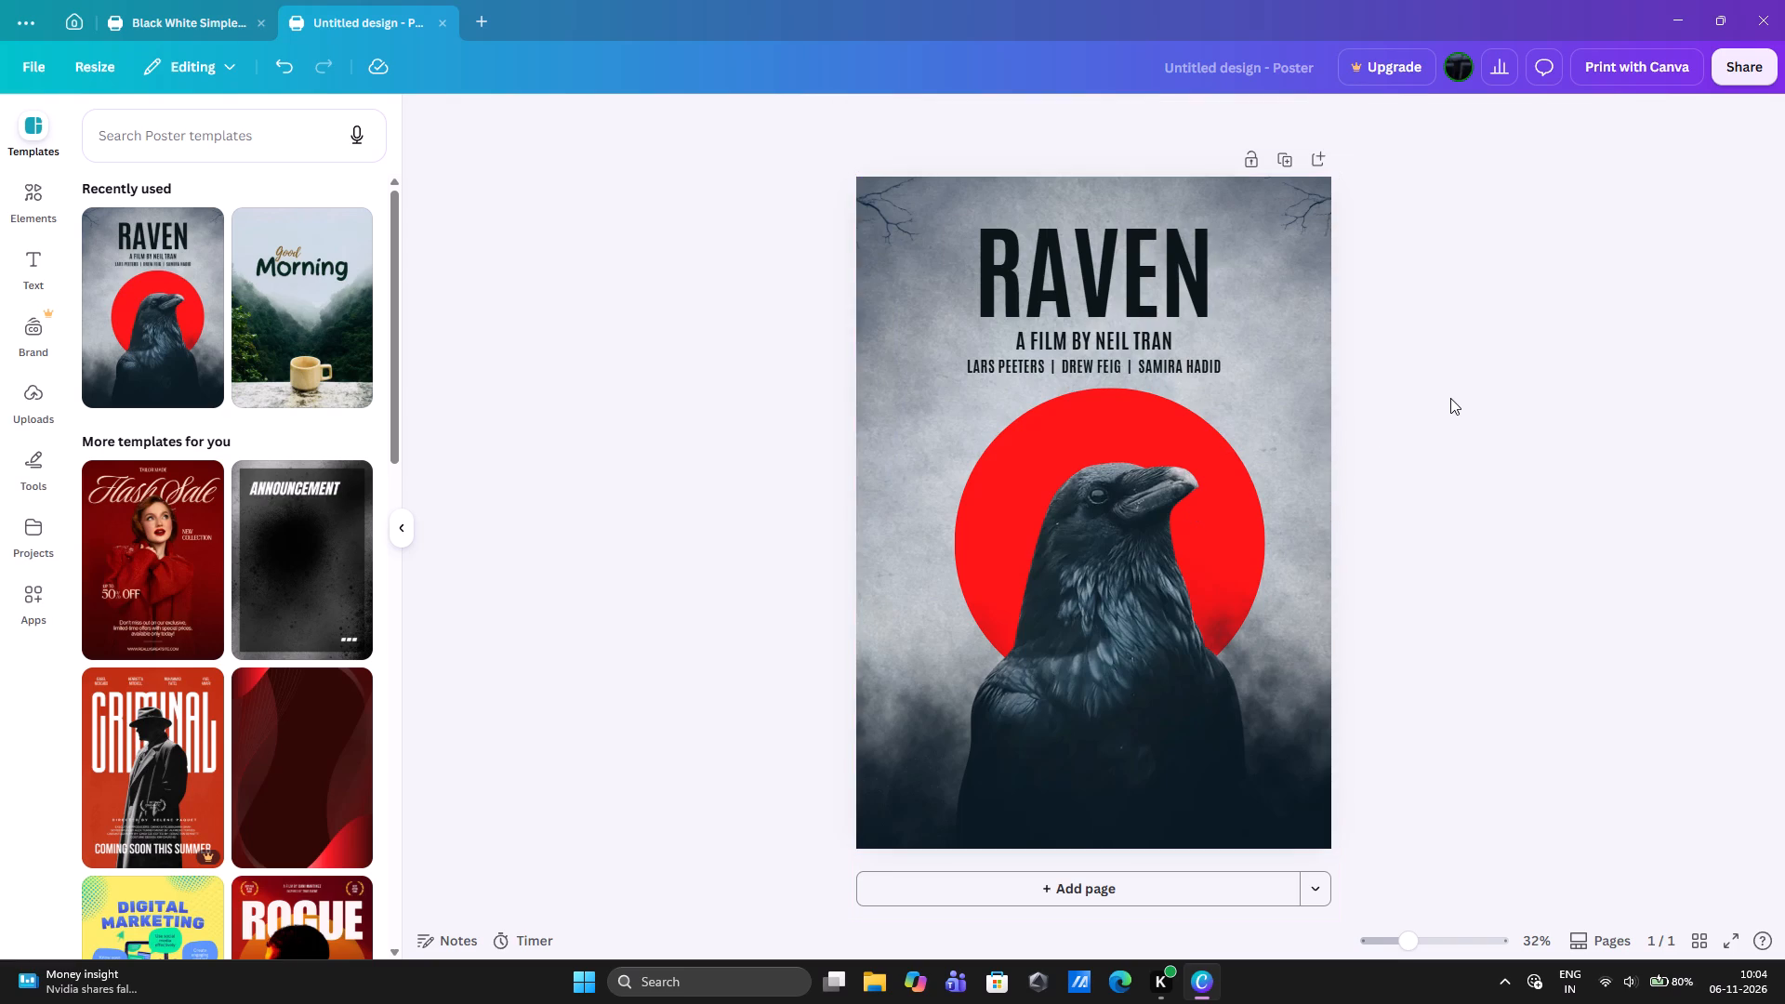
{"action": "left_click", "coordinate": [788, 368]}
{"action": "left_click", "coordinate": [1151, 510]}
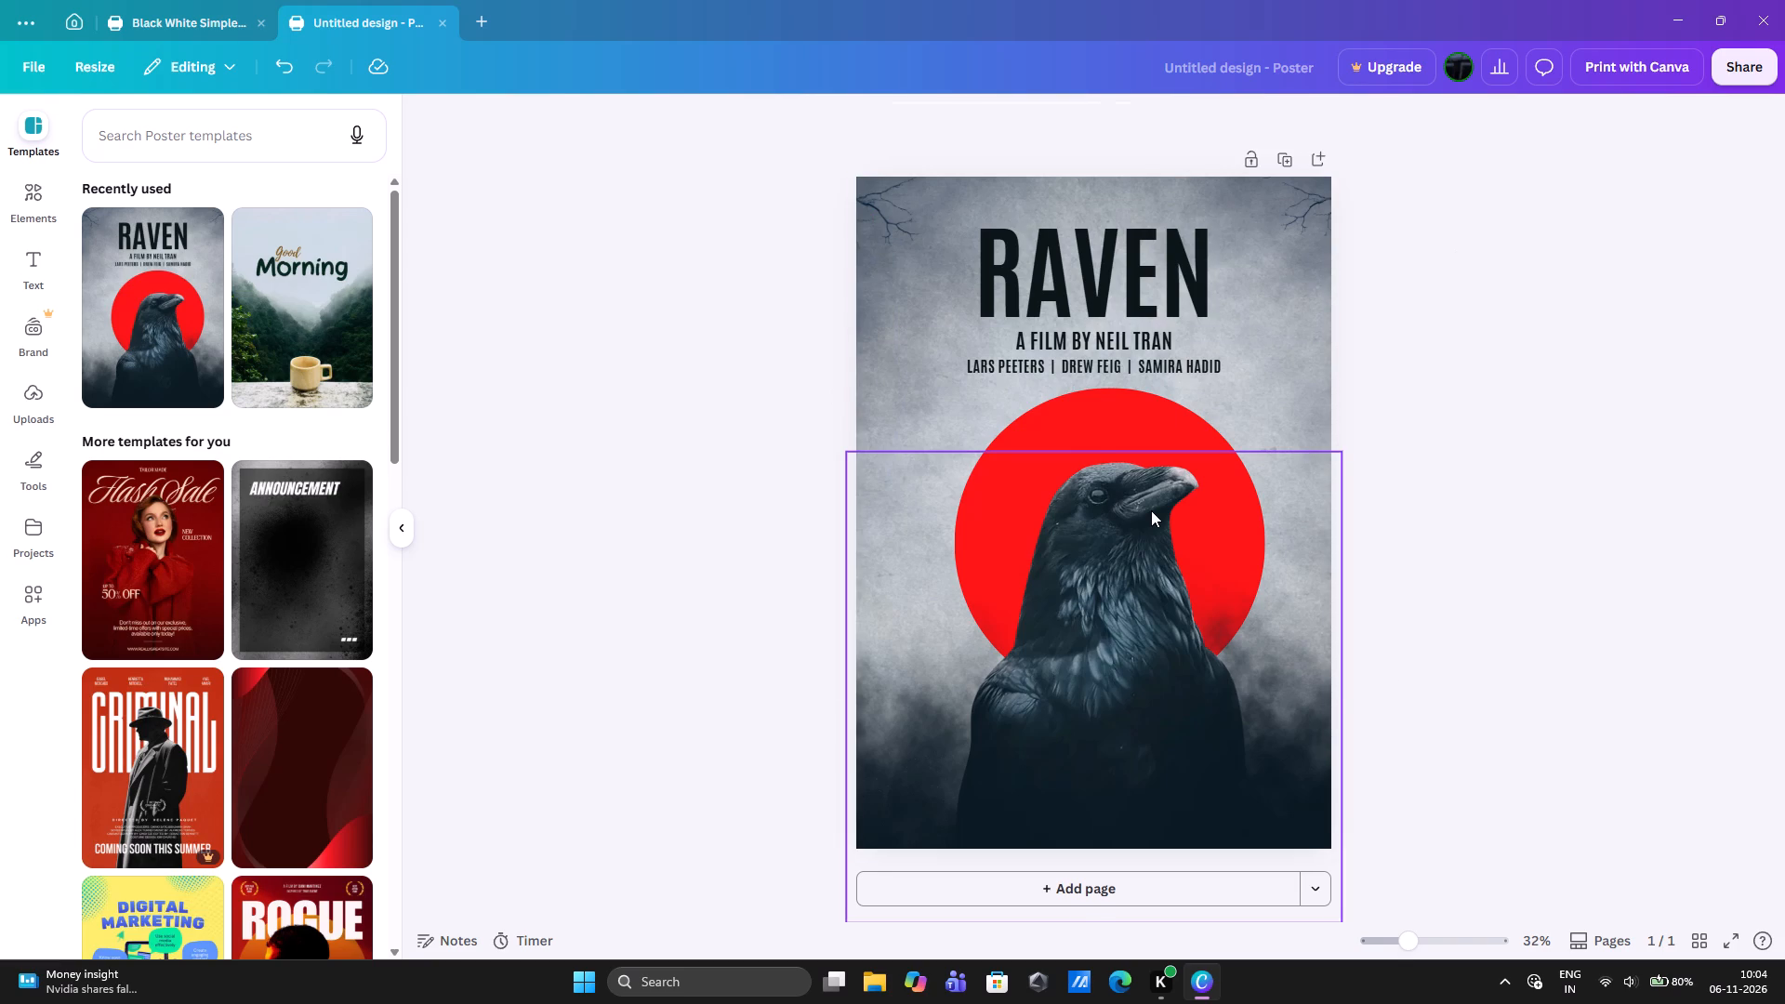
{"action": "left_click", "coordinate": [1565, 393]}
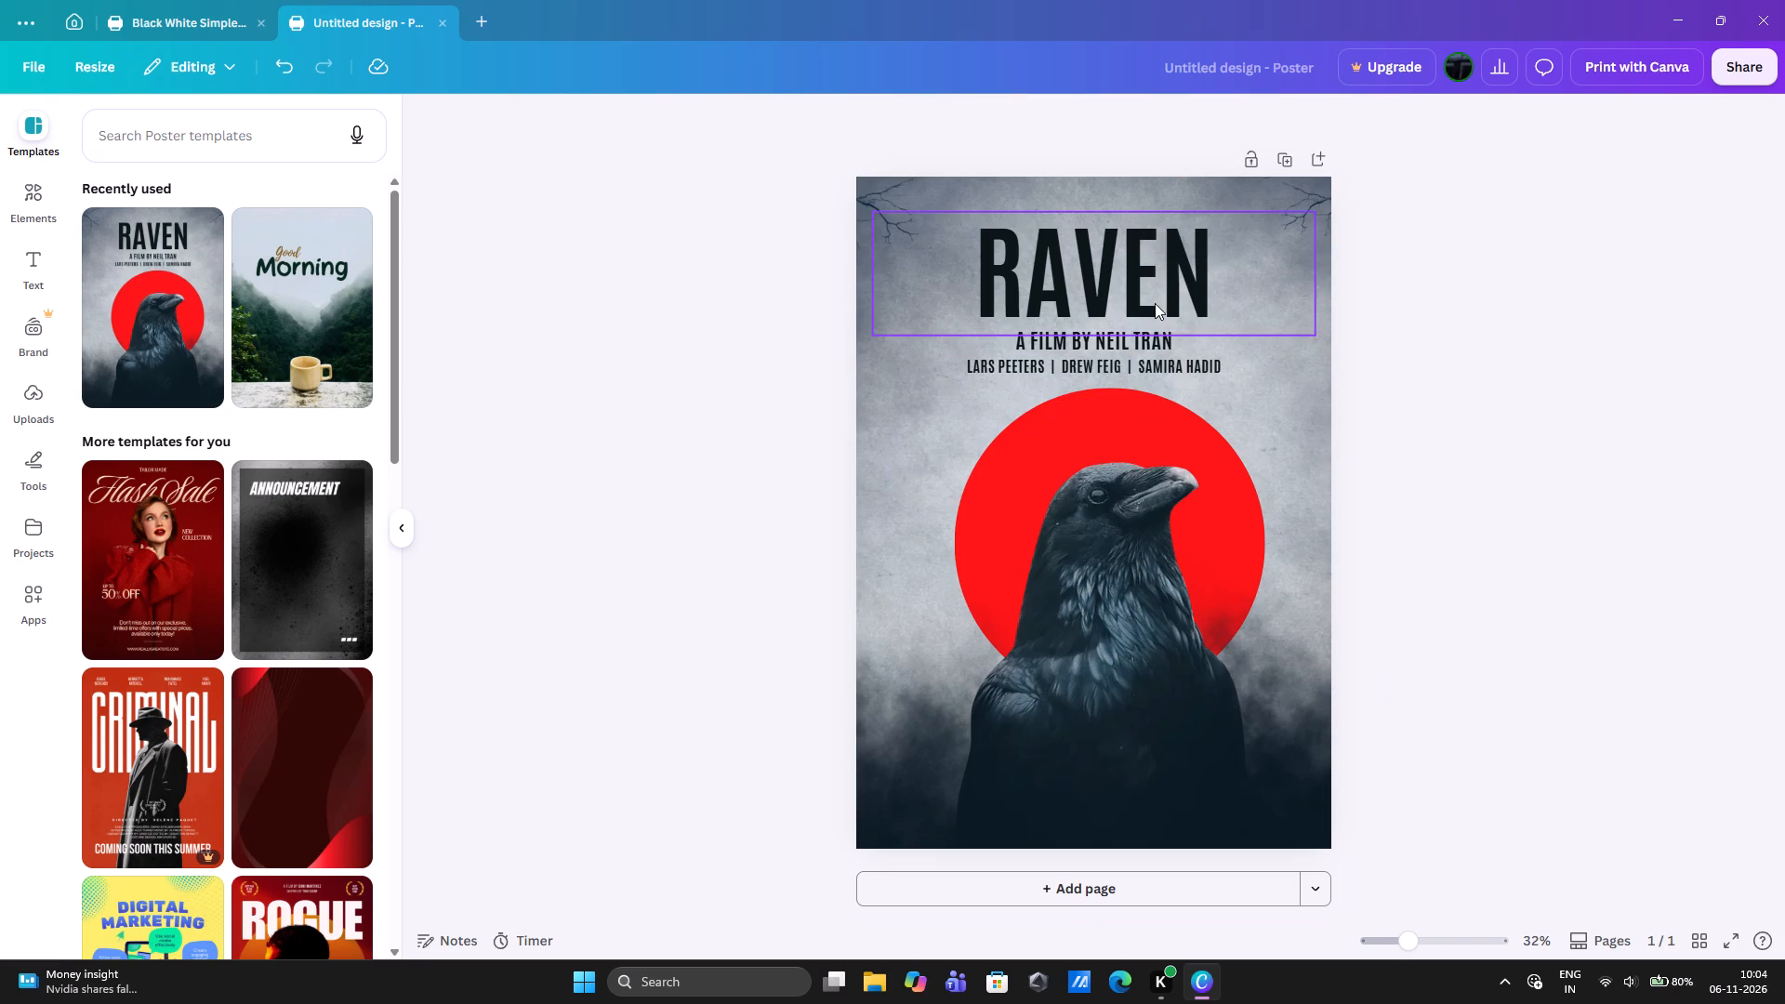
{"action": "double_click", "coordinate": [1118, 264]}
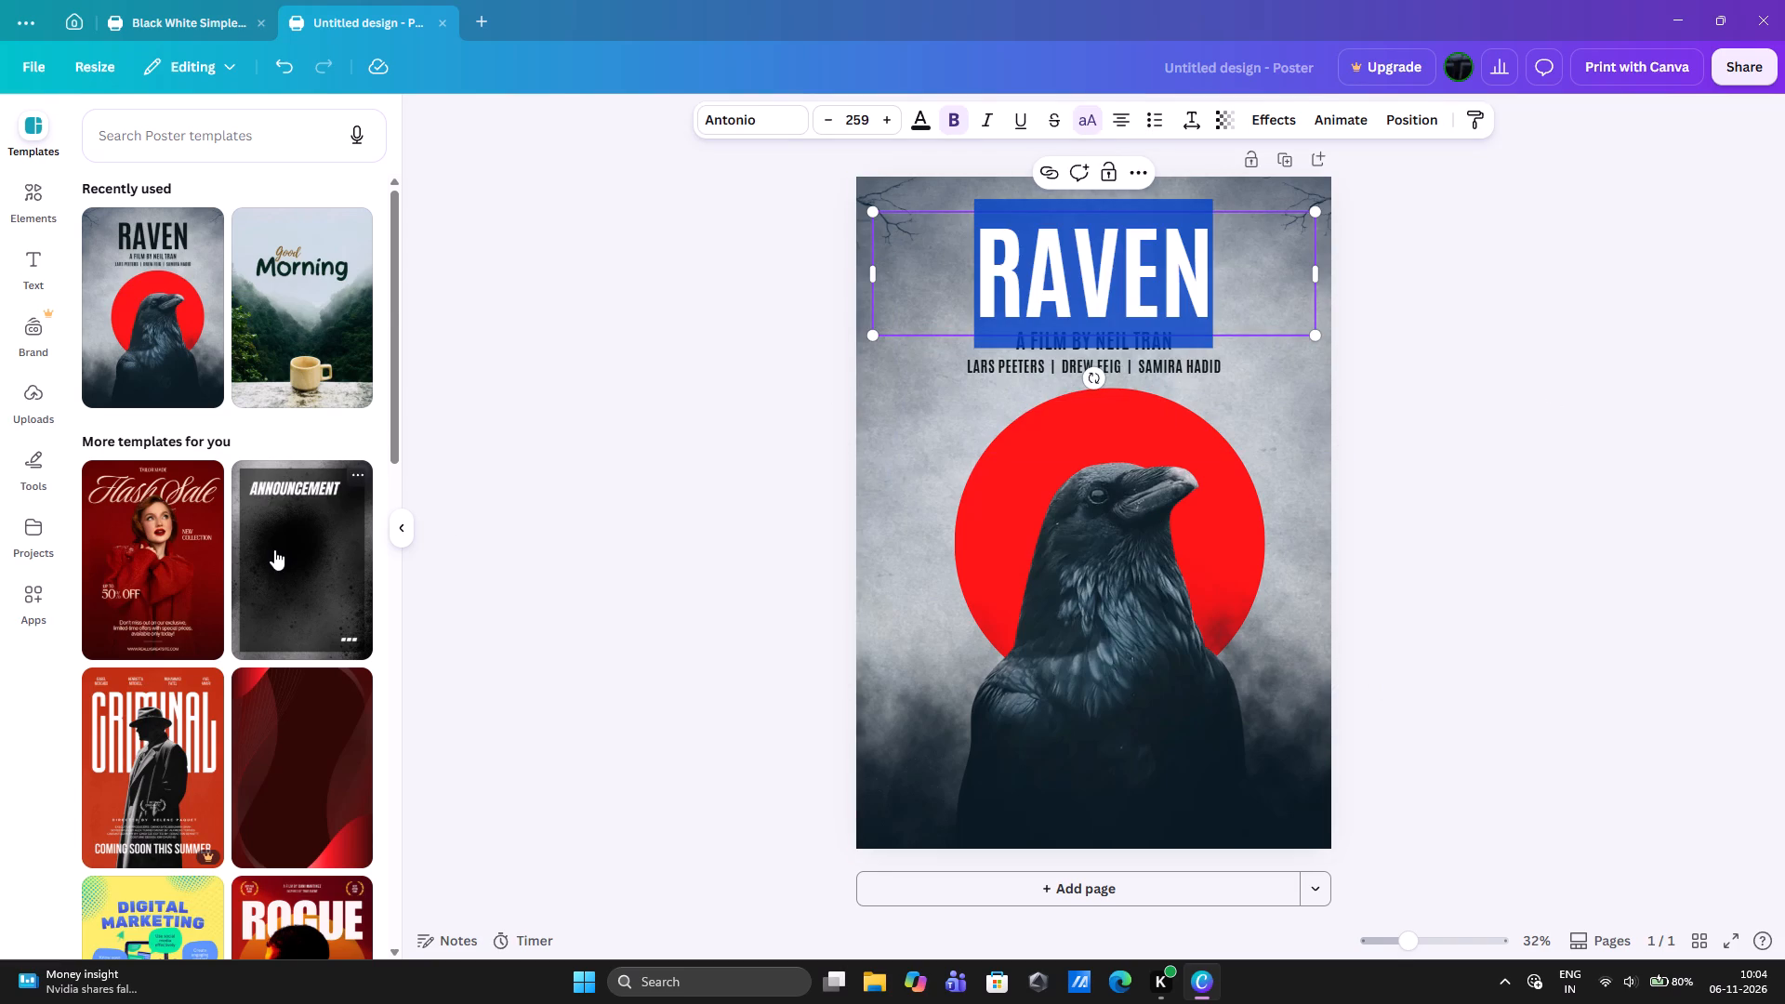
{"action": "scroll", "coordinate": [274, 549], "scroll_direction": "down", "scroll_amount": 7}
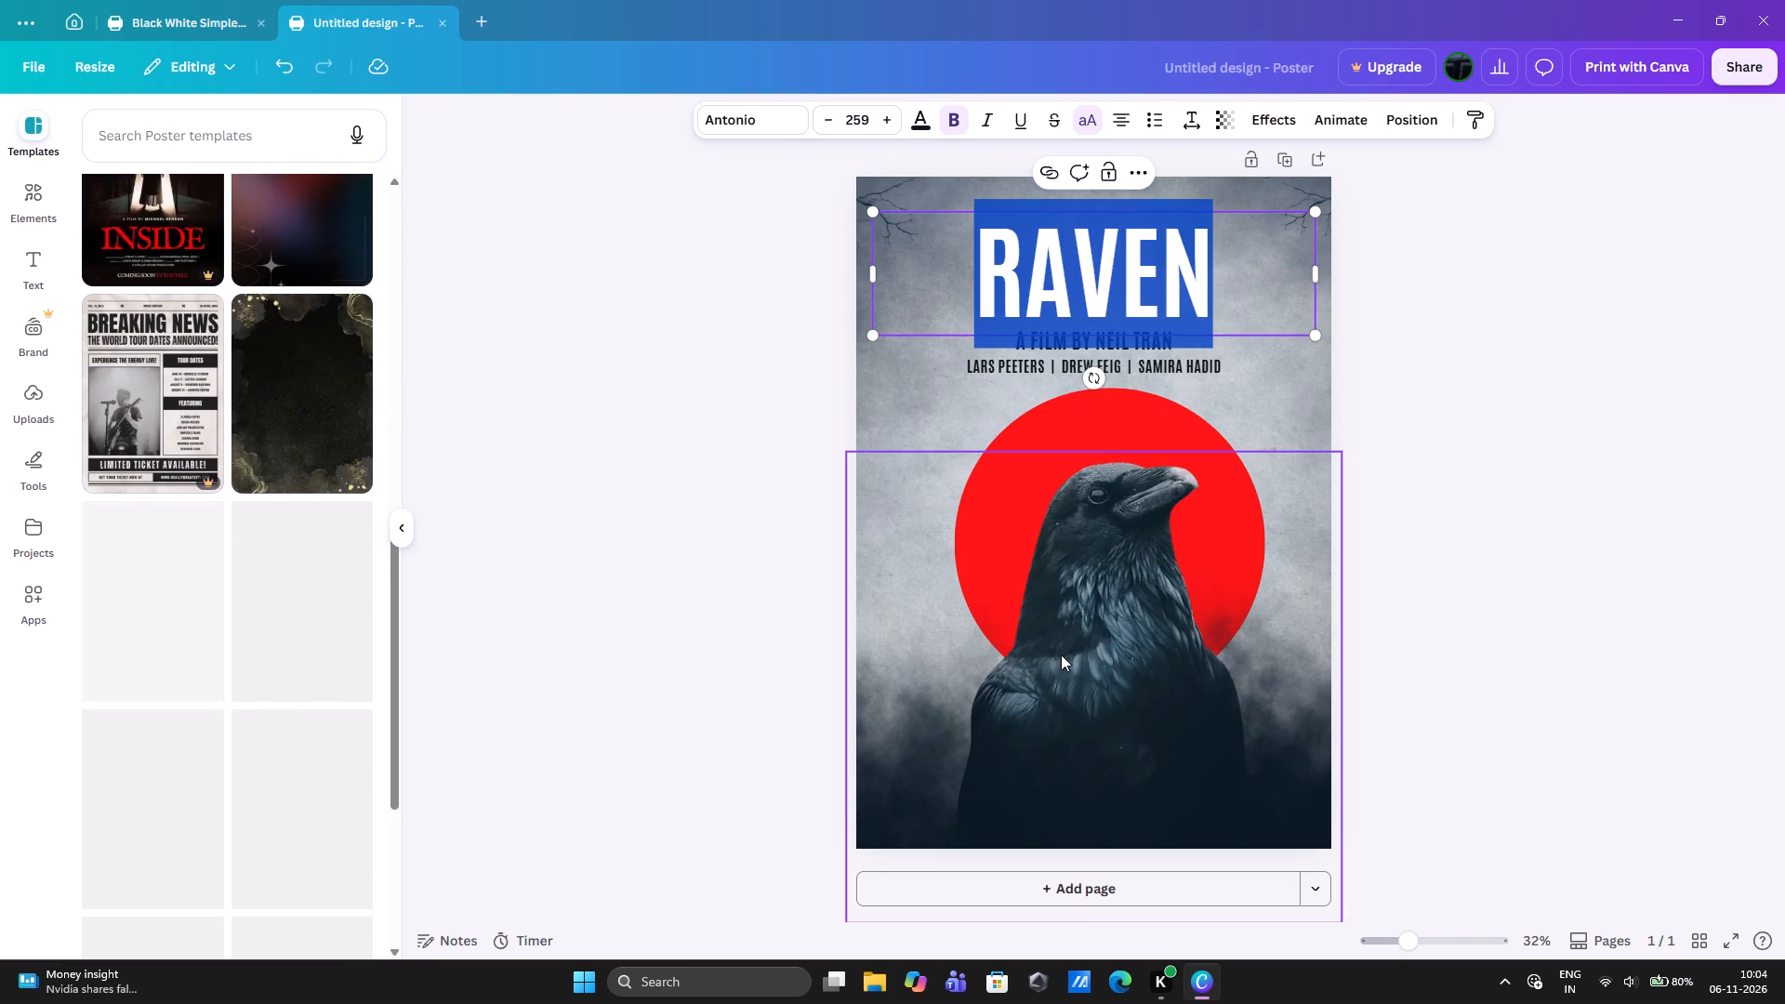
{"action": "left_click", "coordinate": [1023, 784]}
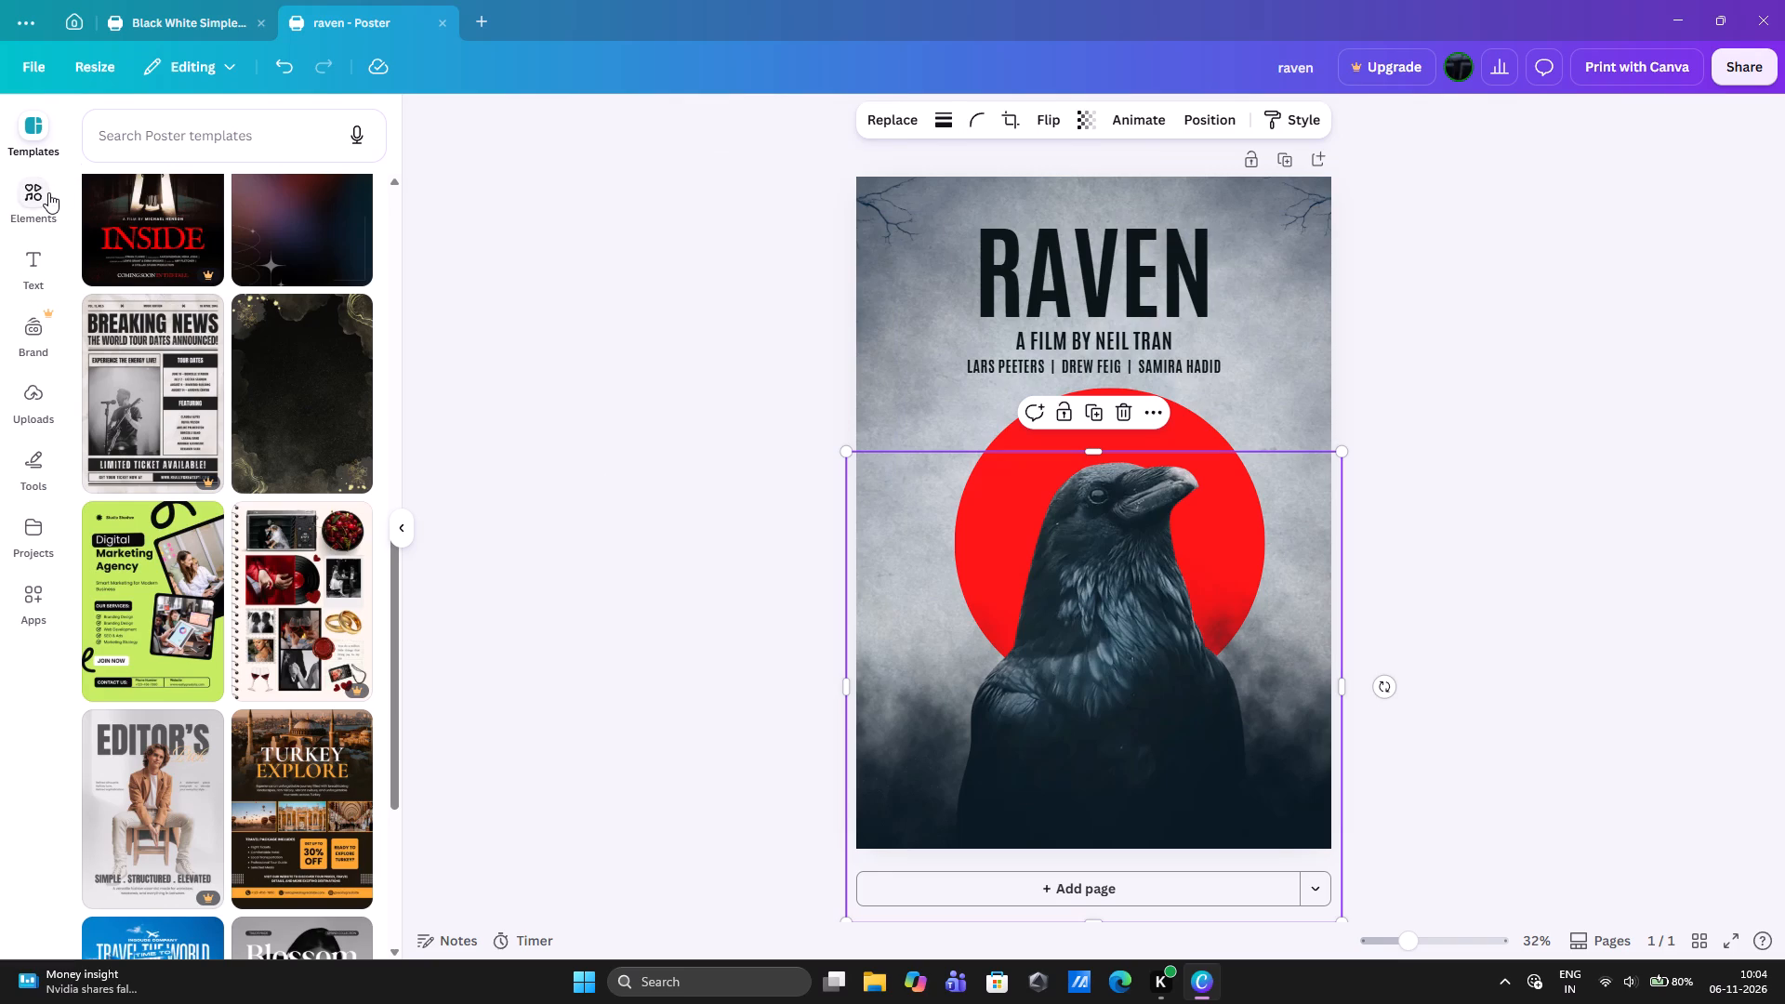
Look through the recommended elements for an animal graphic to replace the raven.
{"action": "left_click", "coordinate": [48, 192]}
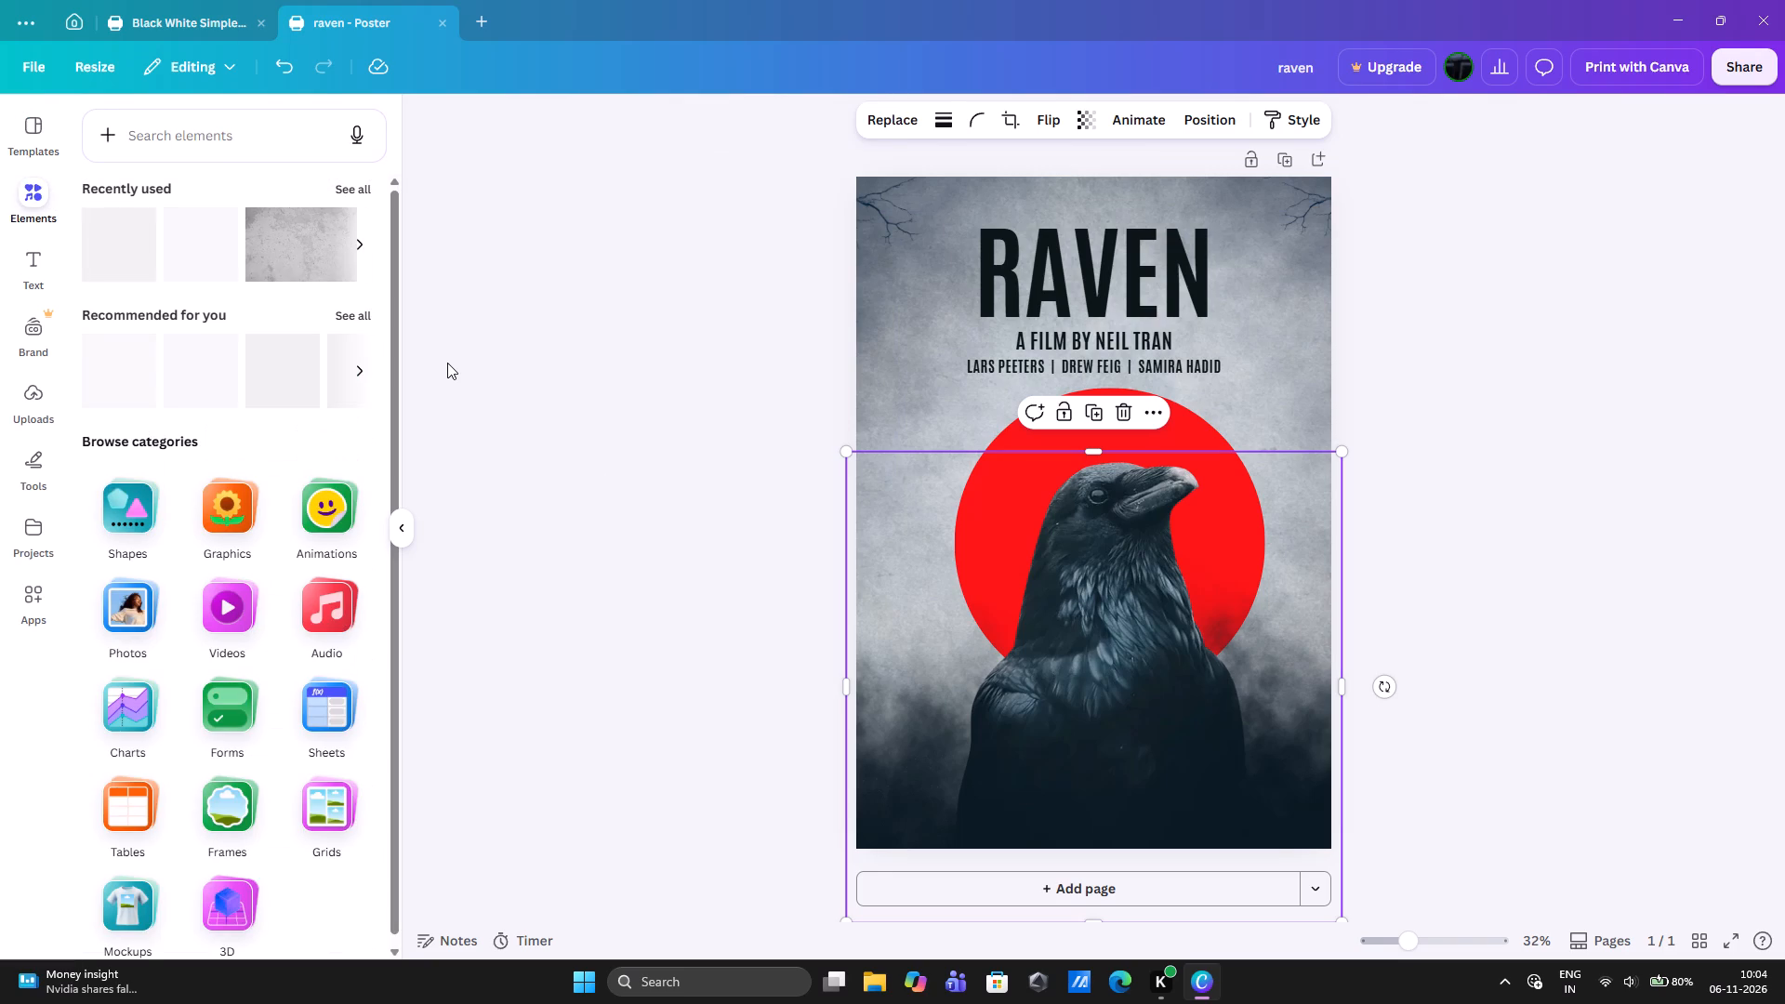
{"action": "scroll", "coordinate": [256, 381], "scroll_direction": "left", "scroll_amount": 2}
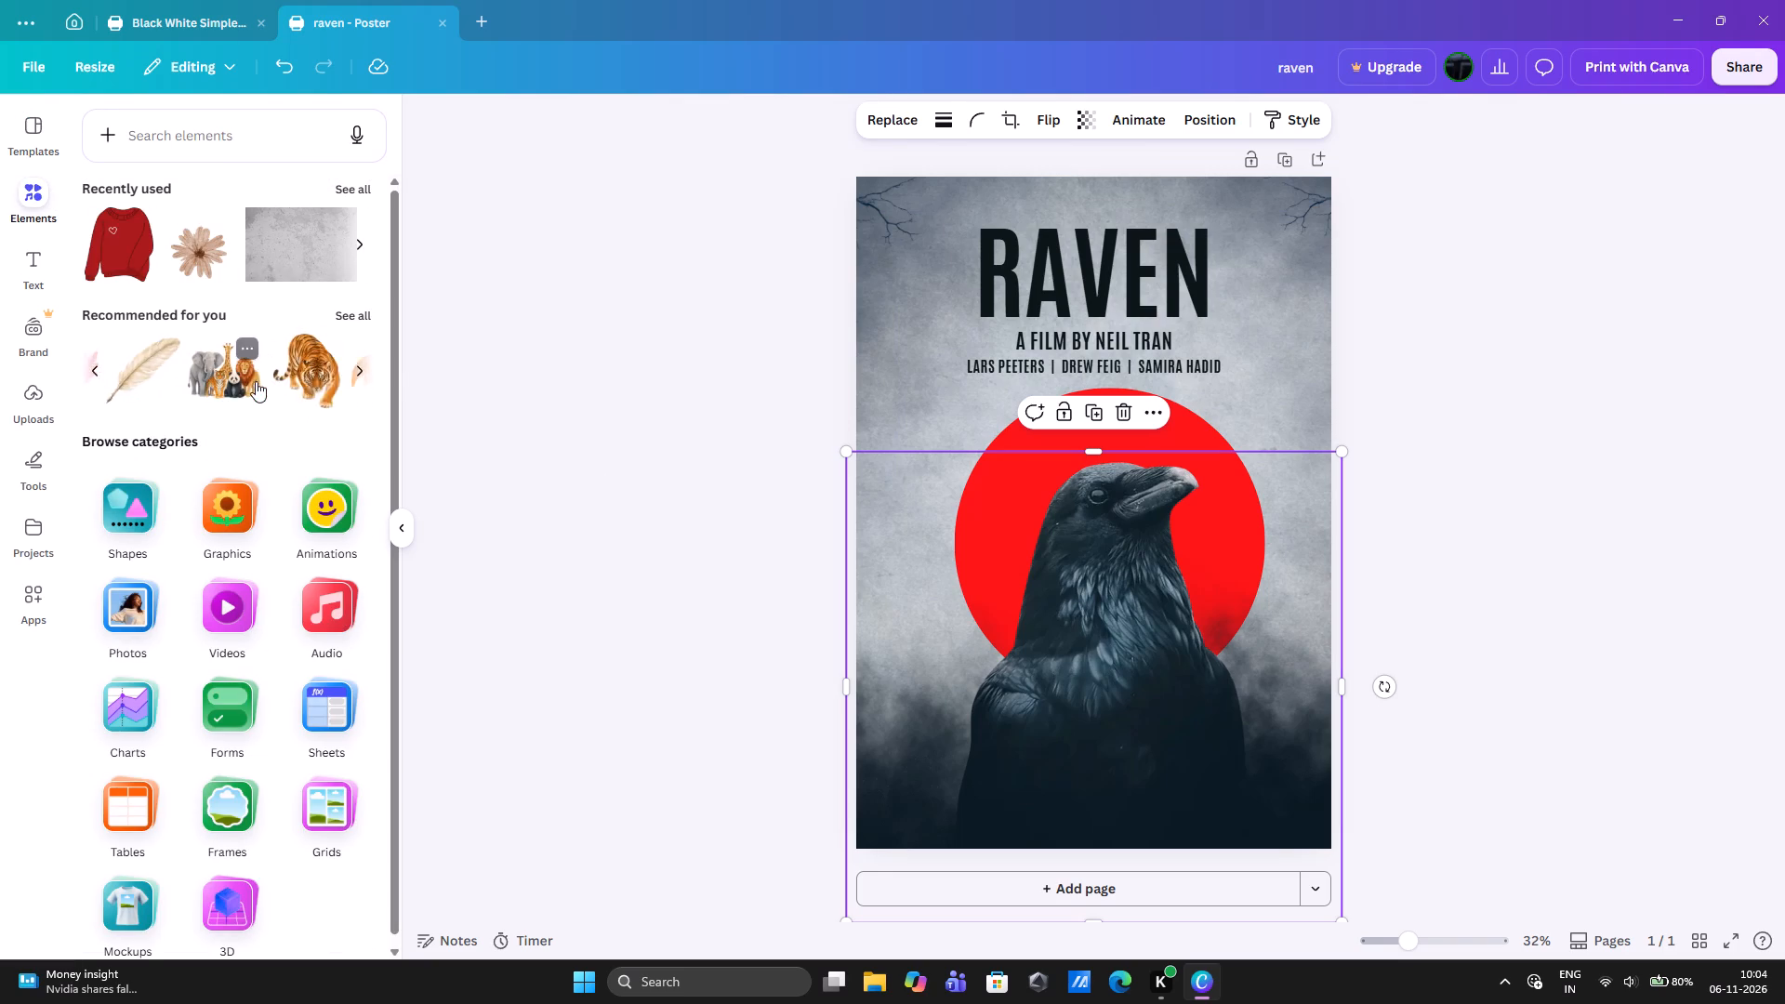
{"action": "scroll", "coordinate": [256, 381], "scroll_direction": "left", "scroll_amount": 4}
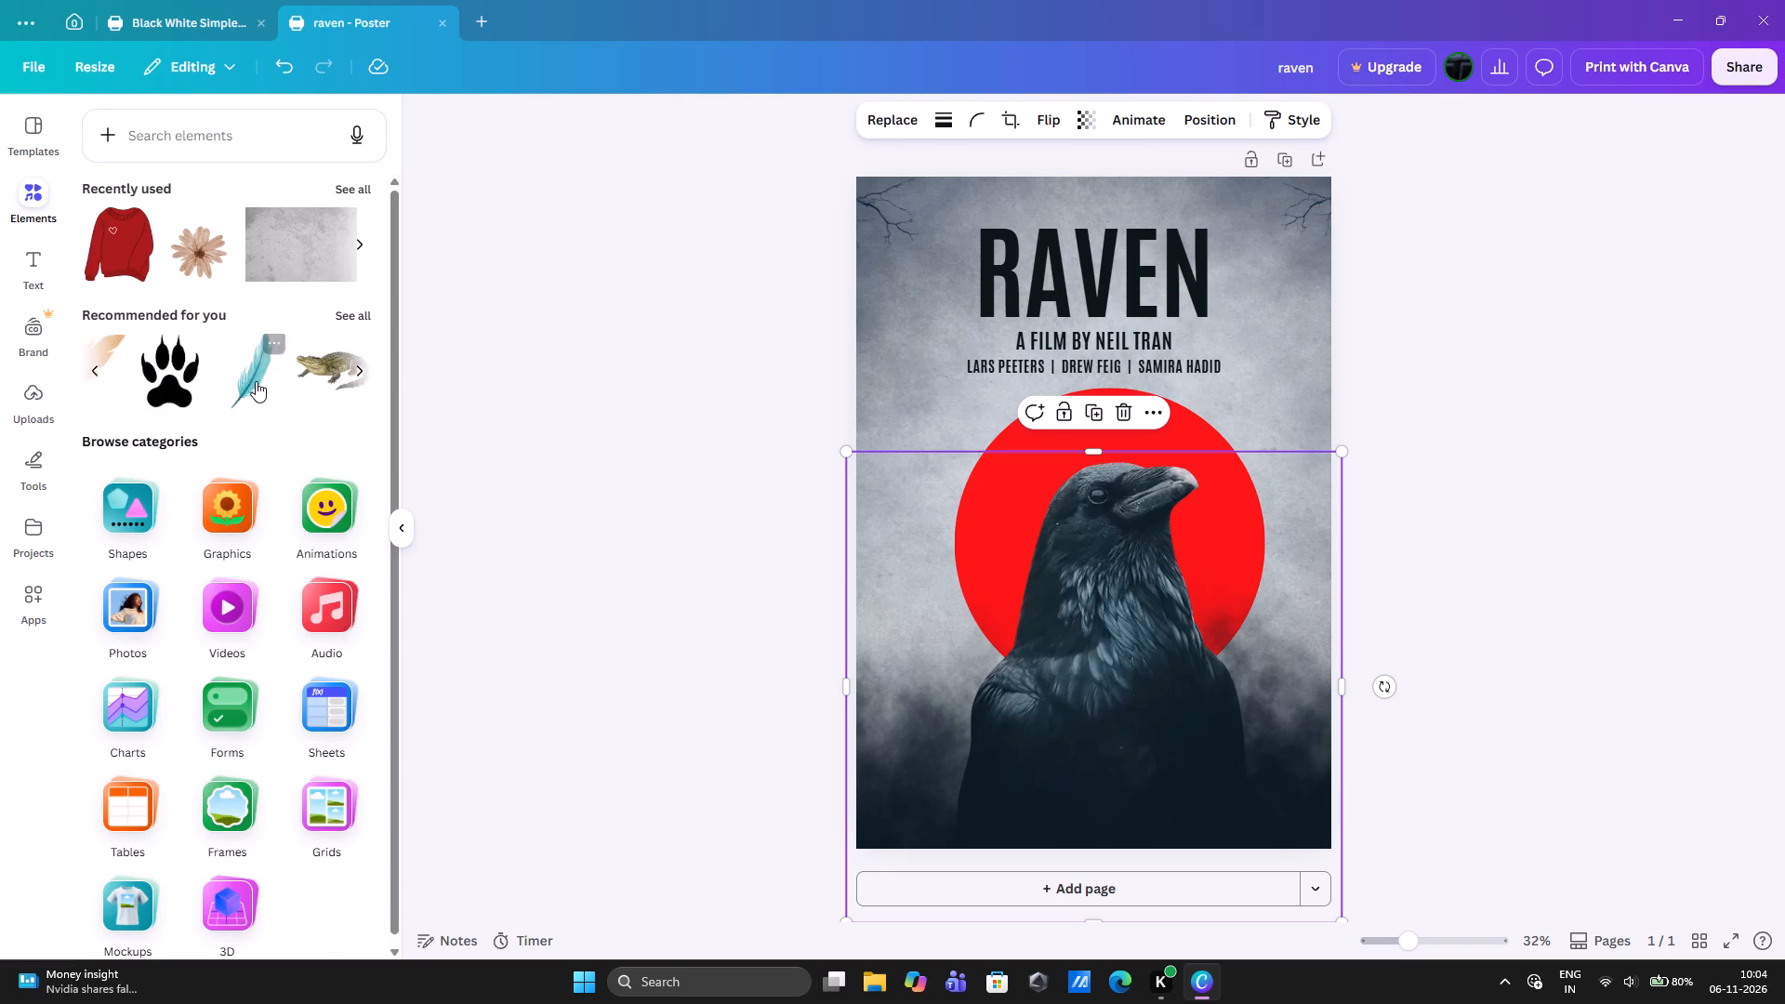
{"action": "scroll", "coordinate": [256, 381], "scroll_direction": "left", "scroll_amount": 2}
{"action": "left_click", "coordinate": [323, 371]}
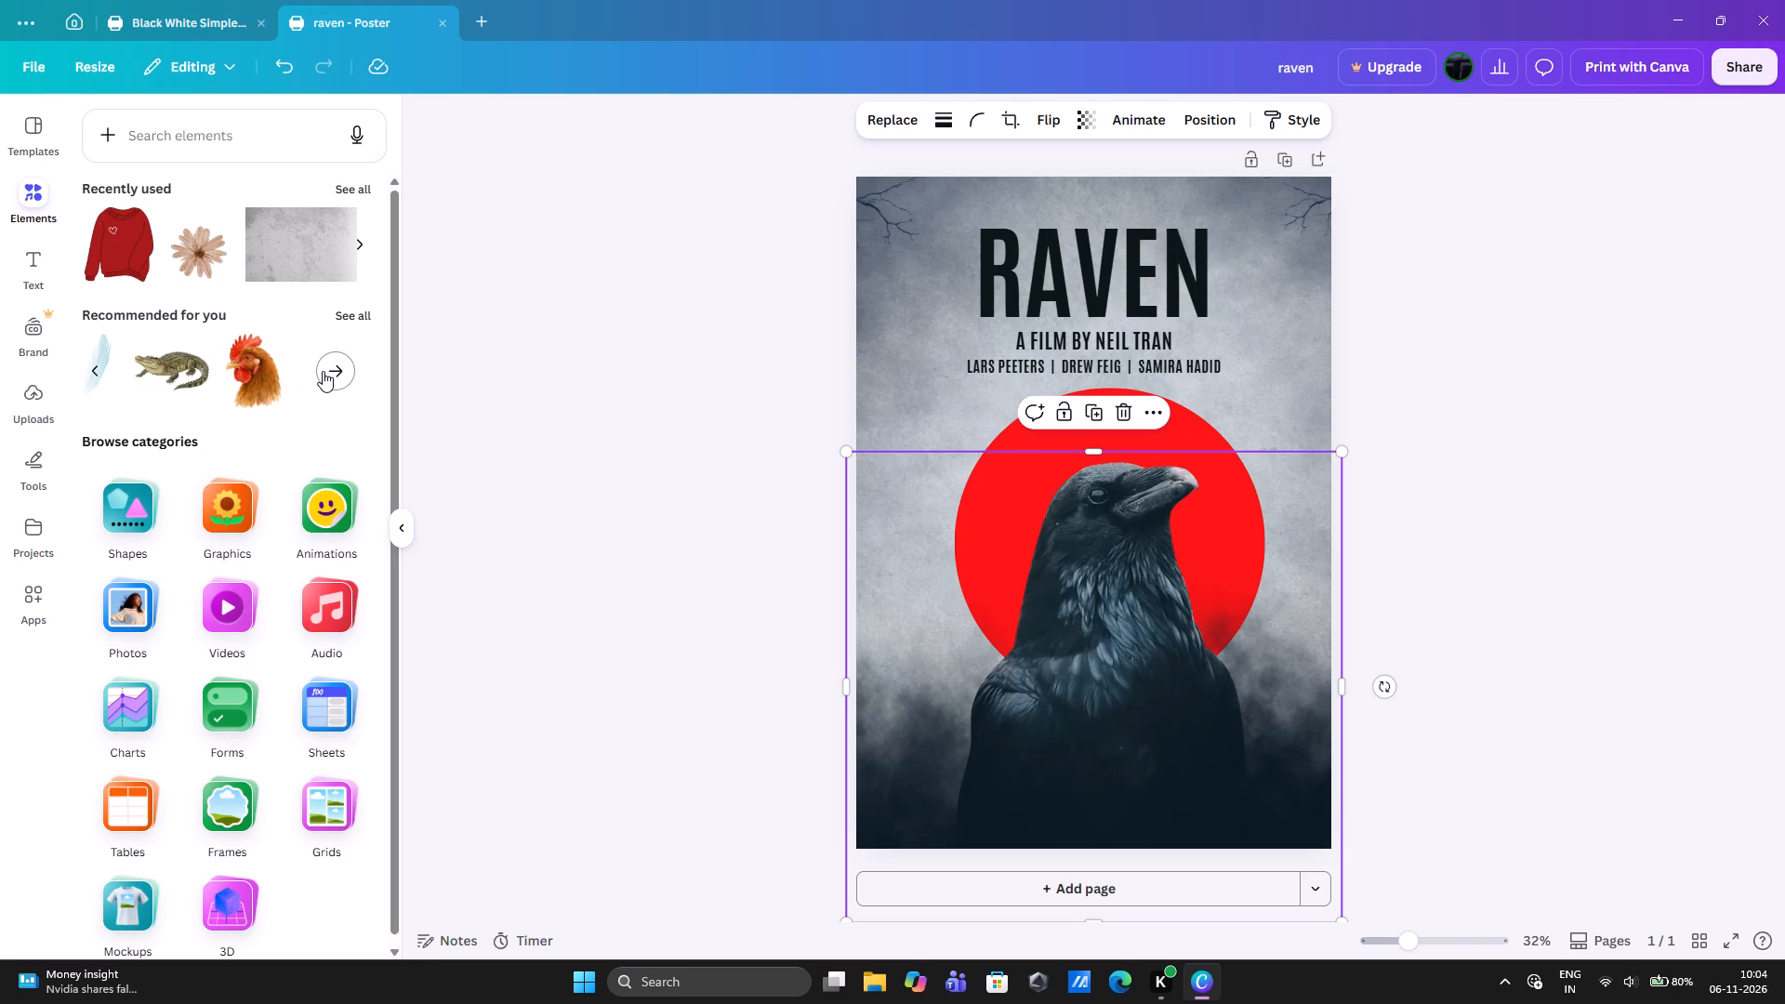
{"action": "scroll", "coordinate": [286, 628], "scroll_direction": "down", "scroll_amount": 3}
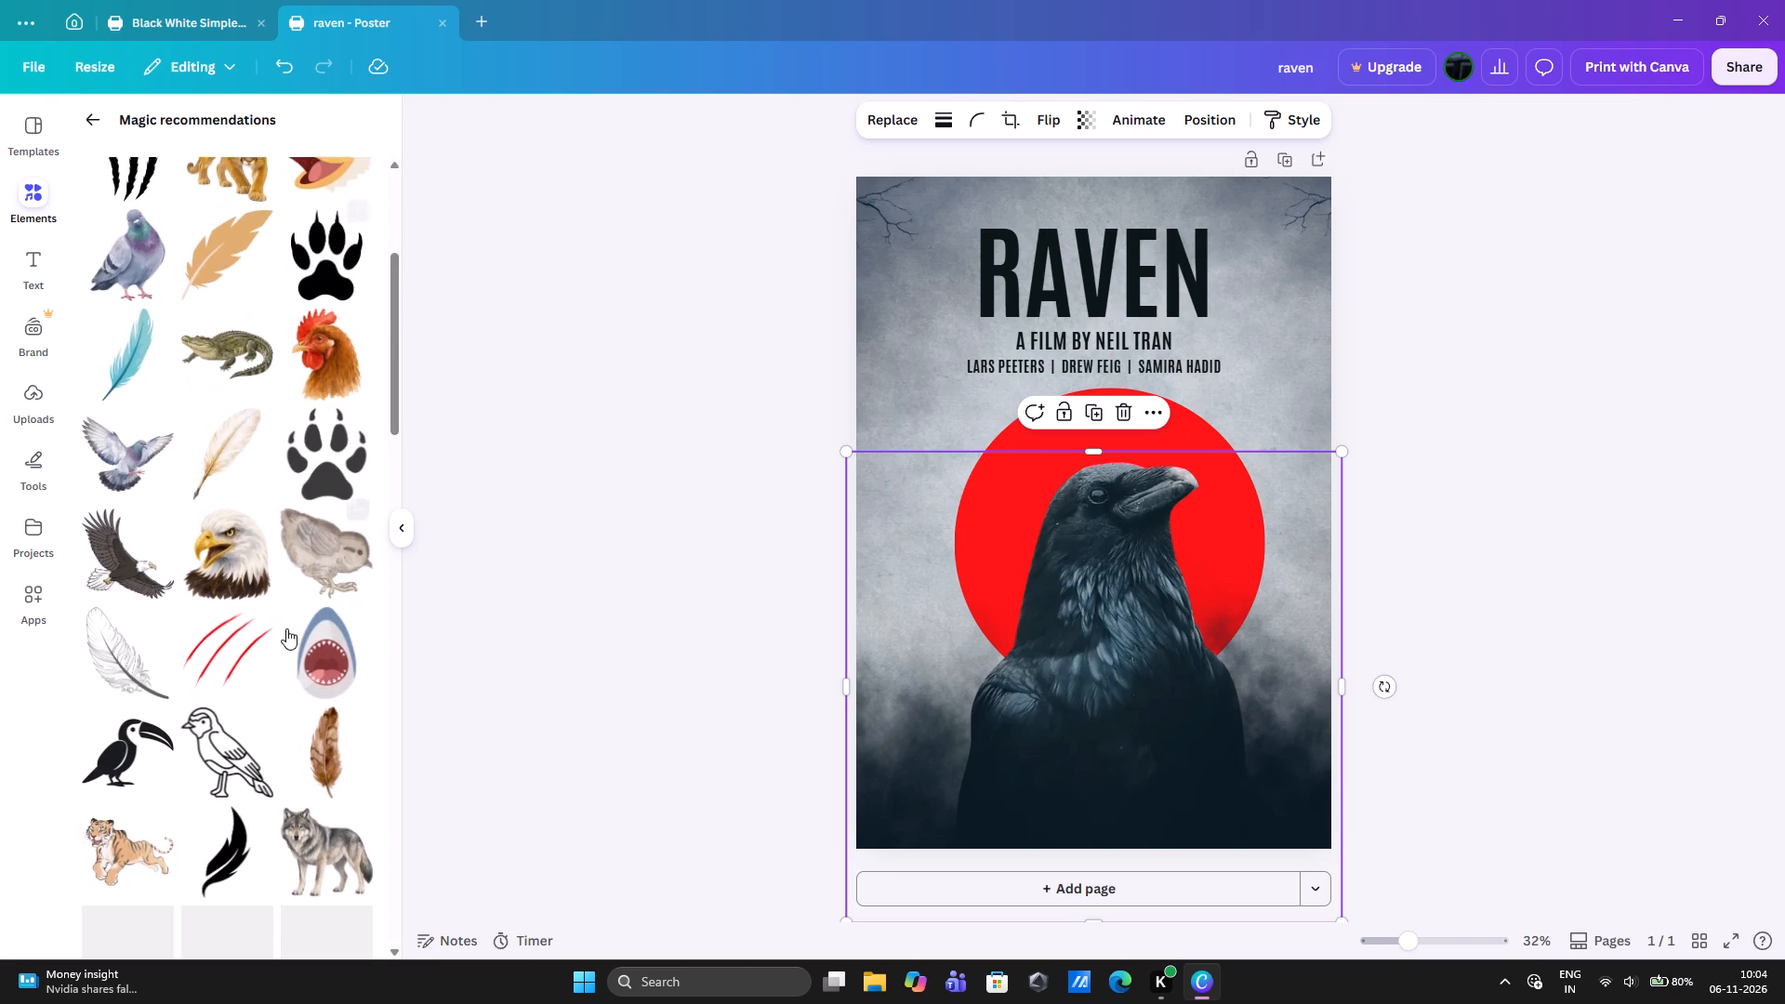
{"action": "scroll", "coordinate": [286, 628], "scroll_direction": "down", "scroll_amount": 4}
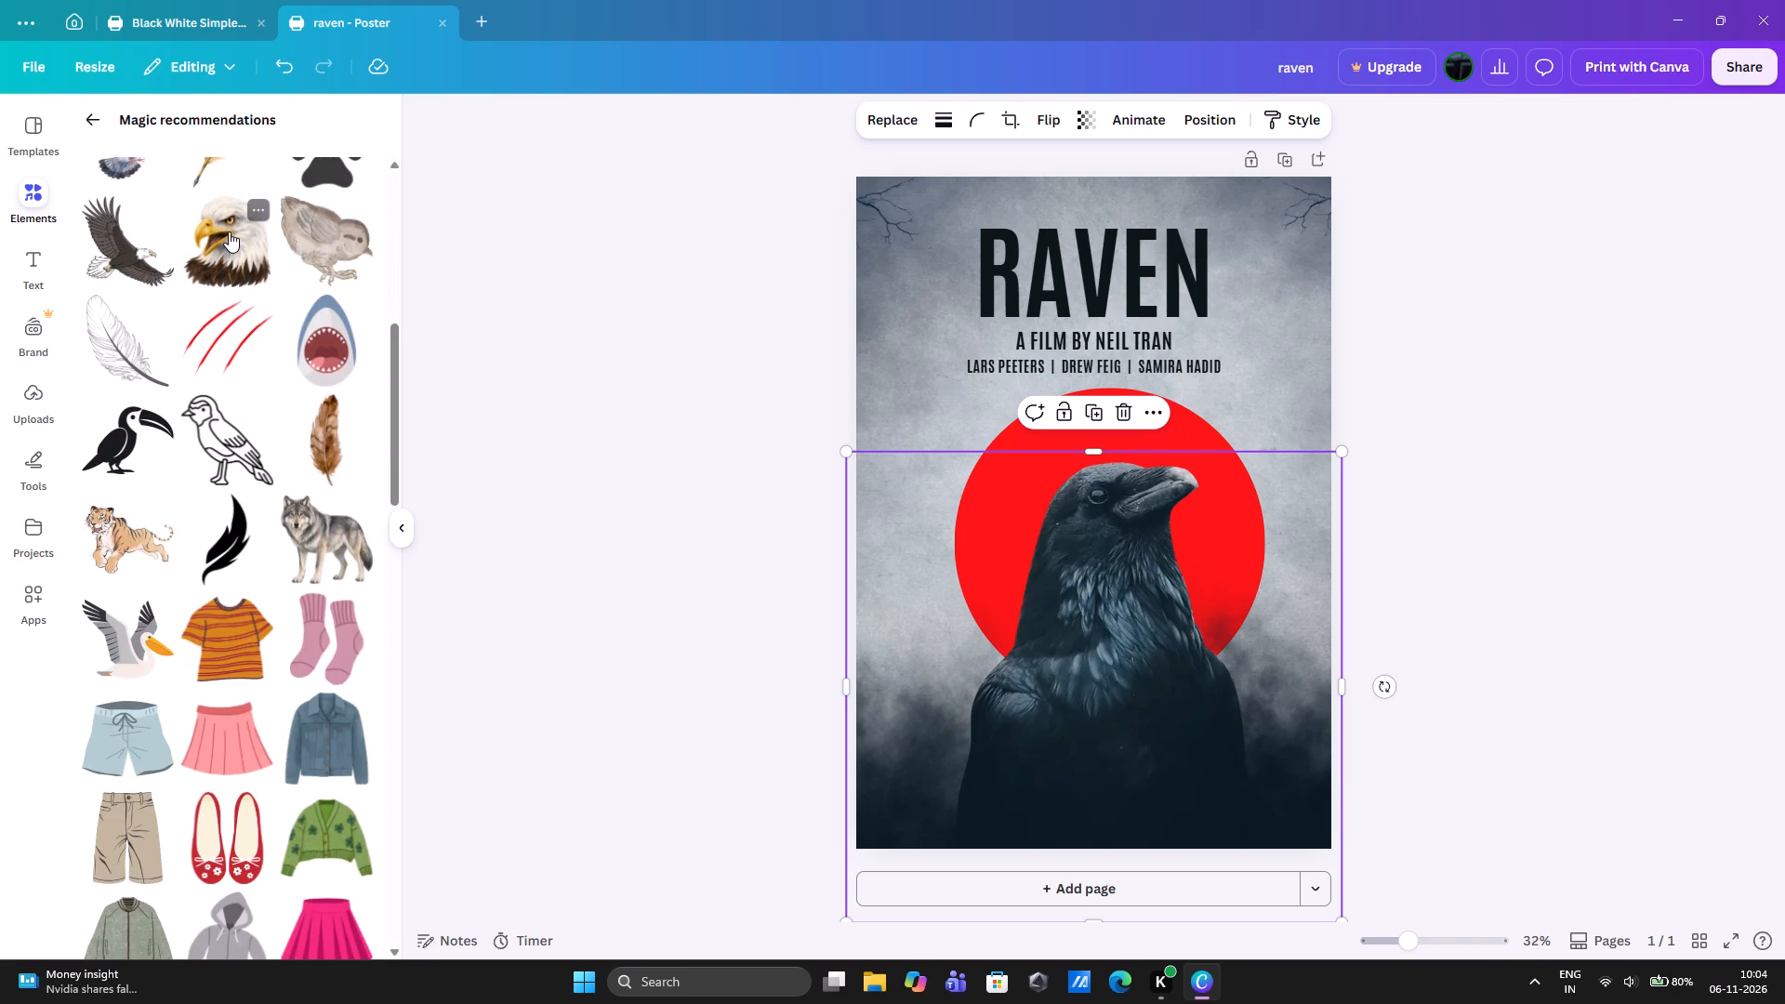
{"action": "scroll", "coordinate": [202, 635], "scroll_direction": "down", "scroll_amount": 5}
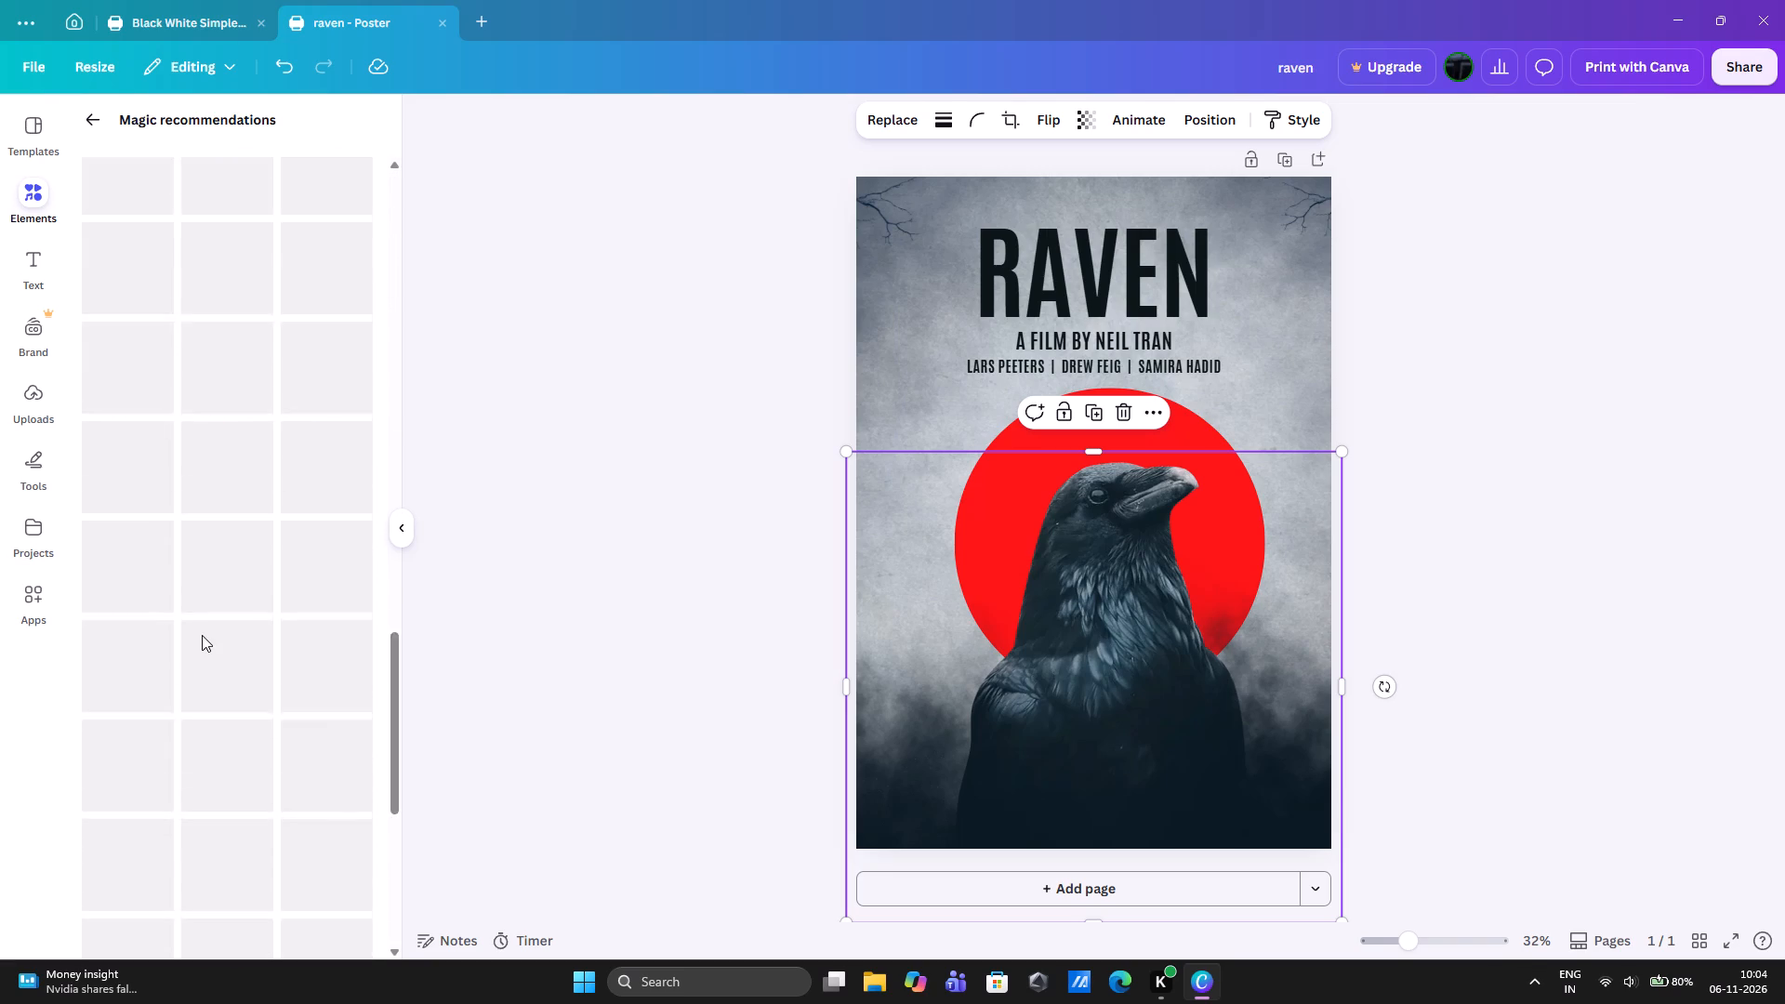
{"action": "scroll", "coordinate": [202, 635], "scroll_direction": "down", "scroll_amount": 2}
{"action": "scroll", "coordinate": [202, 635], "scroll_direction": "up", "scroll_amount": 5}
{"action": "scroll", "coordinate": [202, 635], "scroll_direction": "down", "scroll_amount": 2}
{"action": "scroll", "coordinate": [202, 635], "scroll_direction": "up", "scroll_amount": 1}
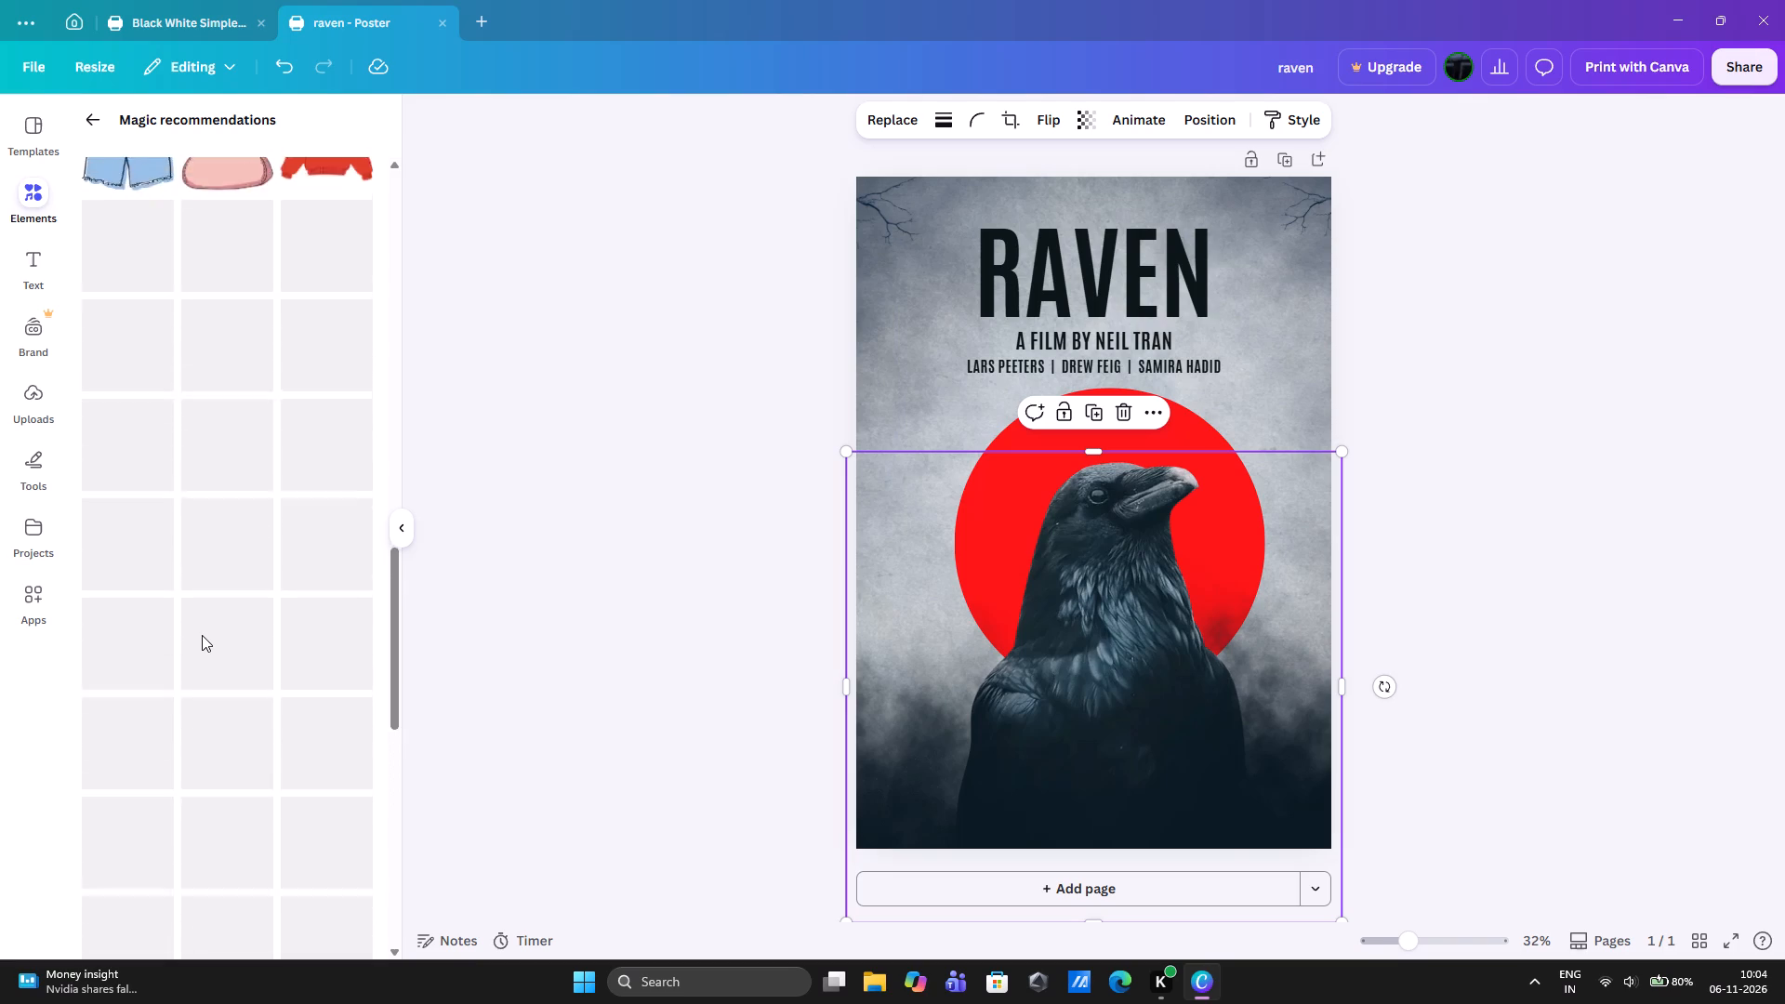
{"action": "scroll", "coordinate": [202, 635], "scroll_direction": "up", "scroll_amount": 3}
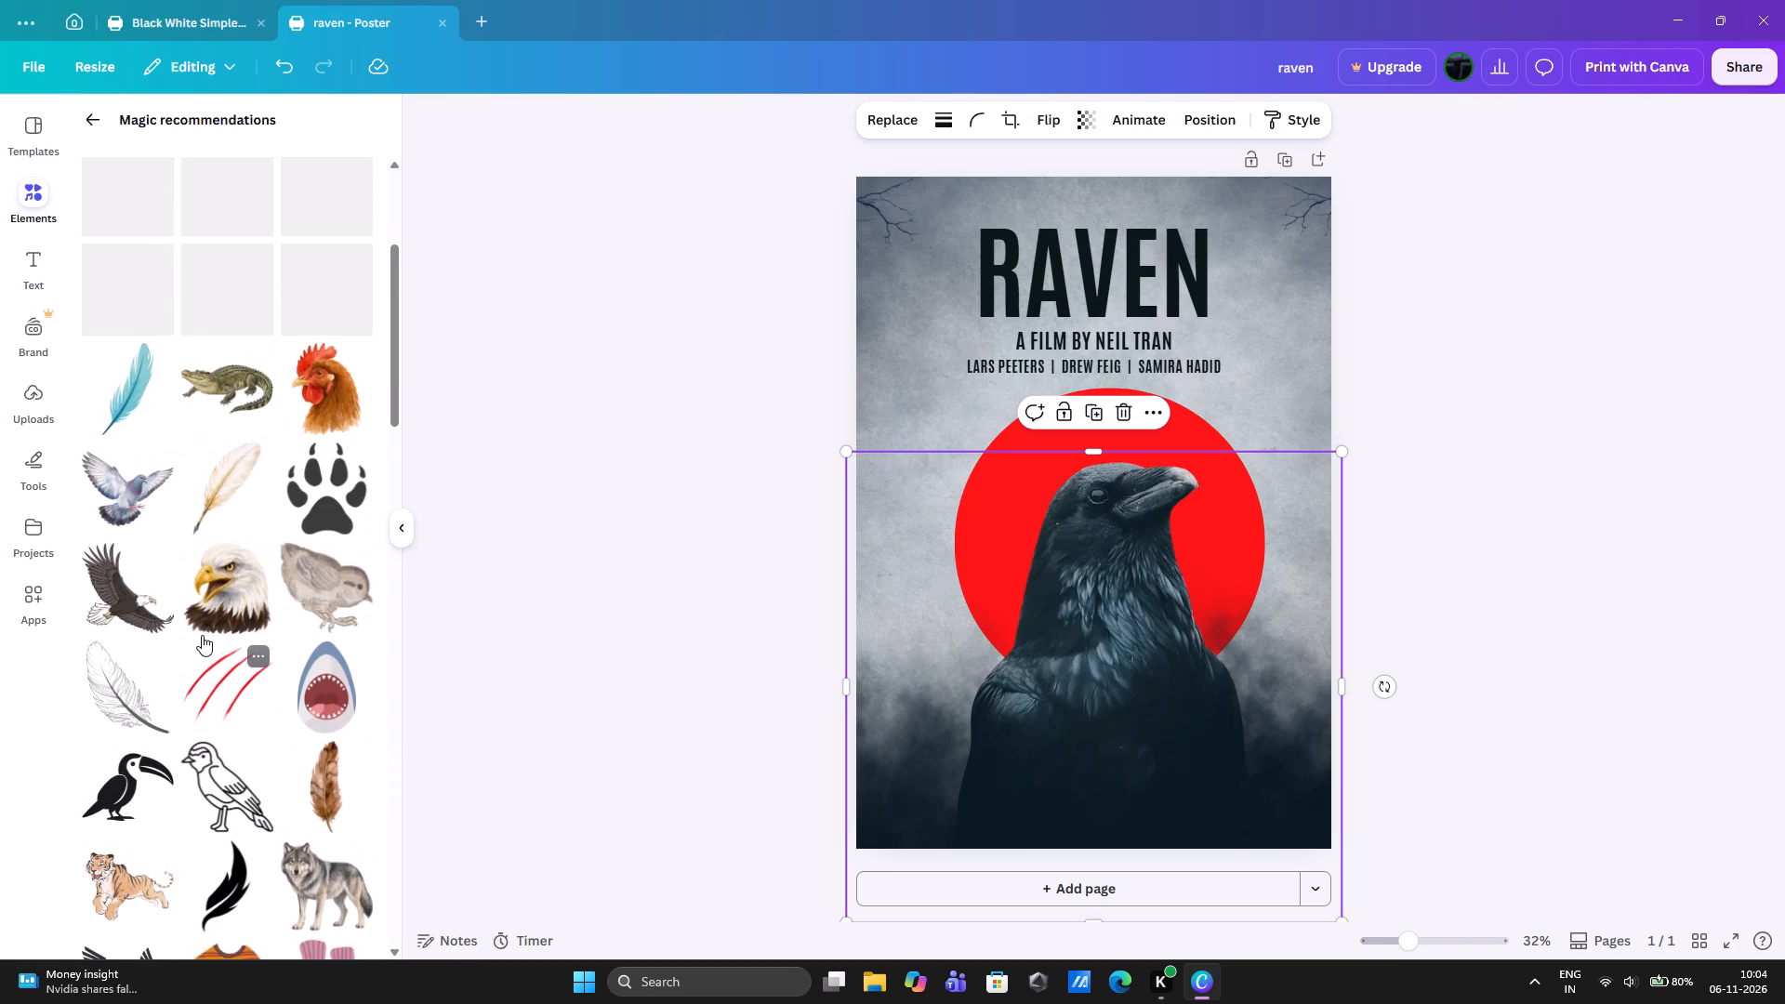
{"action": "scroll", "coordinate": [249, 695], "scroll_direction": "down", "scroll_amount": 7}
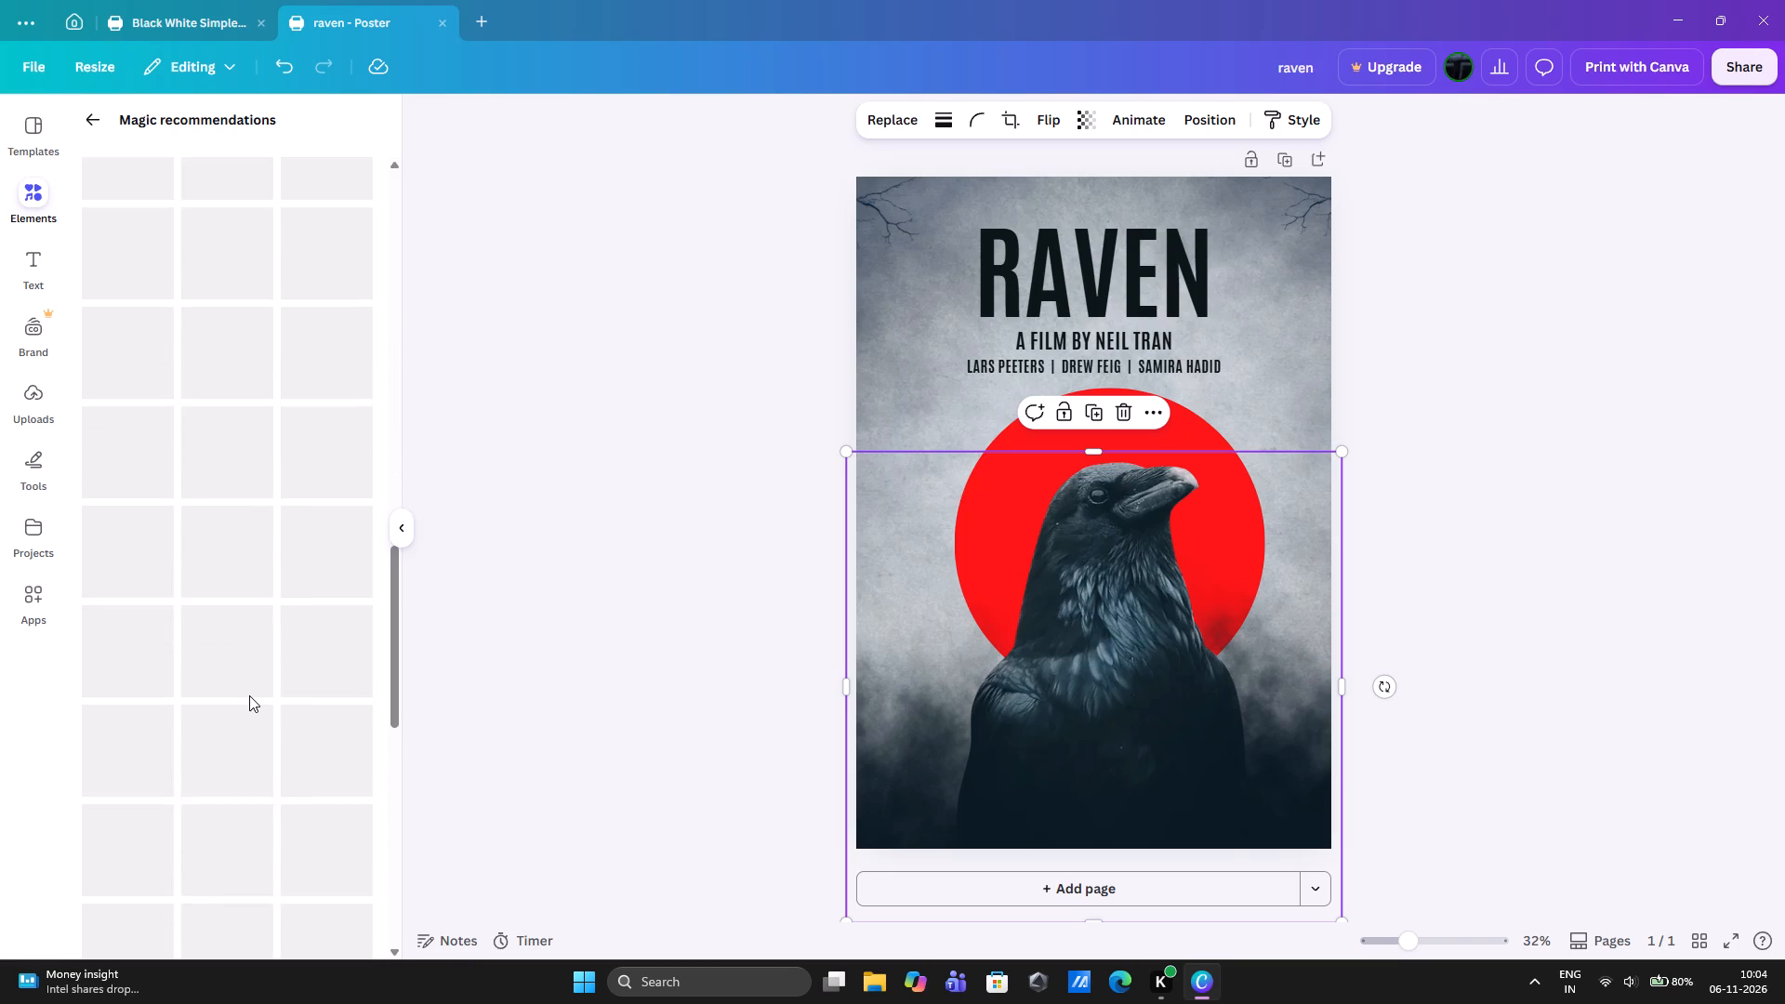
{"action": "scroll", "coordinate": [249, 695], "scroll_direction": "up", "scroll_amount": 7}
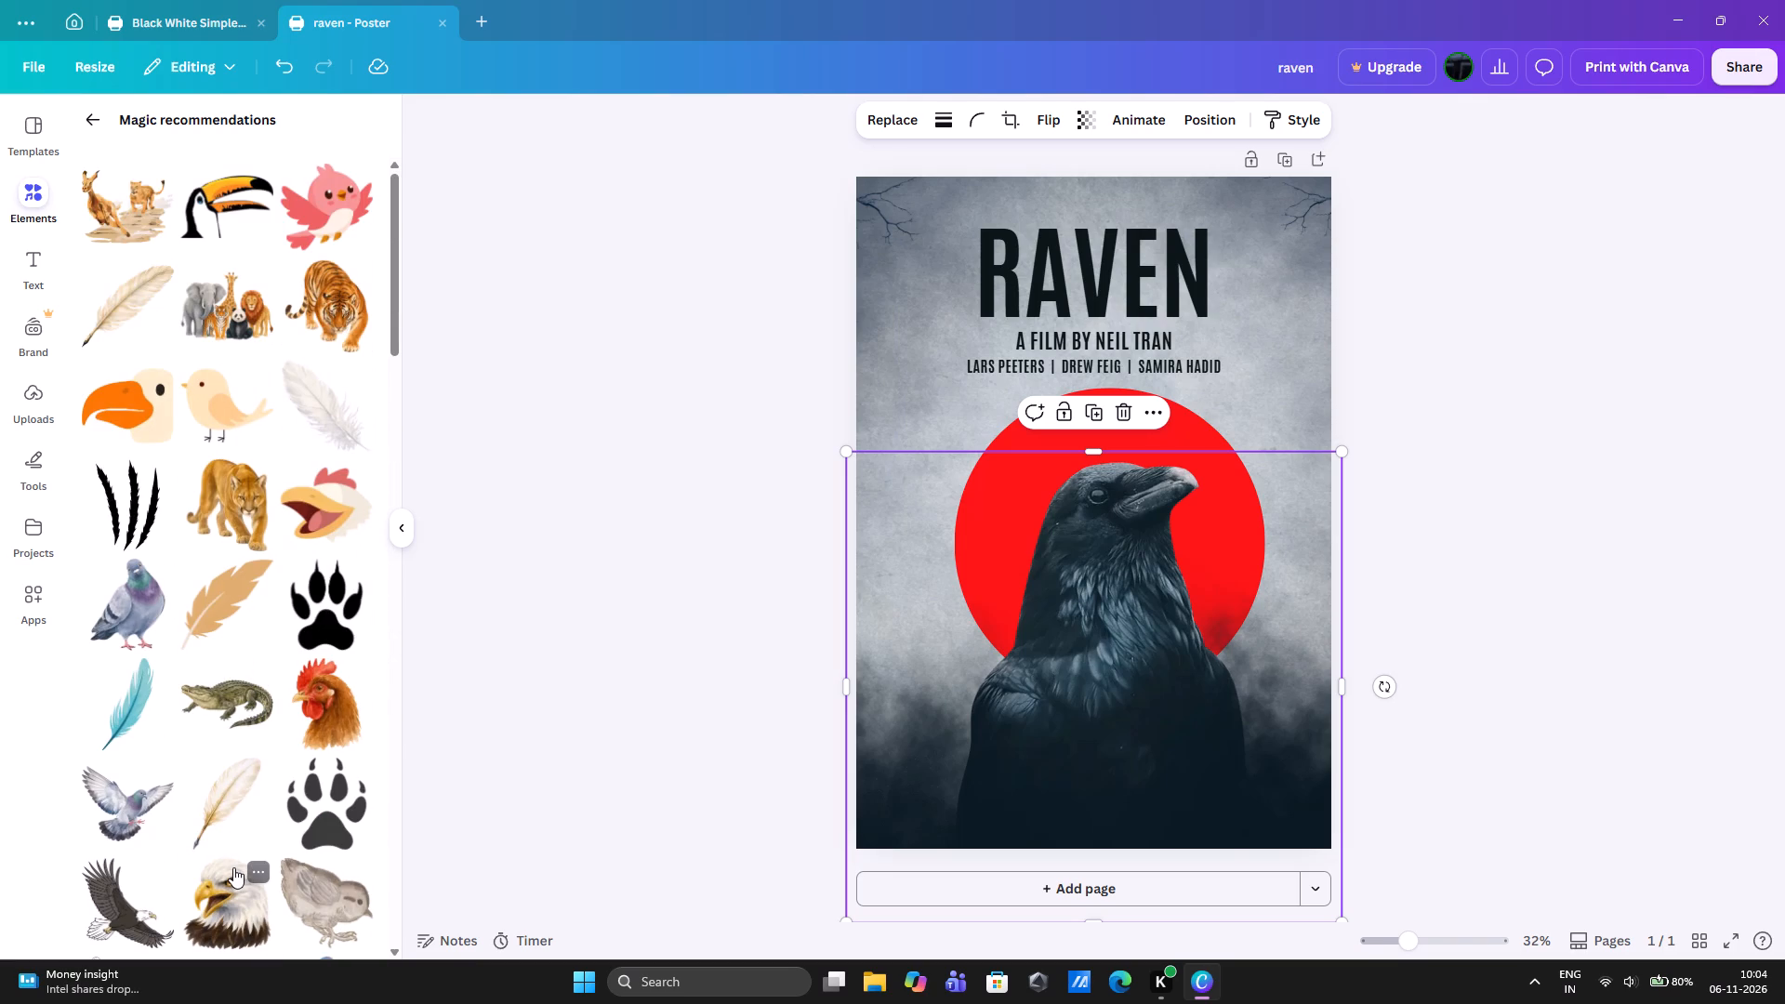
Add the bald eagle head graphic to the poster and move it over the page's upper-left corner.
{"action": "left_click", "coordinate": [233, 867]}
{"action": "left_click_drag", "start_coordinate": [1113, 403], "coordinate": [976, 299]}
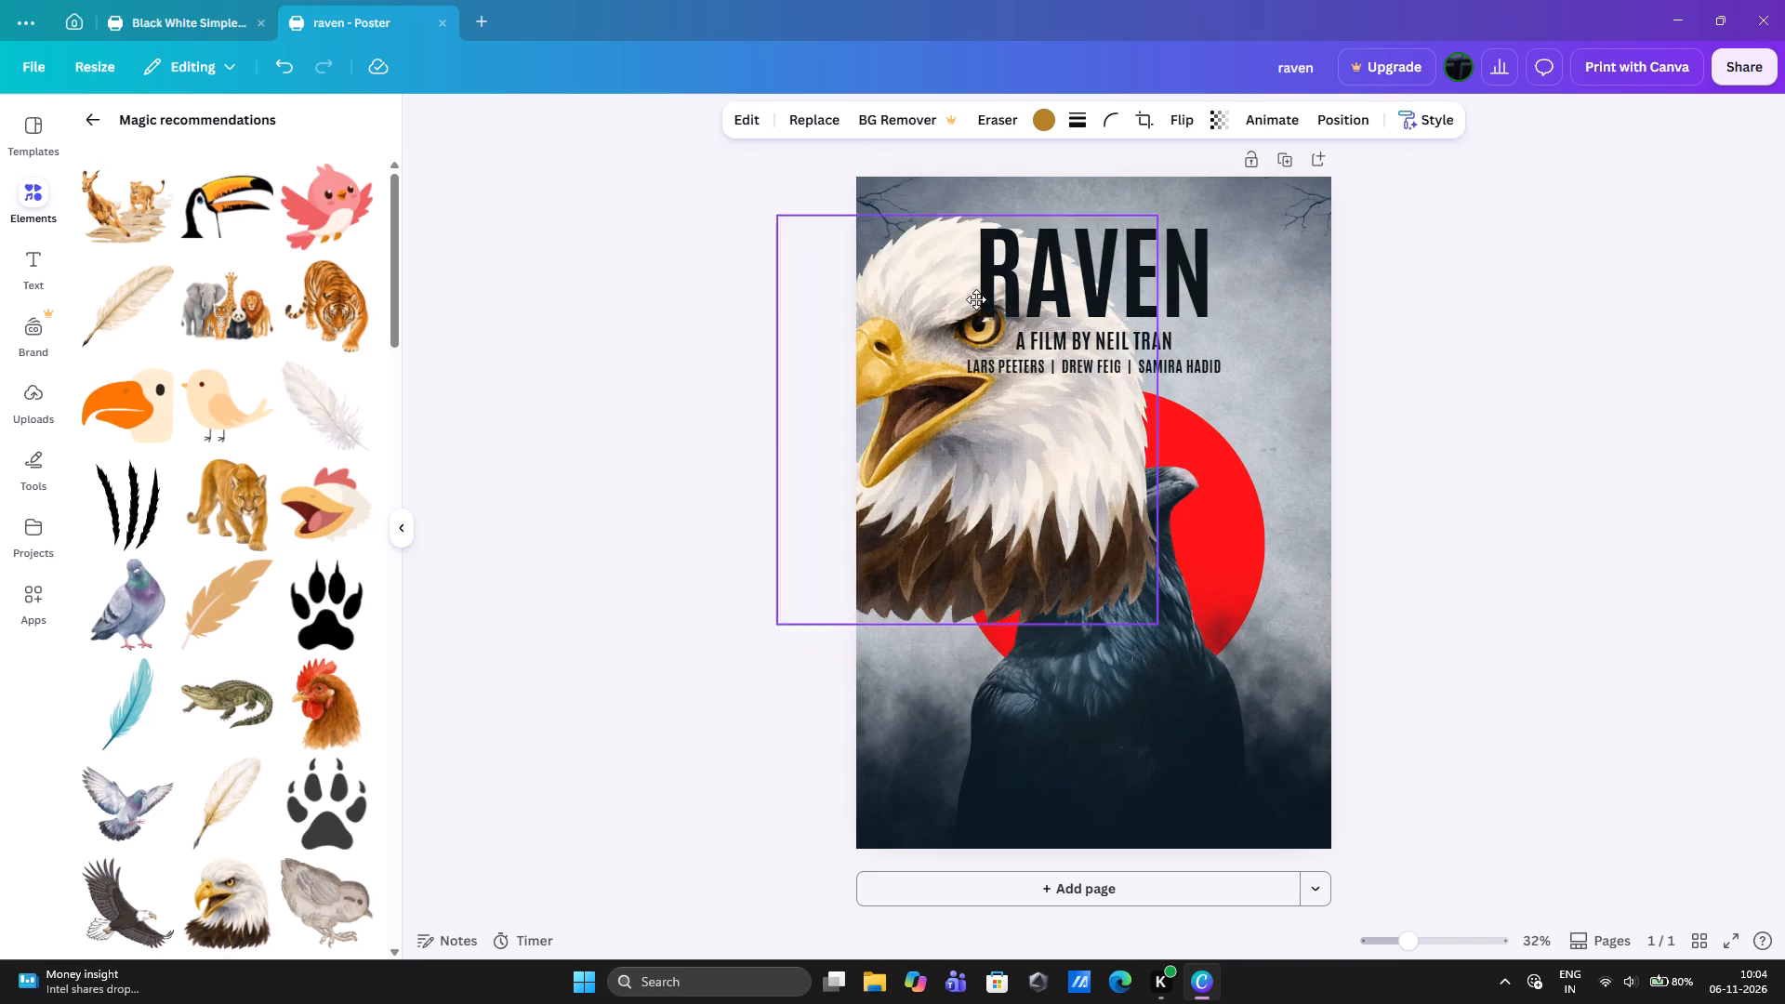
{"action": "left_click_drag", "start_coordinate": [976, 299], "coordinate": [941, 209]}
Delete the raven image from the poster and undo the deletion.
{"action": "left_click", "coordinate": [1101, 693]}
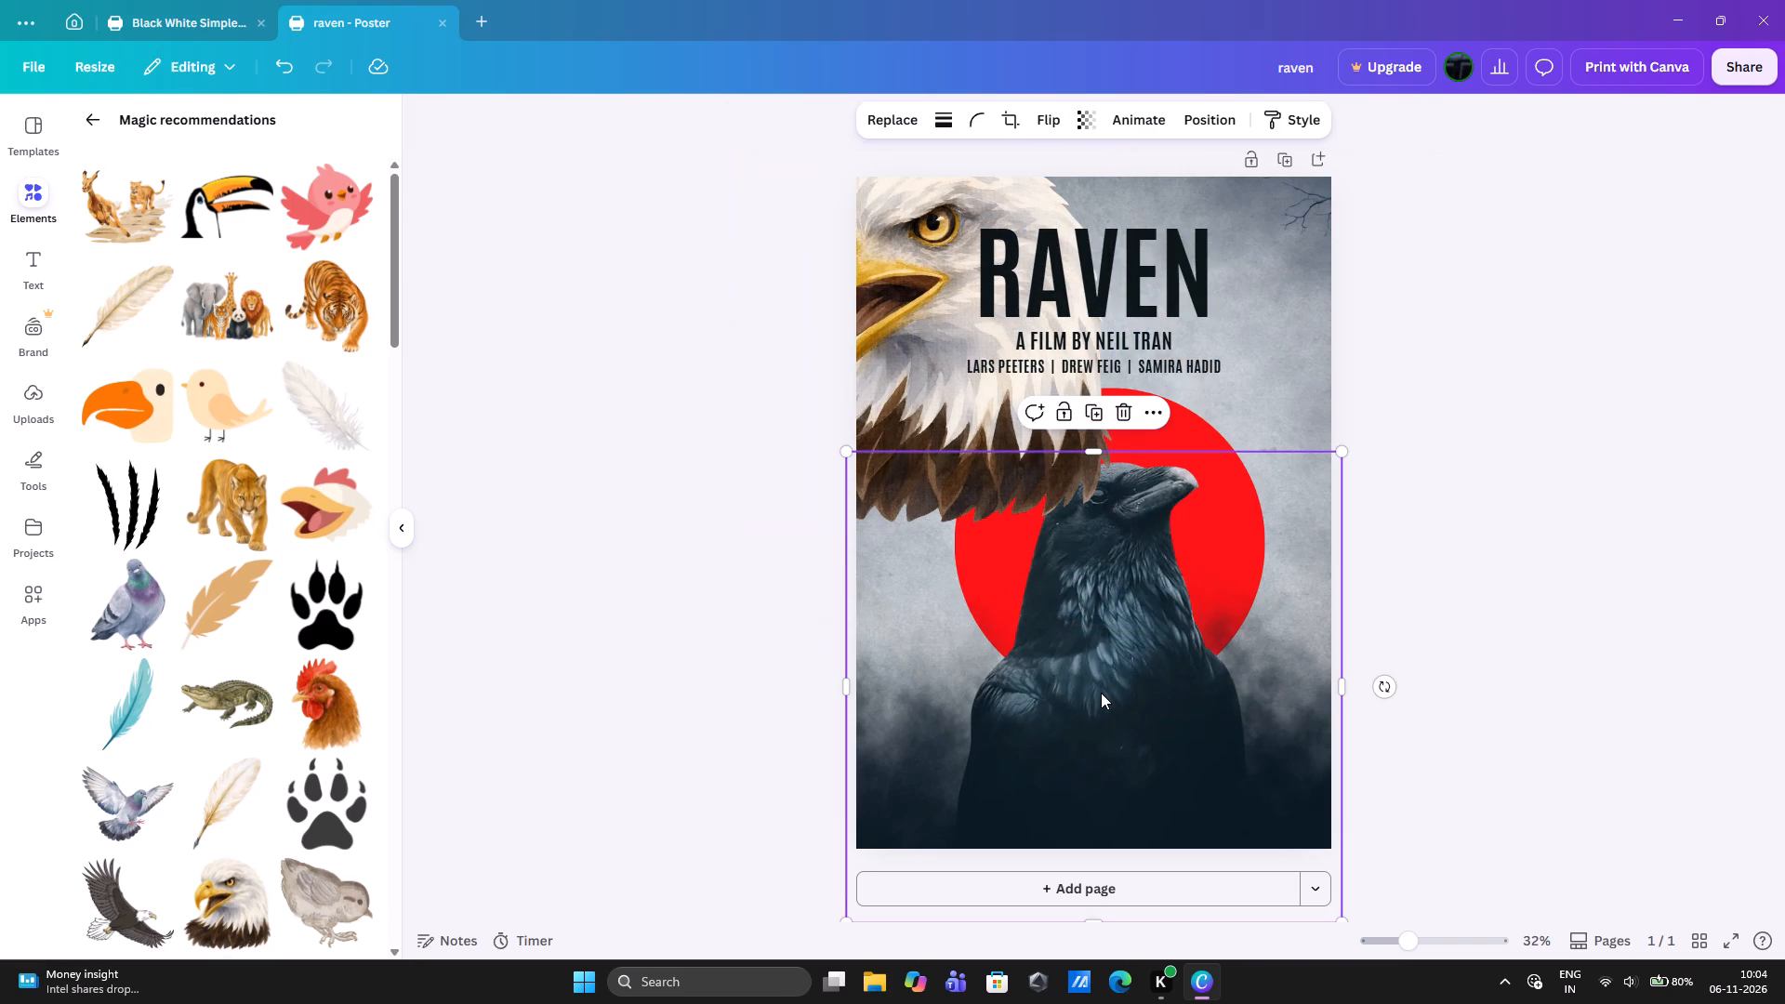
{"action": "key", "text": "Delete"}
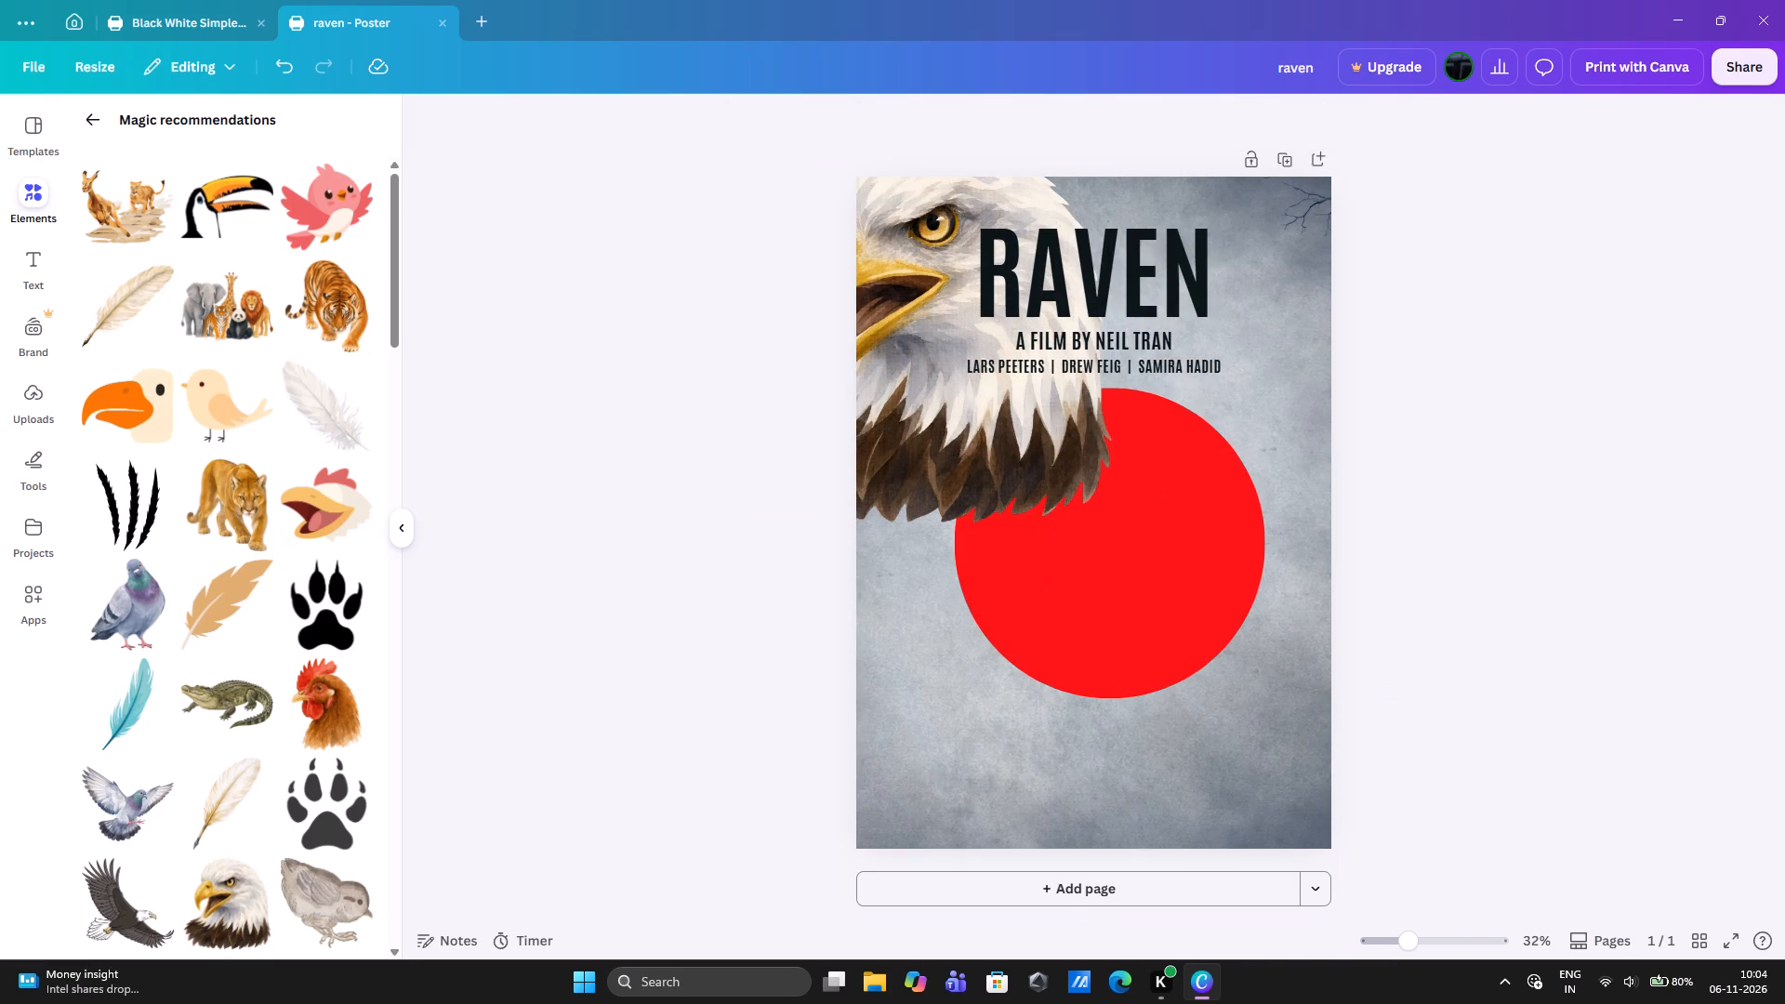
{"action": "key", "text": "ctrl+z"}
Delete the raven image in front of the red circle.
{"action": "left_click", "coordinate": [1121, 735]}
{"action": "right_click", "coordinate": [1121, 735]}
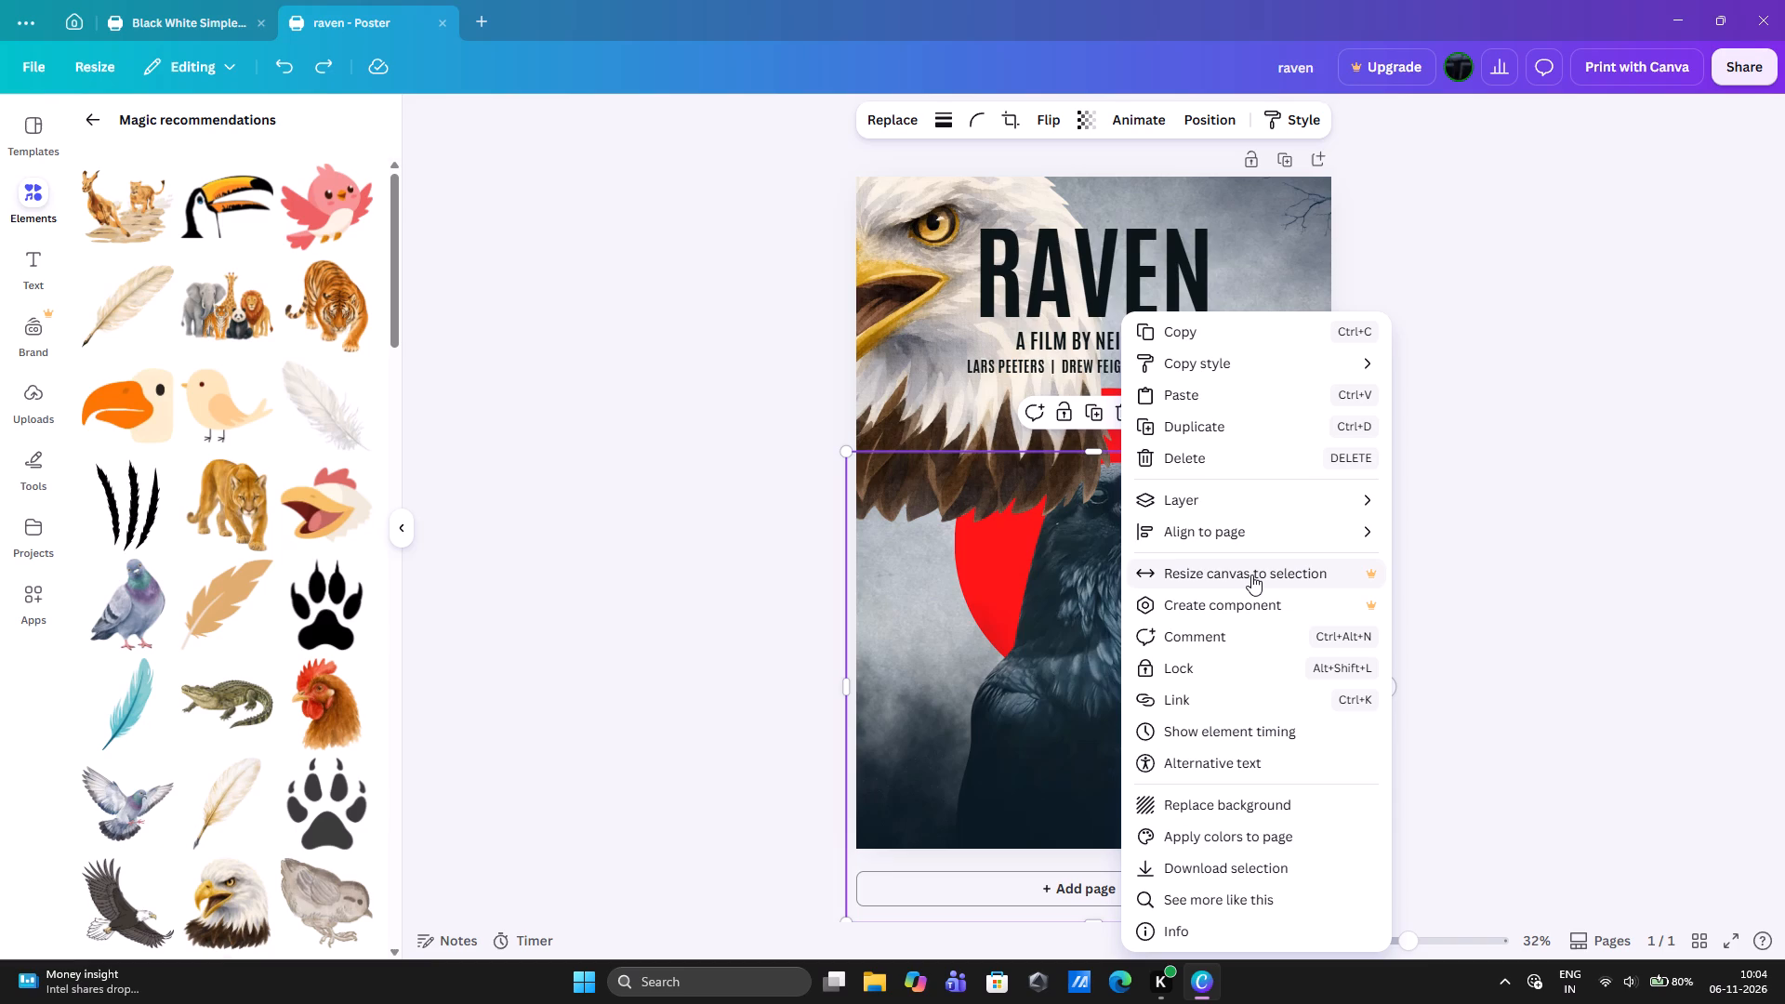
{"action": "scroll", "coordinate": [1251, 575], "scroll_direction": "down", "scroll_amount": 2}
{"action": "left_click", "coordinate": [1501, 418]}
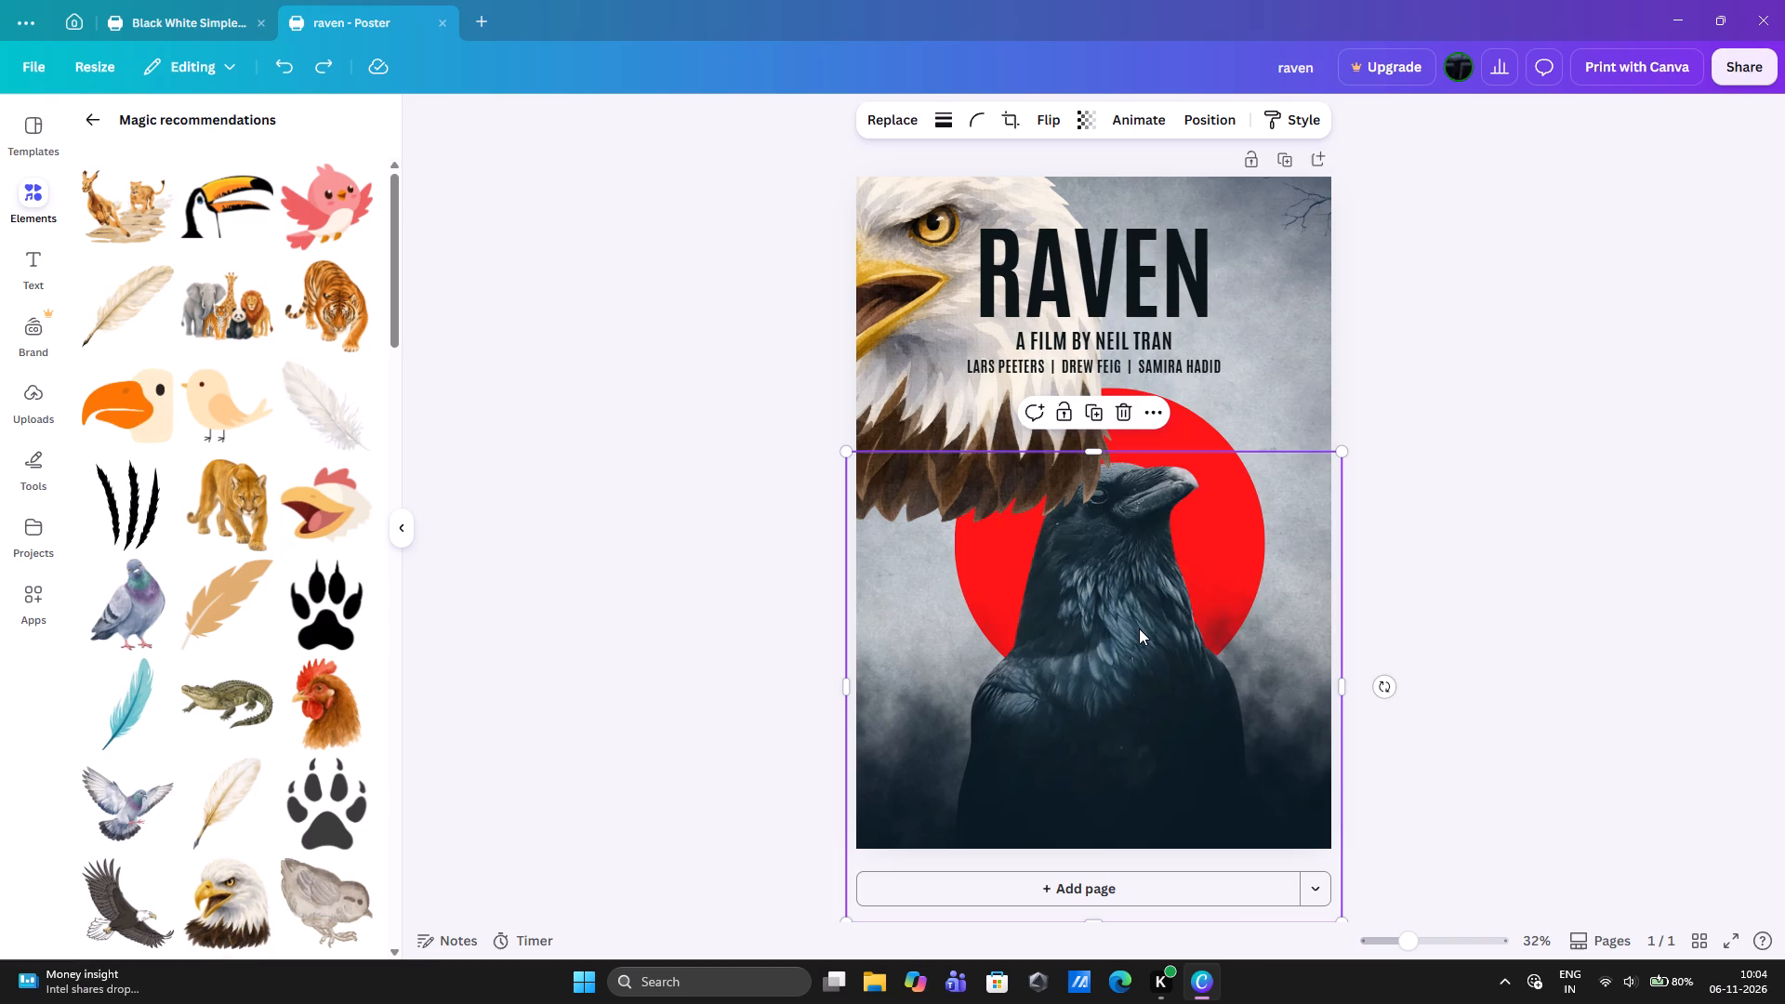
{"action": "key", "text": "Delete"}
Move the eagle head to the lower centre of the poster, overlapping the red circle where the raven was.
{"action": "left_click", "coordinate": [921, 379]}
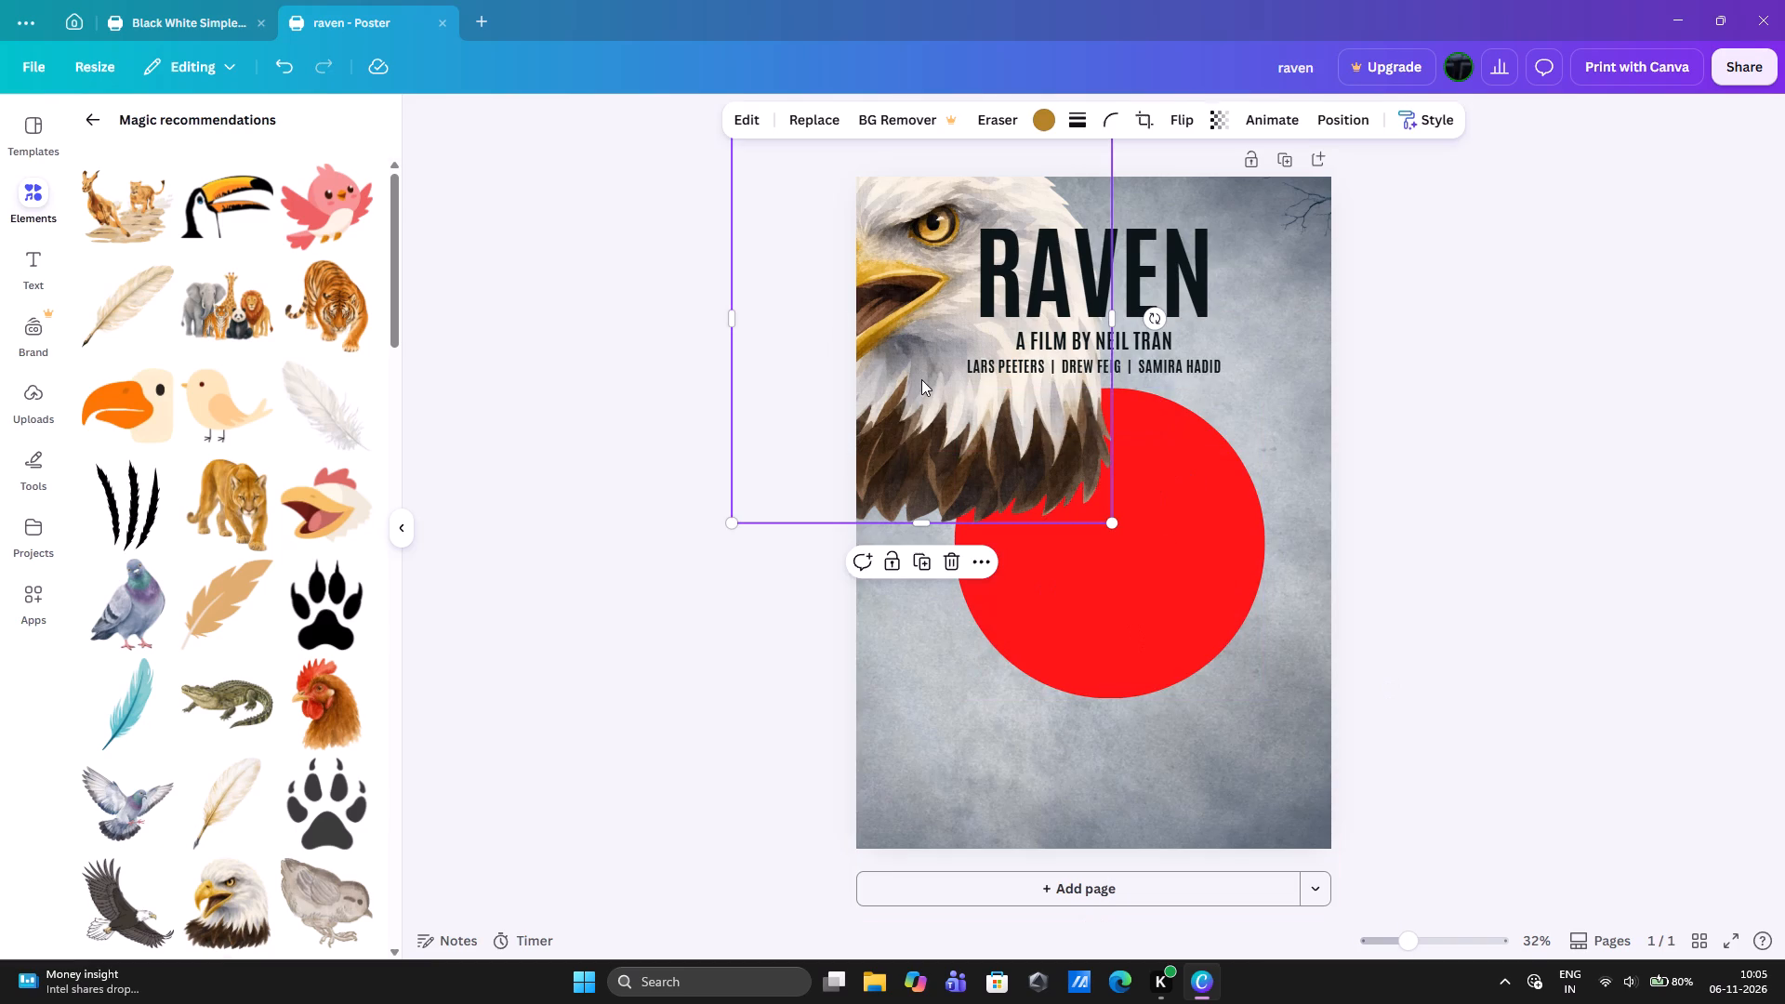
{"action": "left_click_drag", "start_coordinate": [866, 337], "coordinate": [1036, 684]}
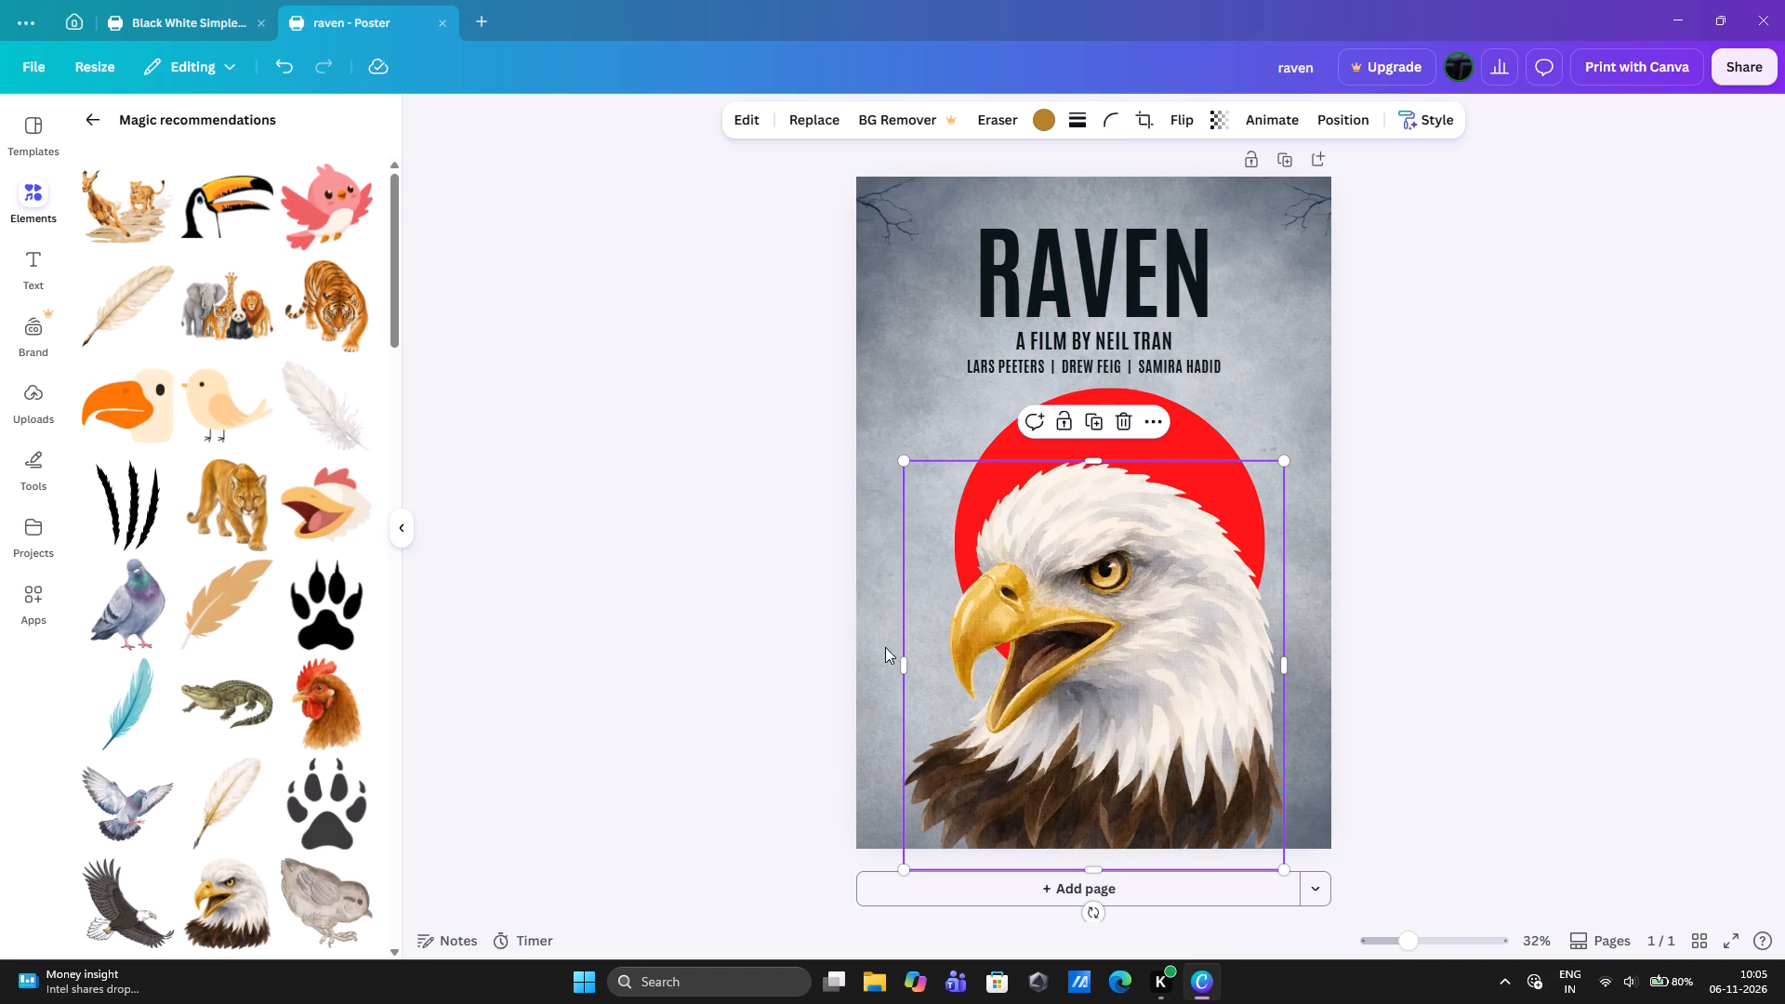
{"action": "left_click", "coordinate": [628, 639]}
Look through the remaining recommended elements and the recently used ones for further graphics.
{"action": "scroll", "coordinate": [248, 713], "scroll_direction": "down", "scroll_amount": 4}
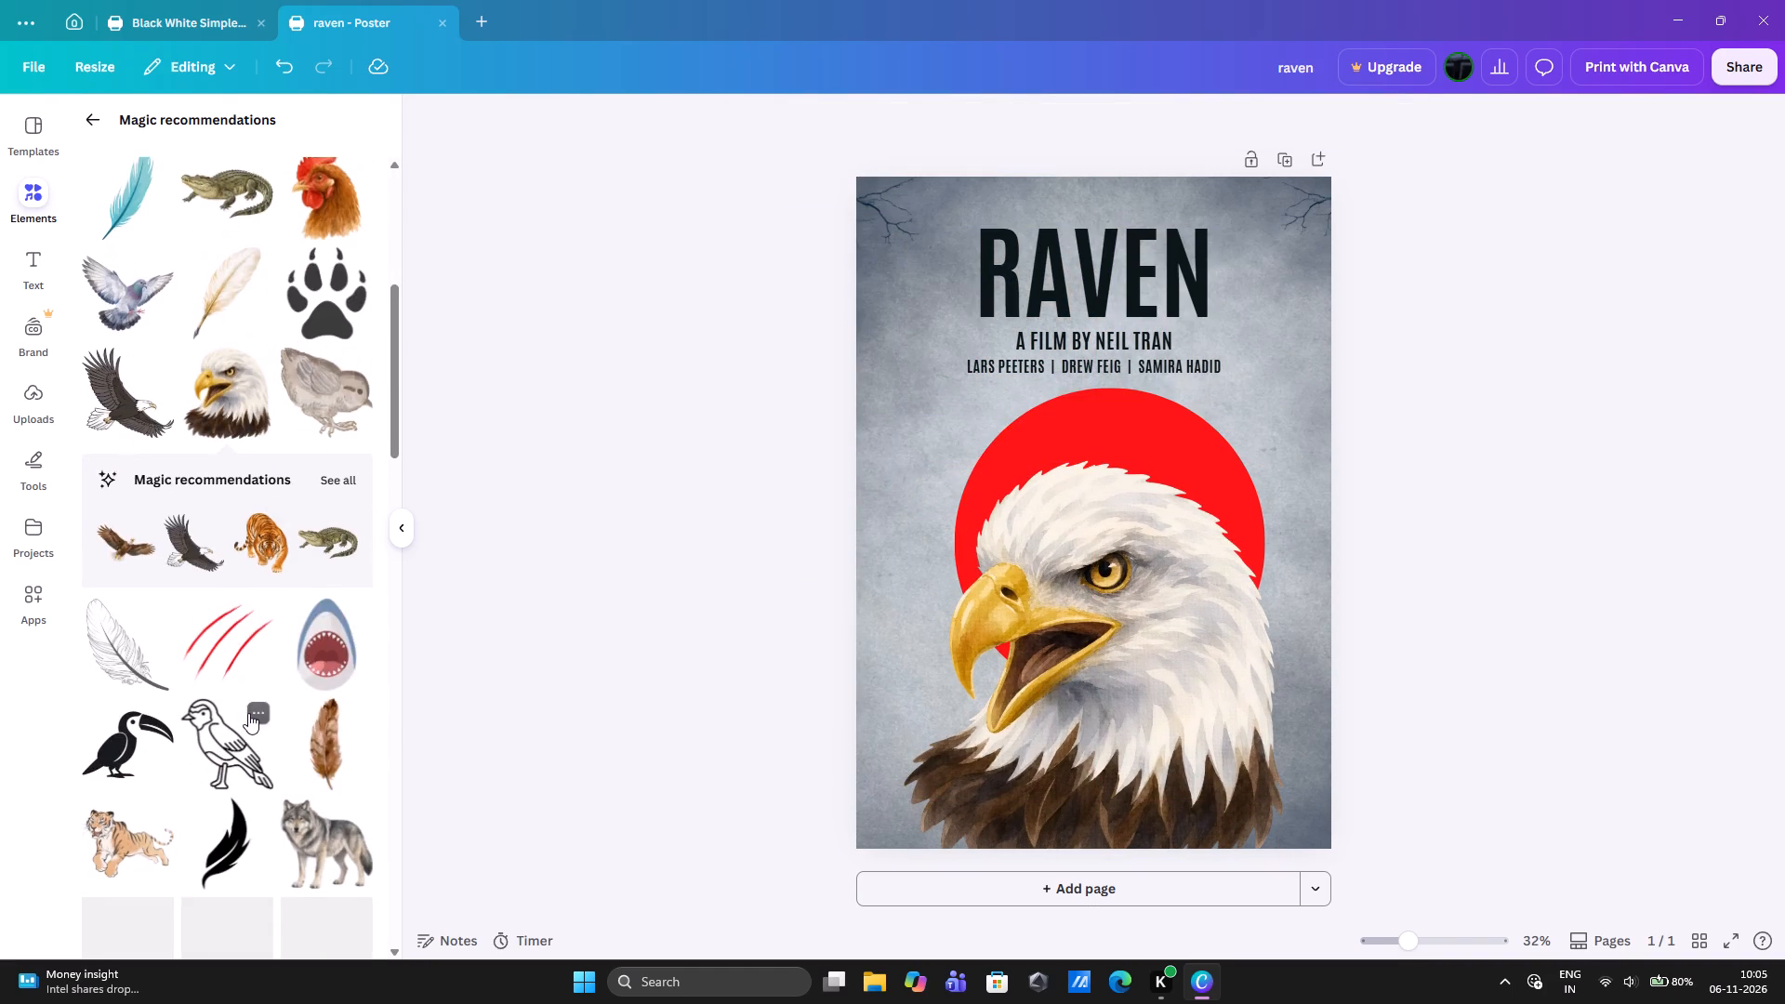
{"action": "scroll", "coordinate": [248, 713], "scroll_direction": "down", "scroll_amount": 9}
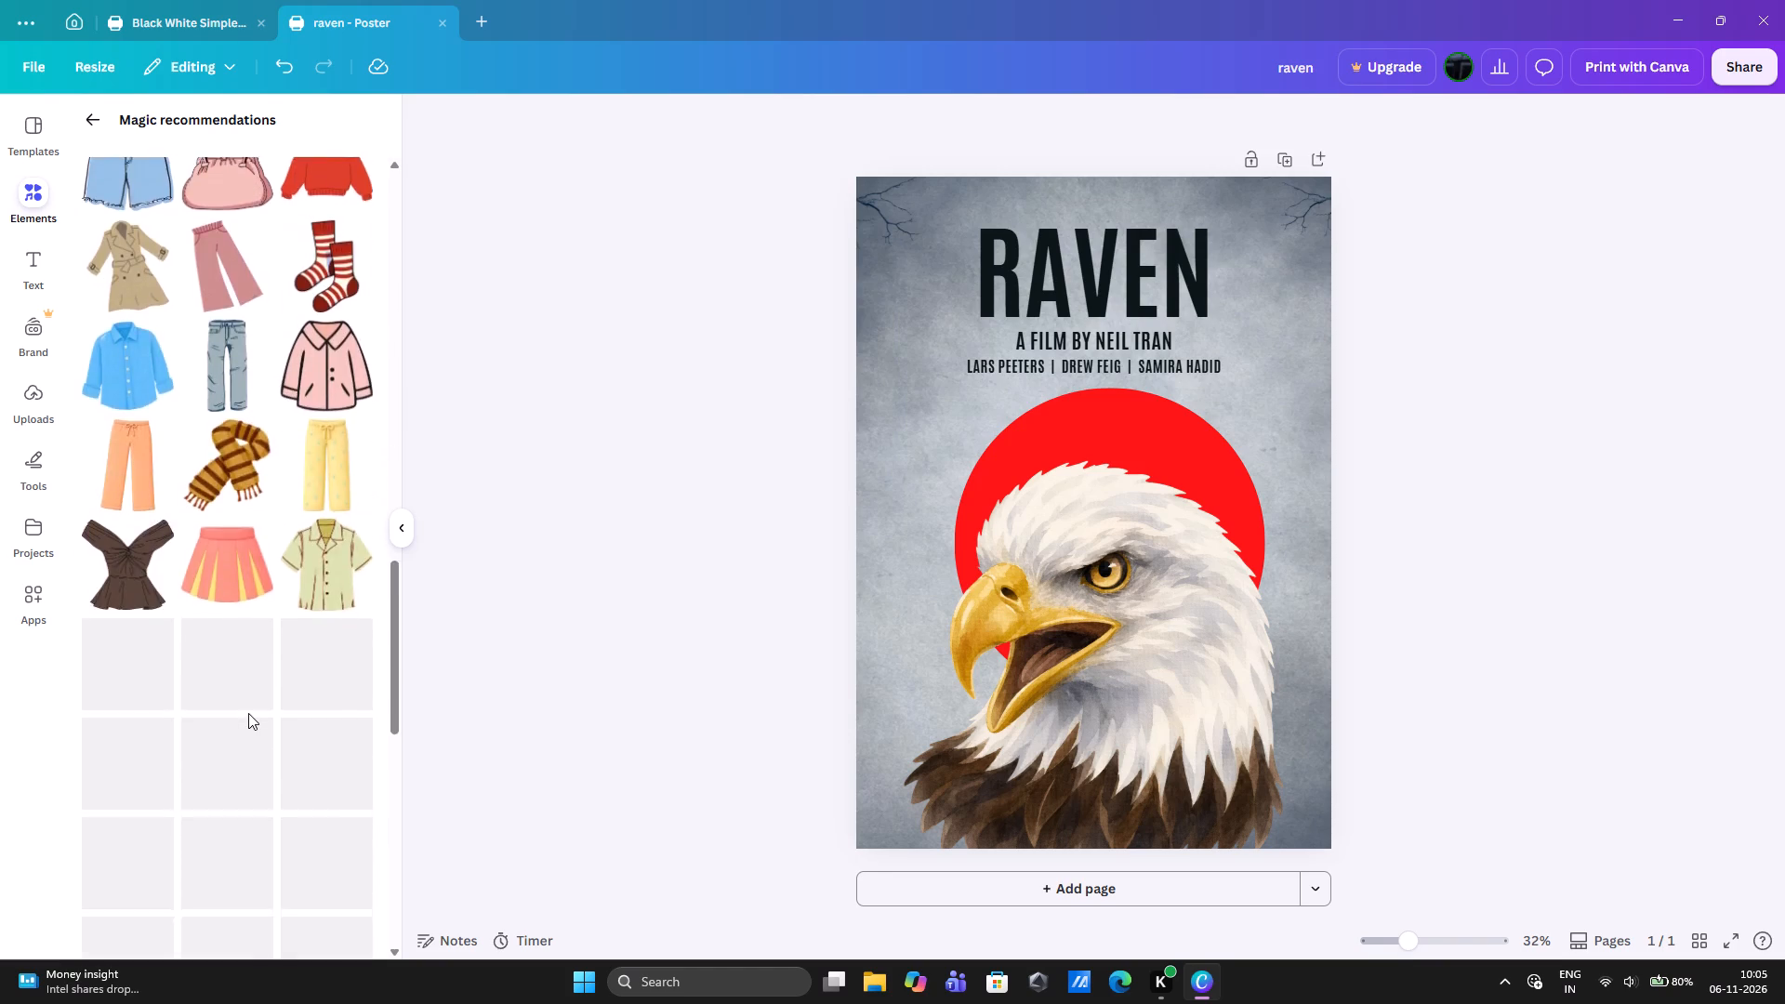
{"action": "scroll", "coordinate": [248, 713], "scroll_direction": "down", "scroll_amount": 4}
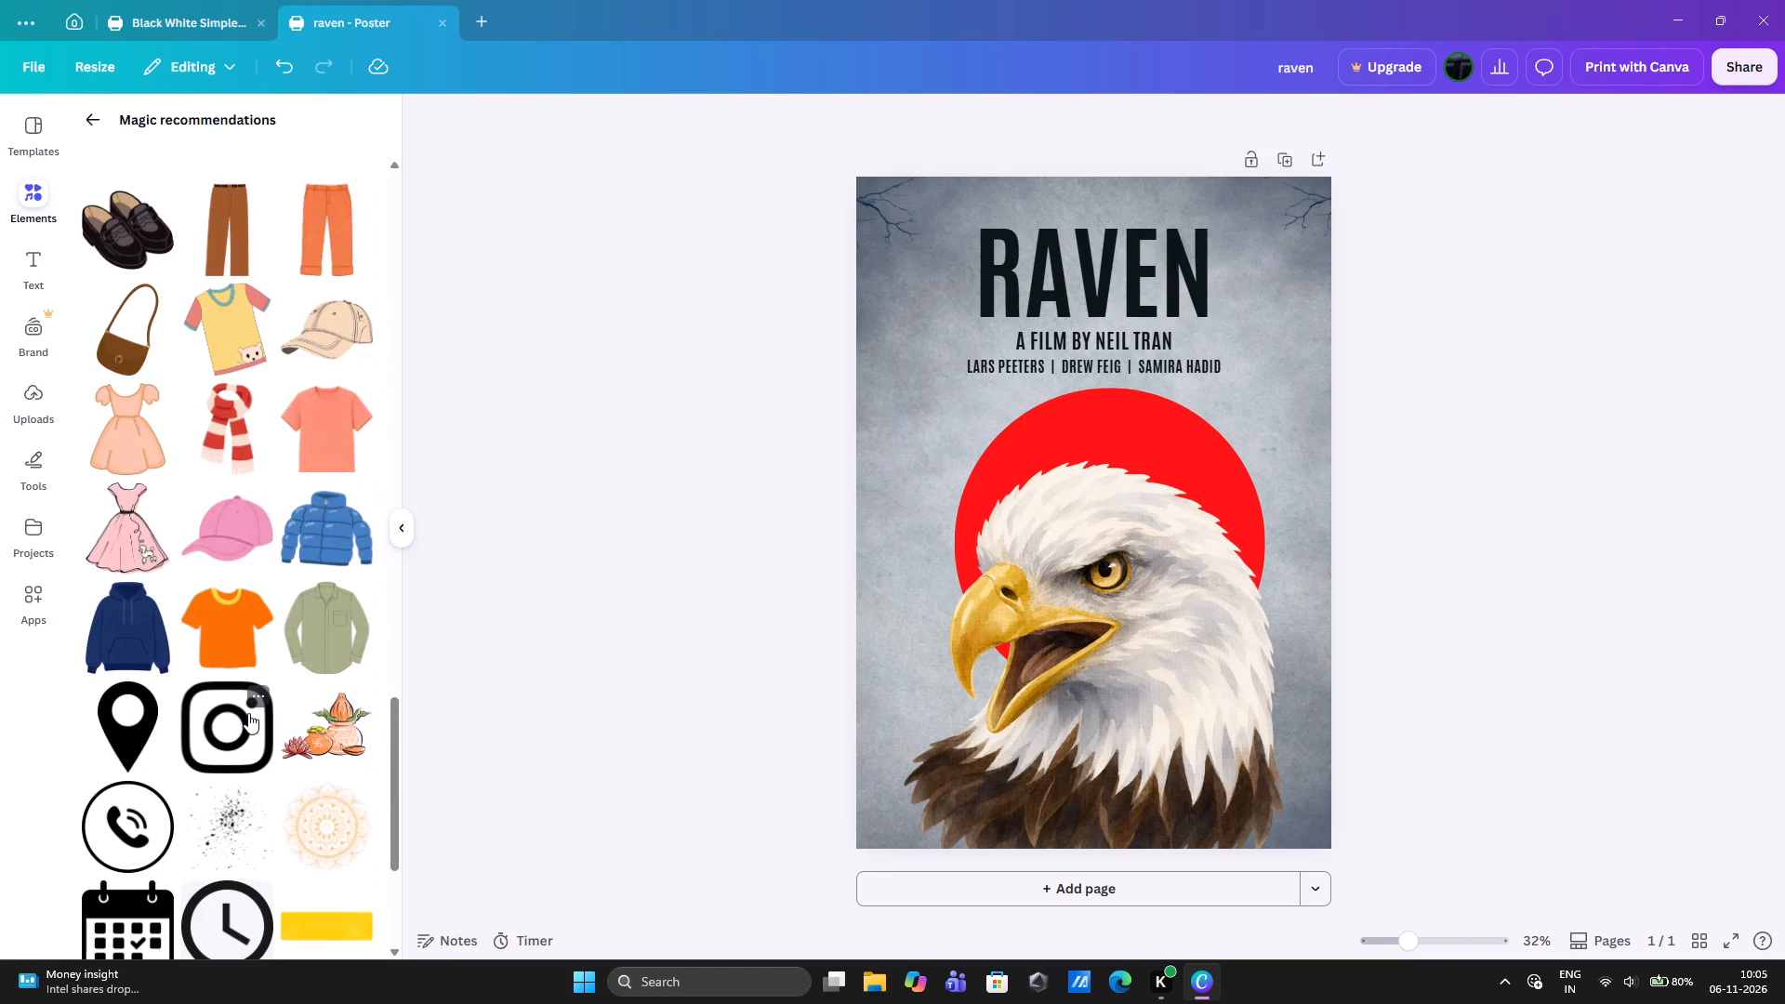
{"action": "scroll", "coordinate": [248, 713], "scroll_direction": "down", "scroll_amount": 7}
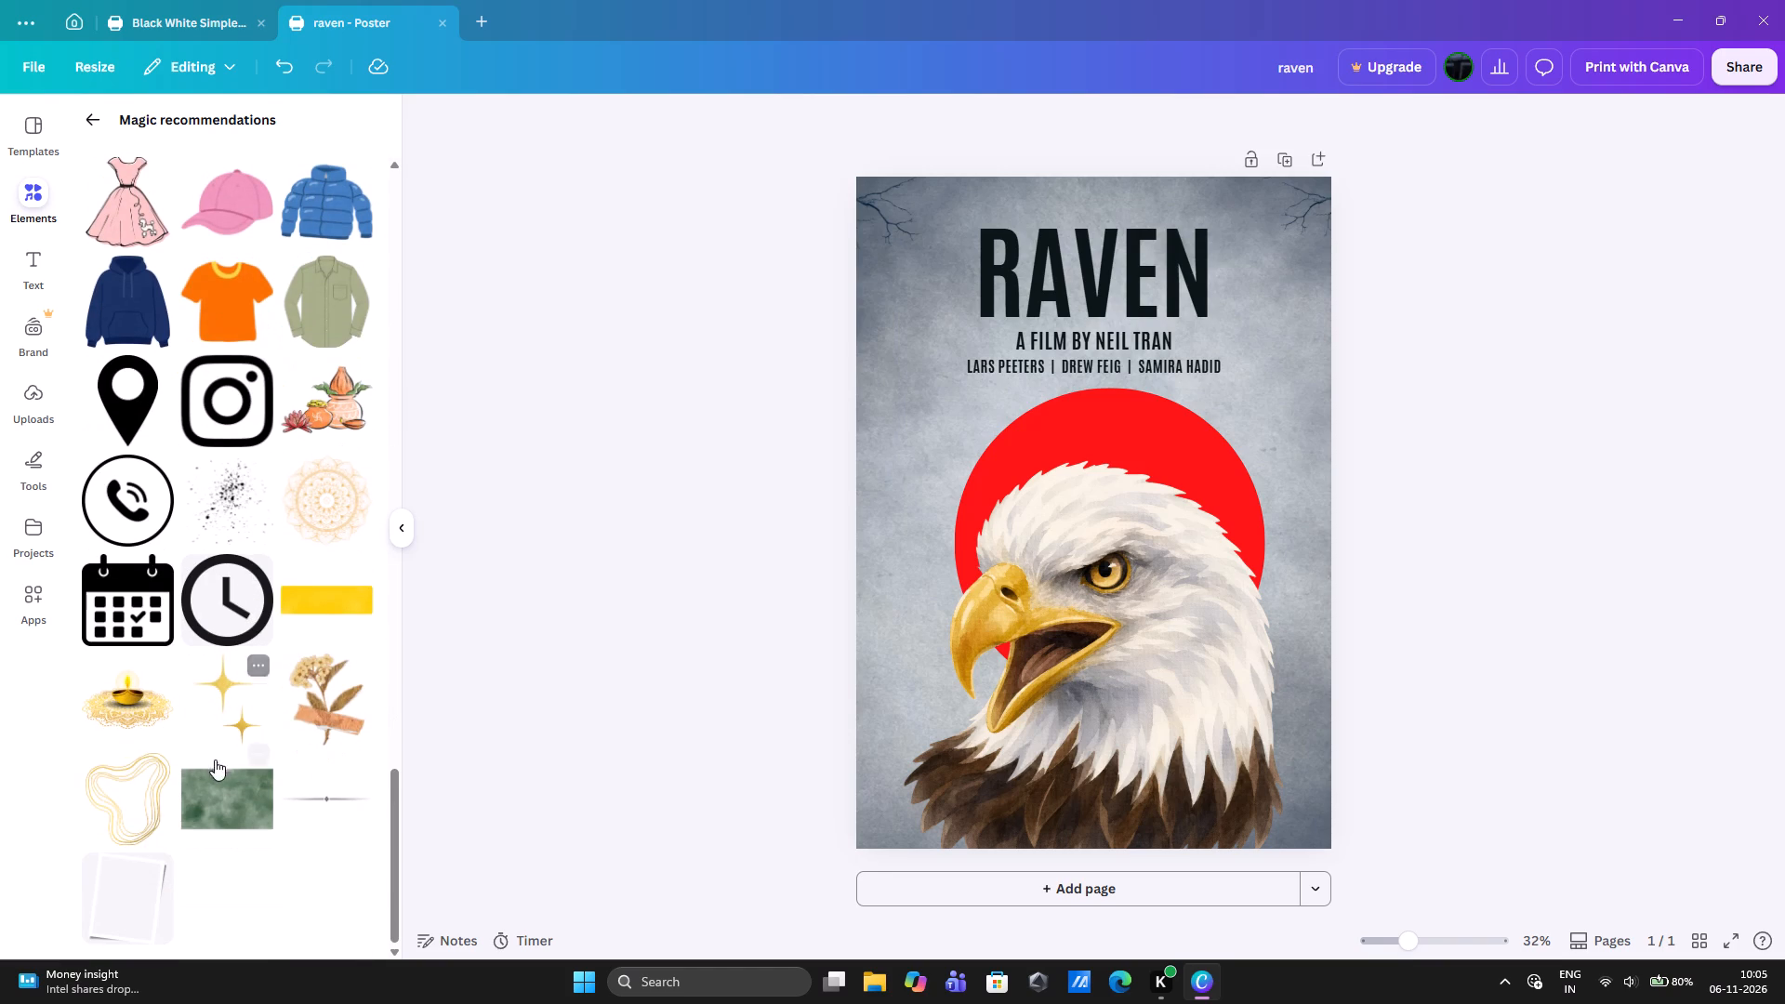
{"action": "scroll", "coordinate": [169, 286], "scroll_direction": "up", "scroll_amount": 11}
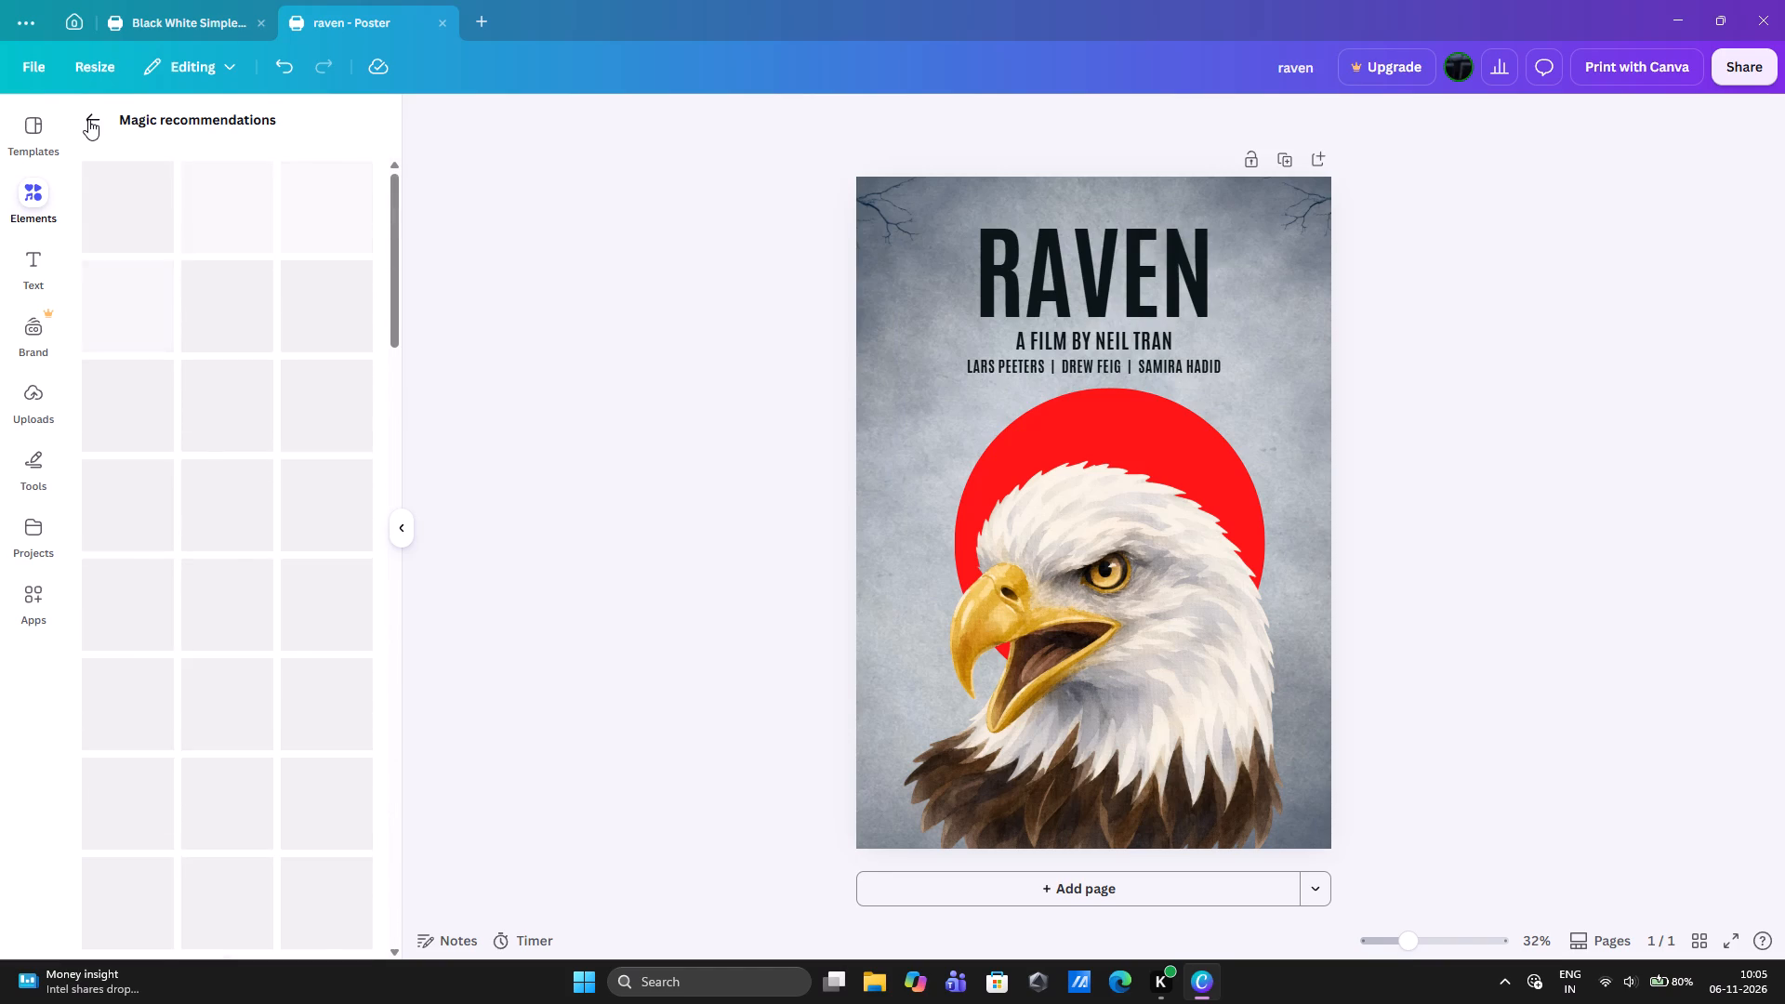
{"action": "left_click", "coordinate": [88, 119]}
{"action": "scroll", "coordinate": [251, 234], "scroll_direction": "left", "scroll_amount": 1}
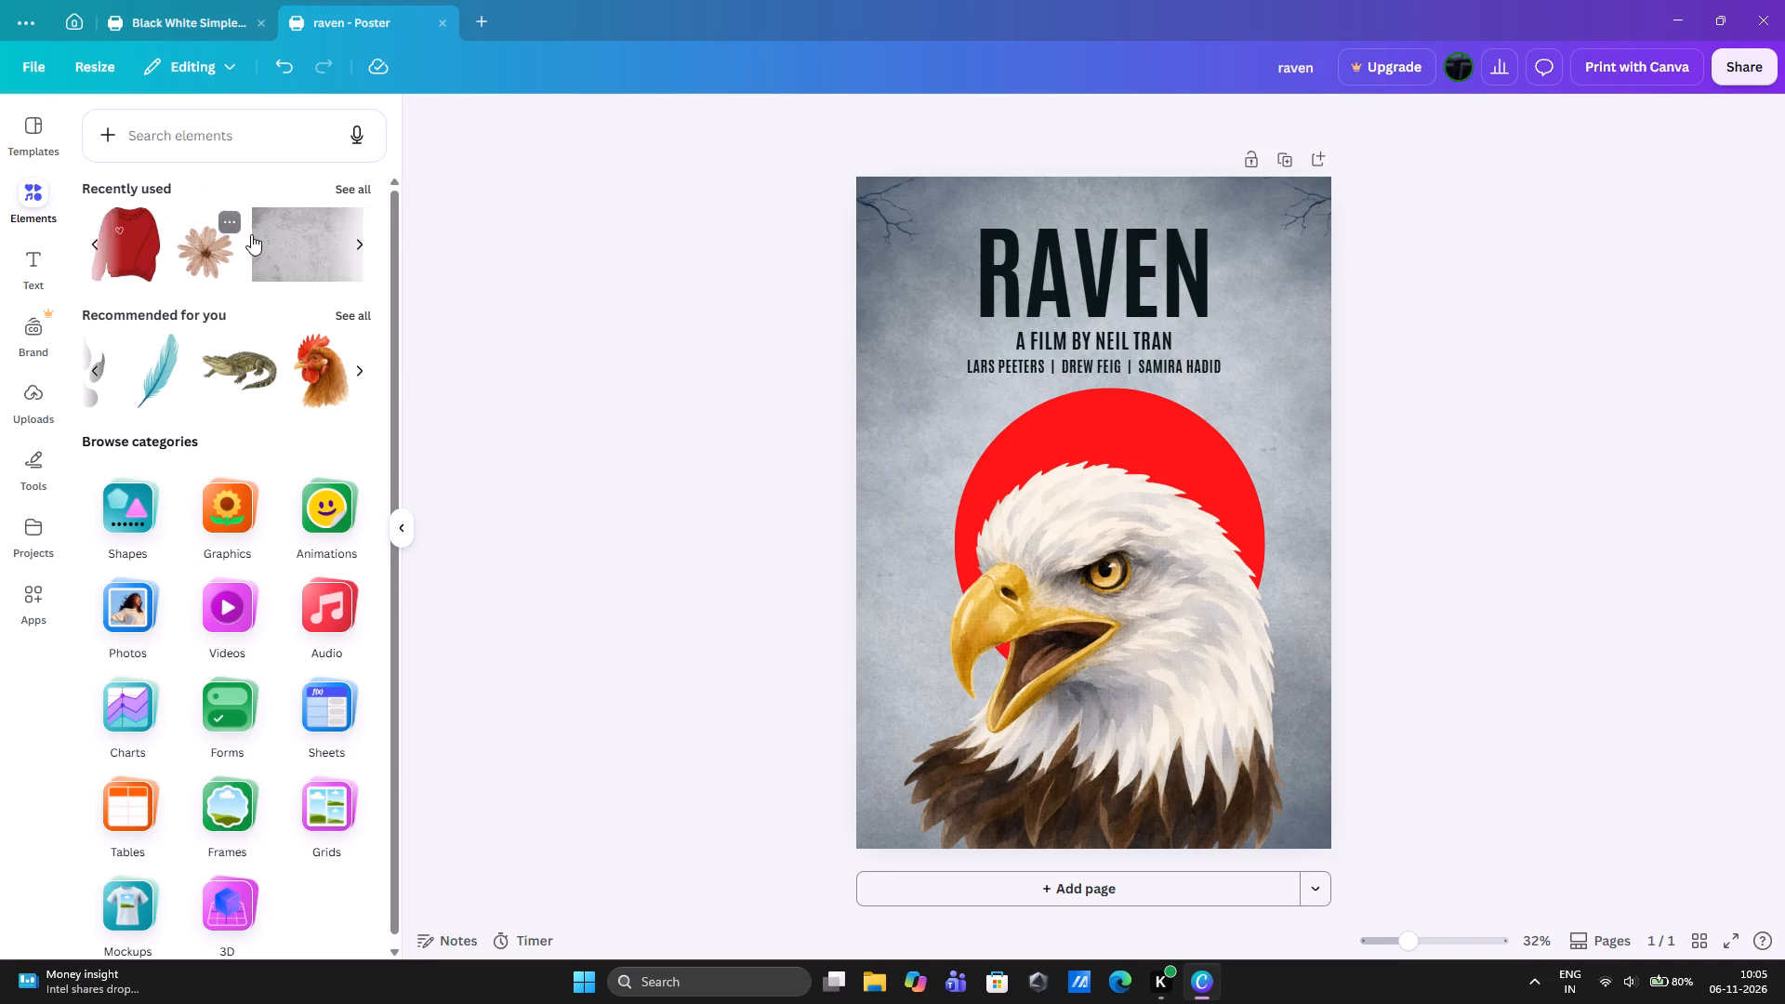
{"action": "scroll", "coordinate": [251, 234], "scroll_direction": "left", "scroll_amount": 5}
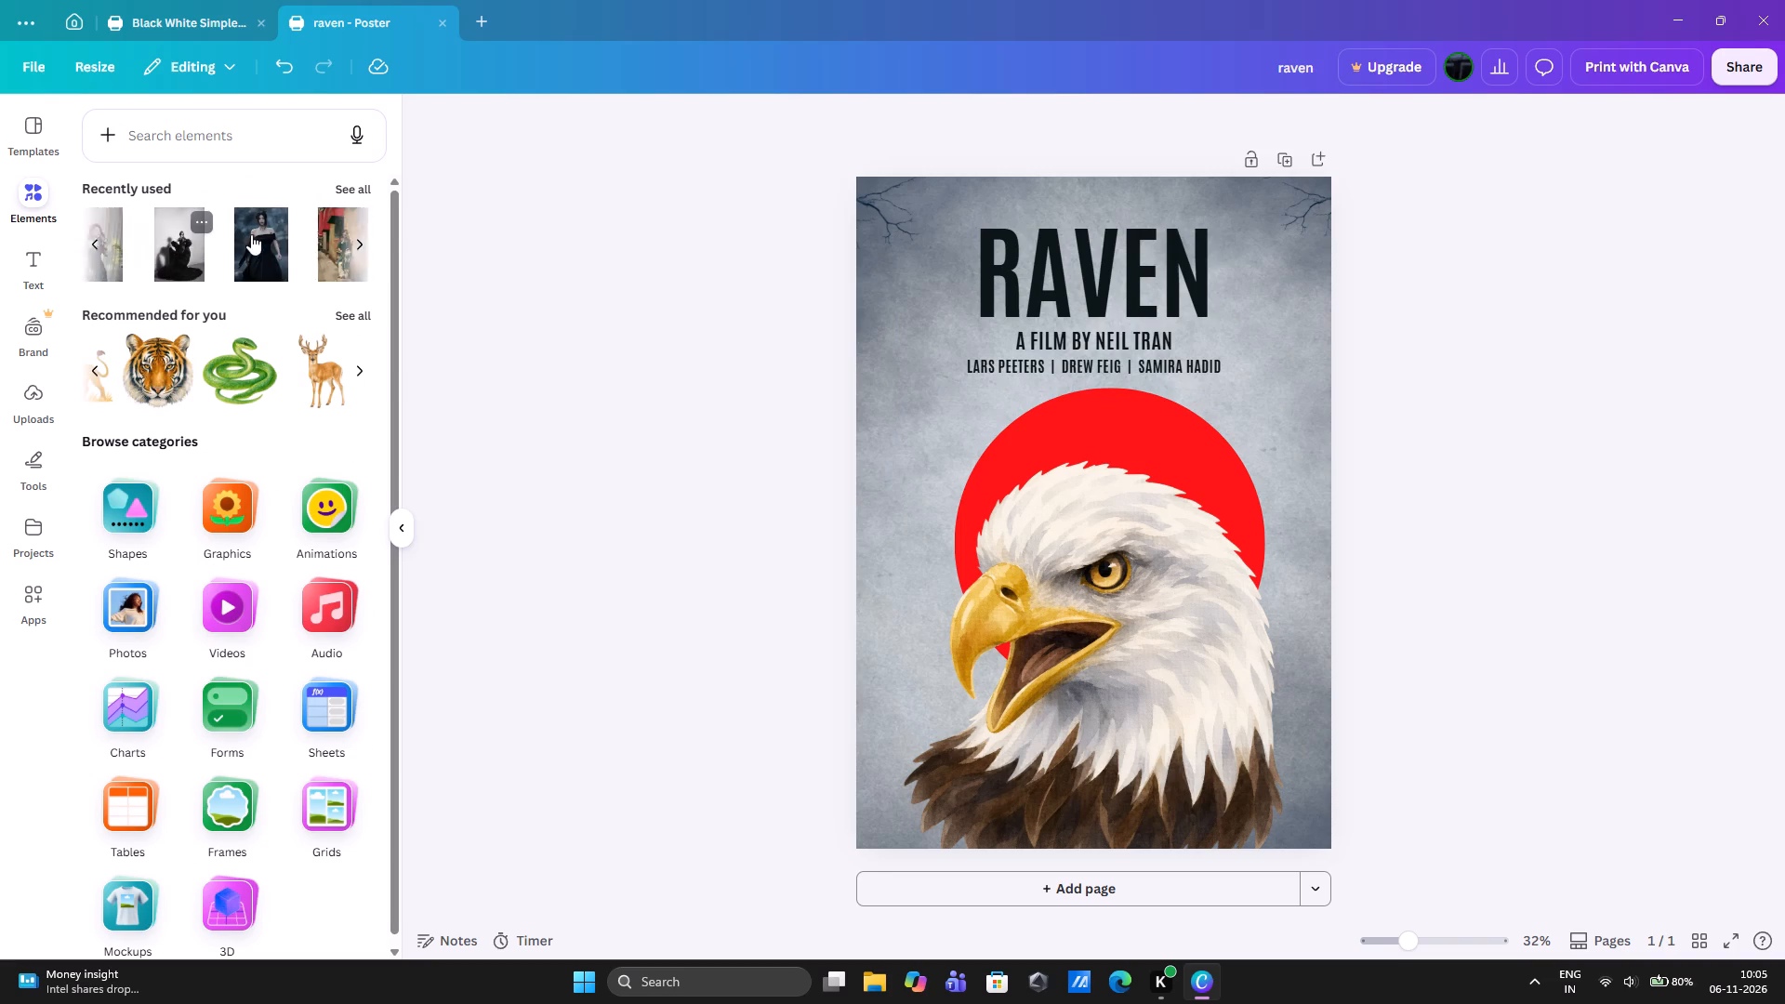
{"action": "scroll", "coordinate": [251, 234], "scroll_direction": "left", "scroll_amount": 2}
{"action": "scroll", "coordinate": [278, 568], "scroll_direction": "down", "scroll_amount": 1}
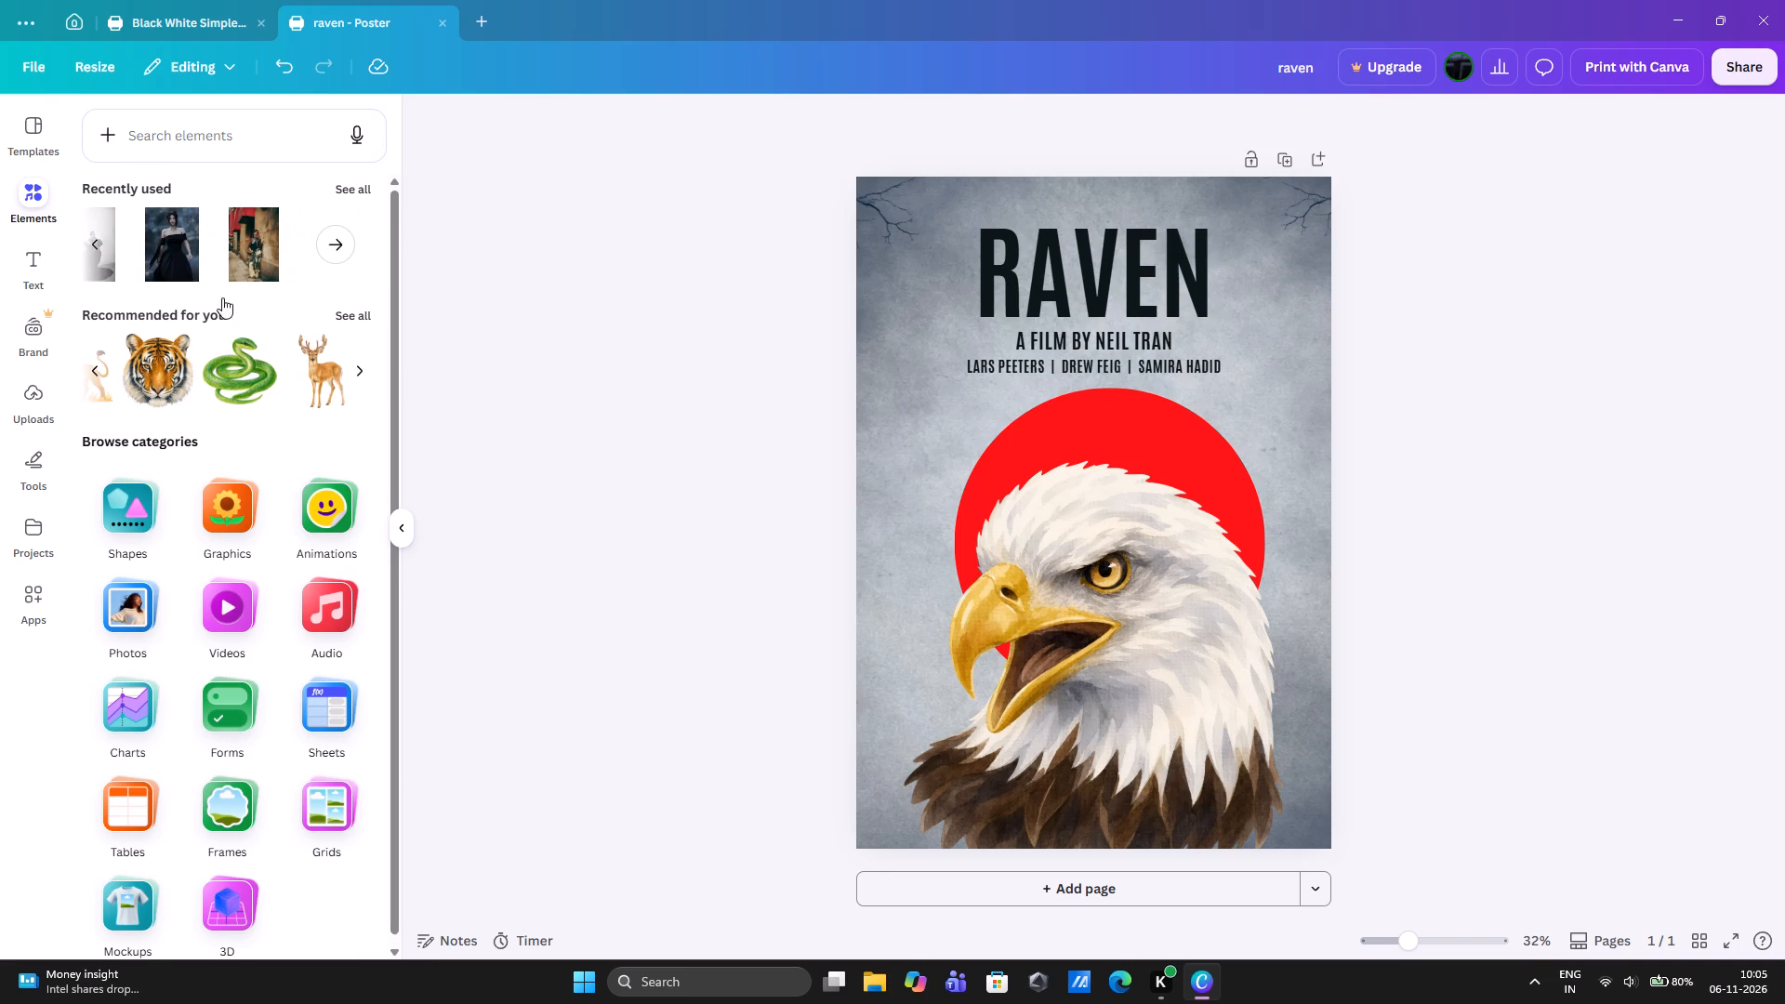
Search the elements library for "wildlife" and look through the results.
{"action": "left_click", "coordinate": [190, 131]}
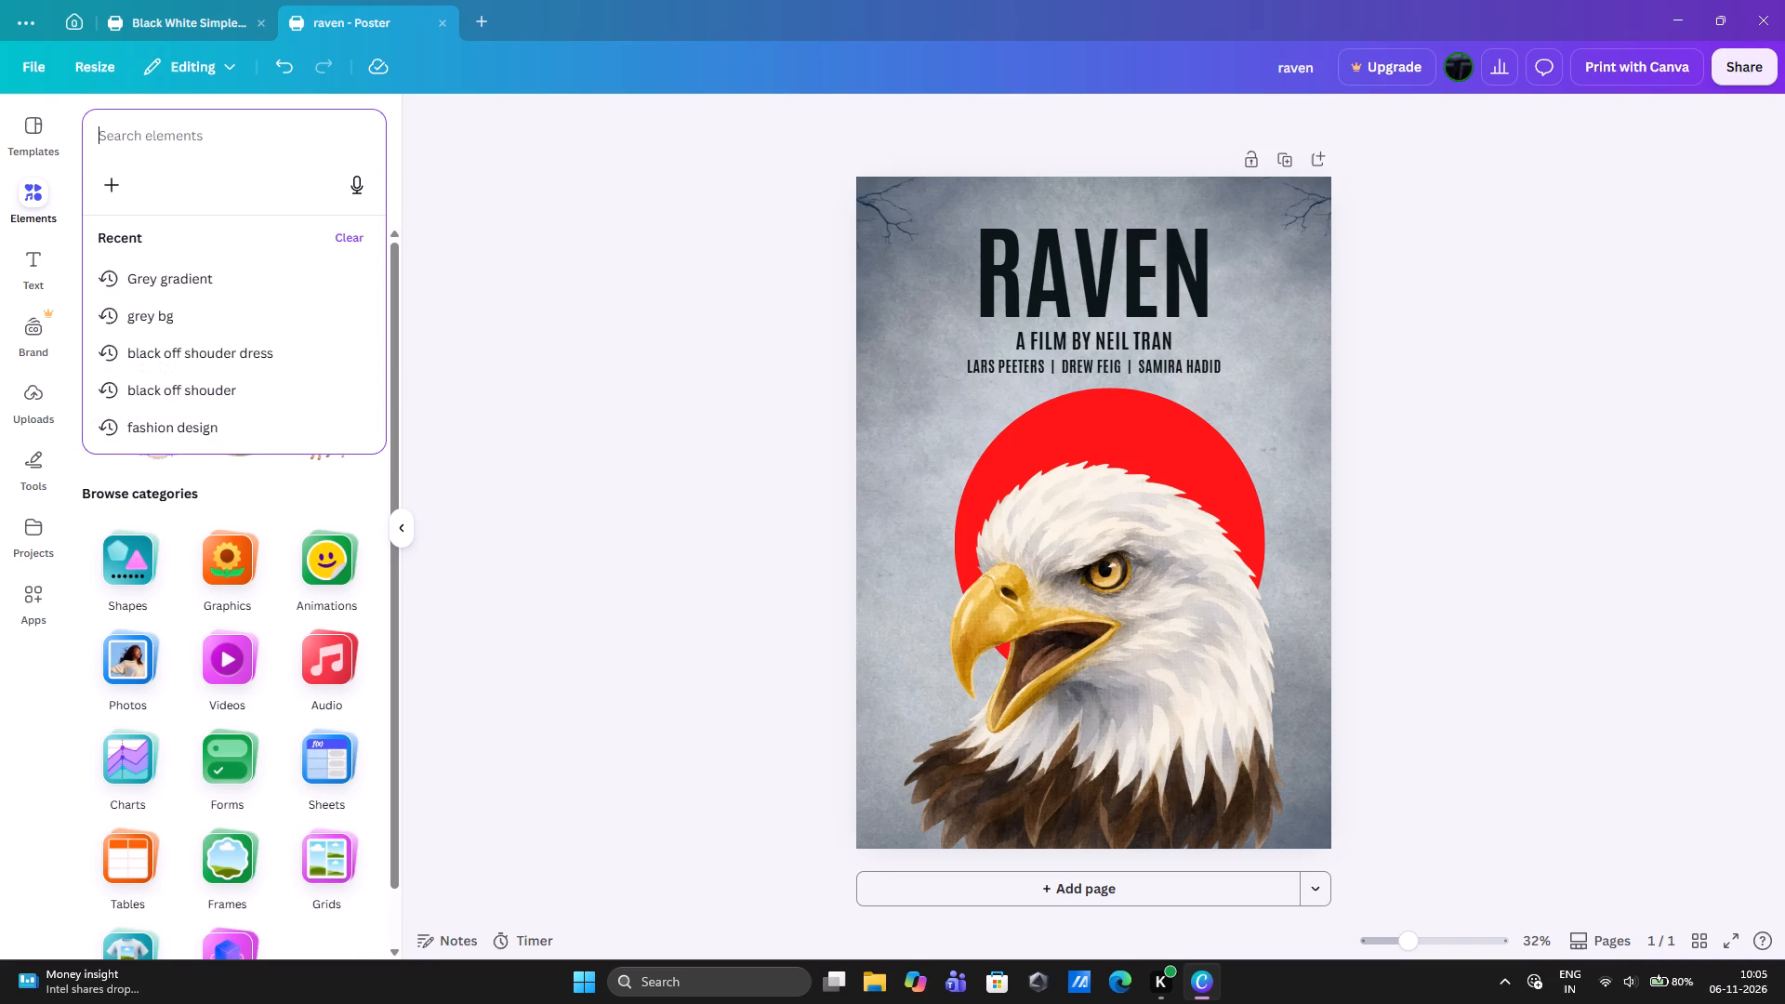
{"action": "type", "text": "wildlifr"}
{"action": "key", "text": "Return"}
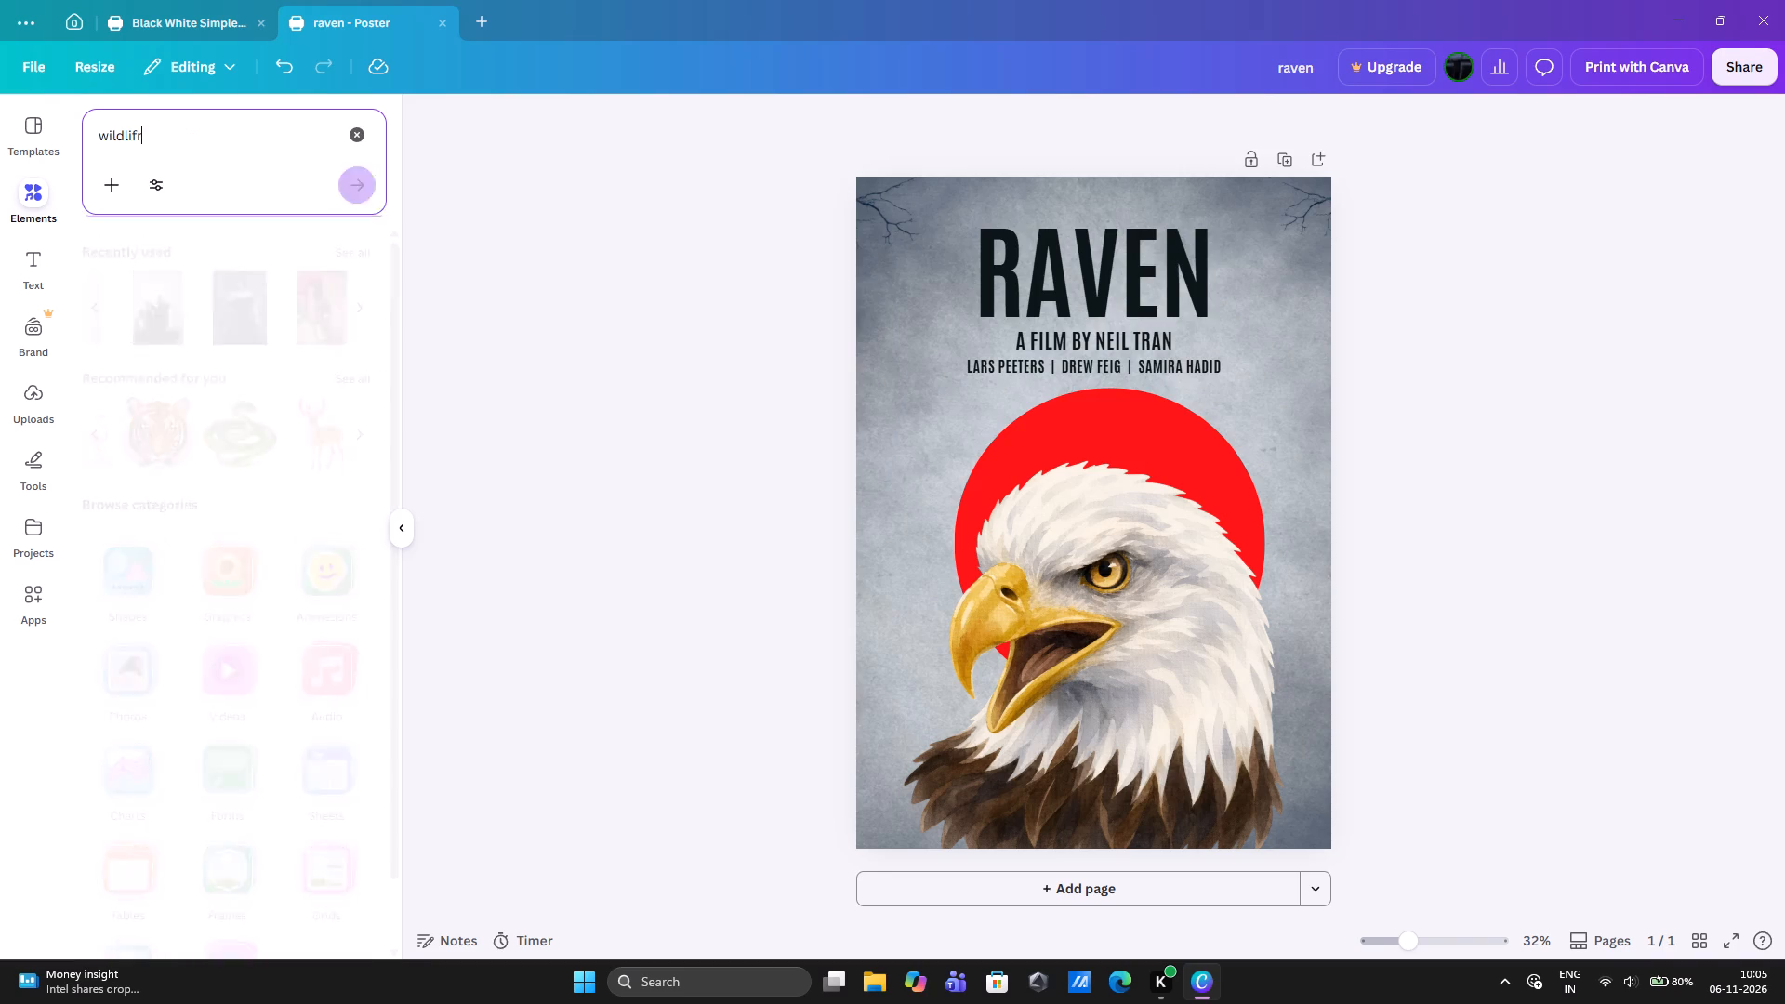
{"action": "key", "text": "BackSpace"}
{"action": "key", "text": "e"}
{"action": "key", "text": "Return"}
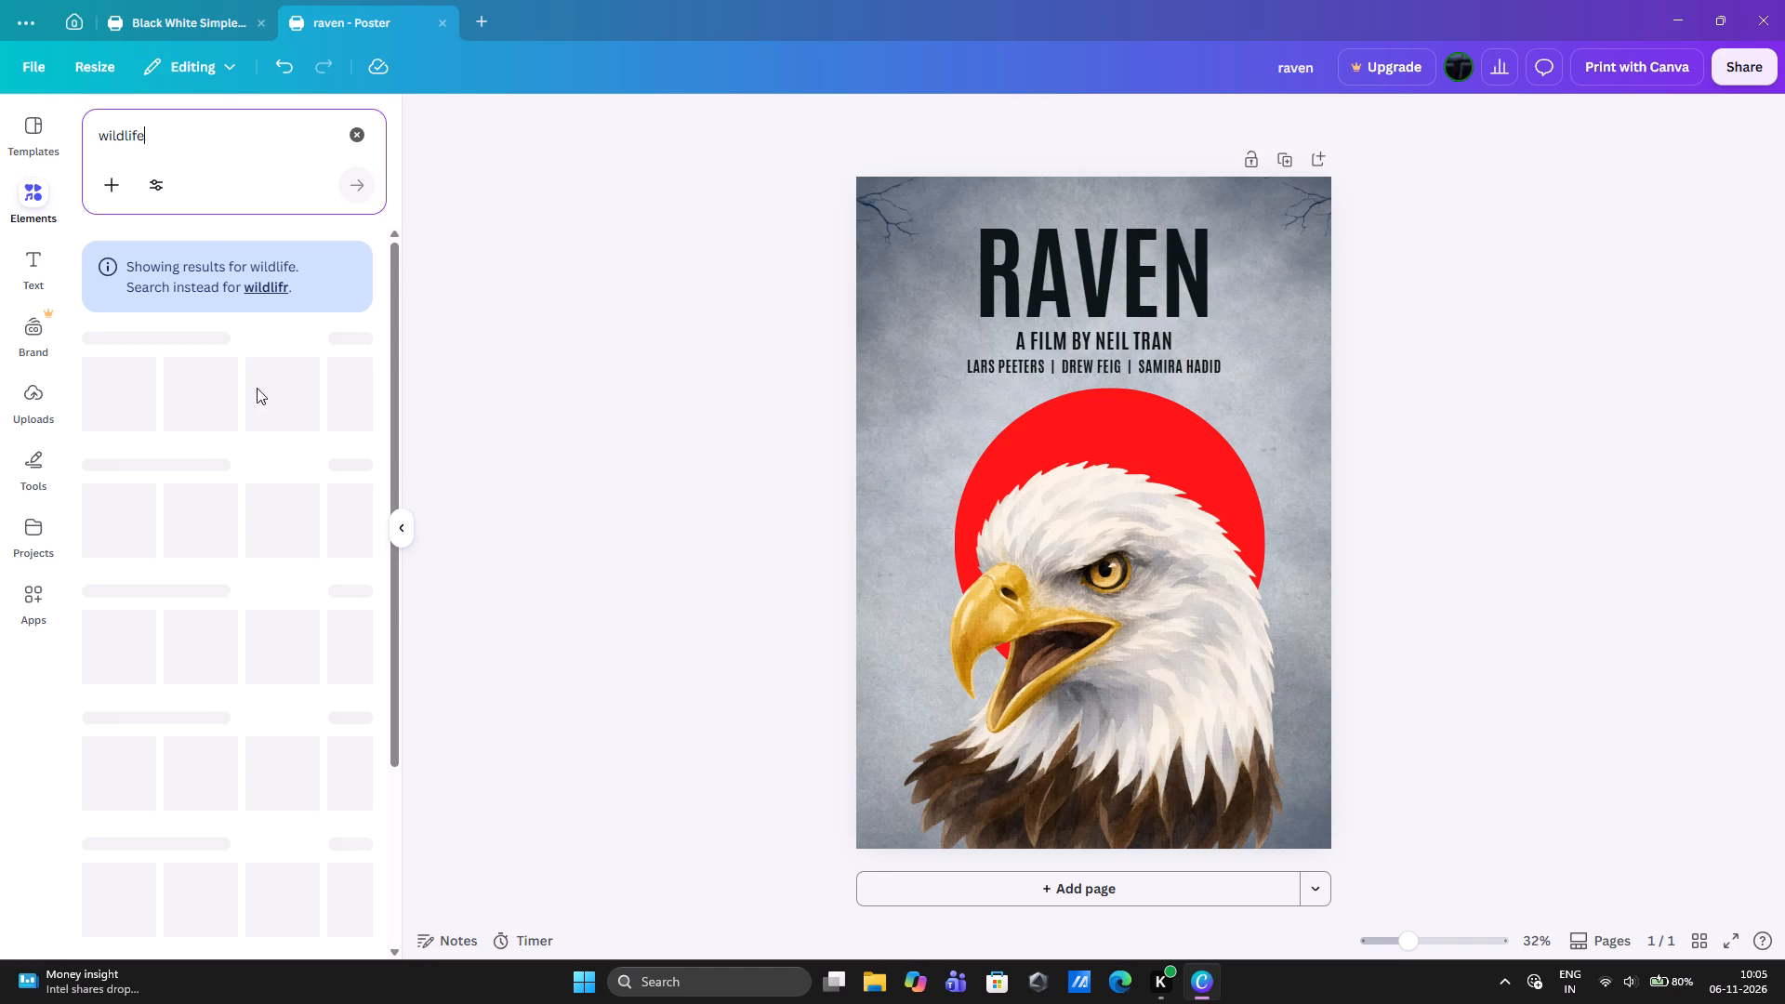
{"action": "scroll", "coordinate": [282, 518], "scroll_direction": "down", "scroll_amount": 7}
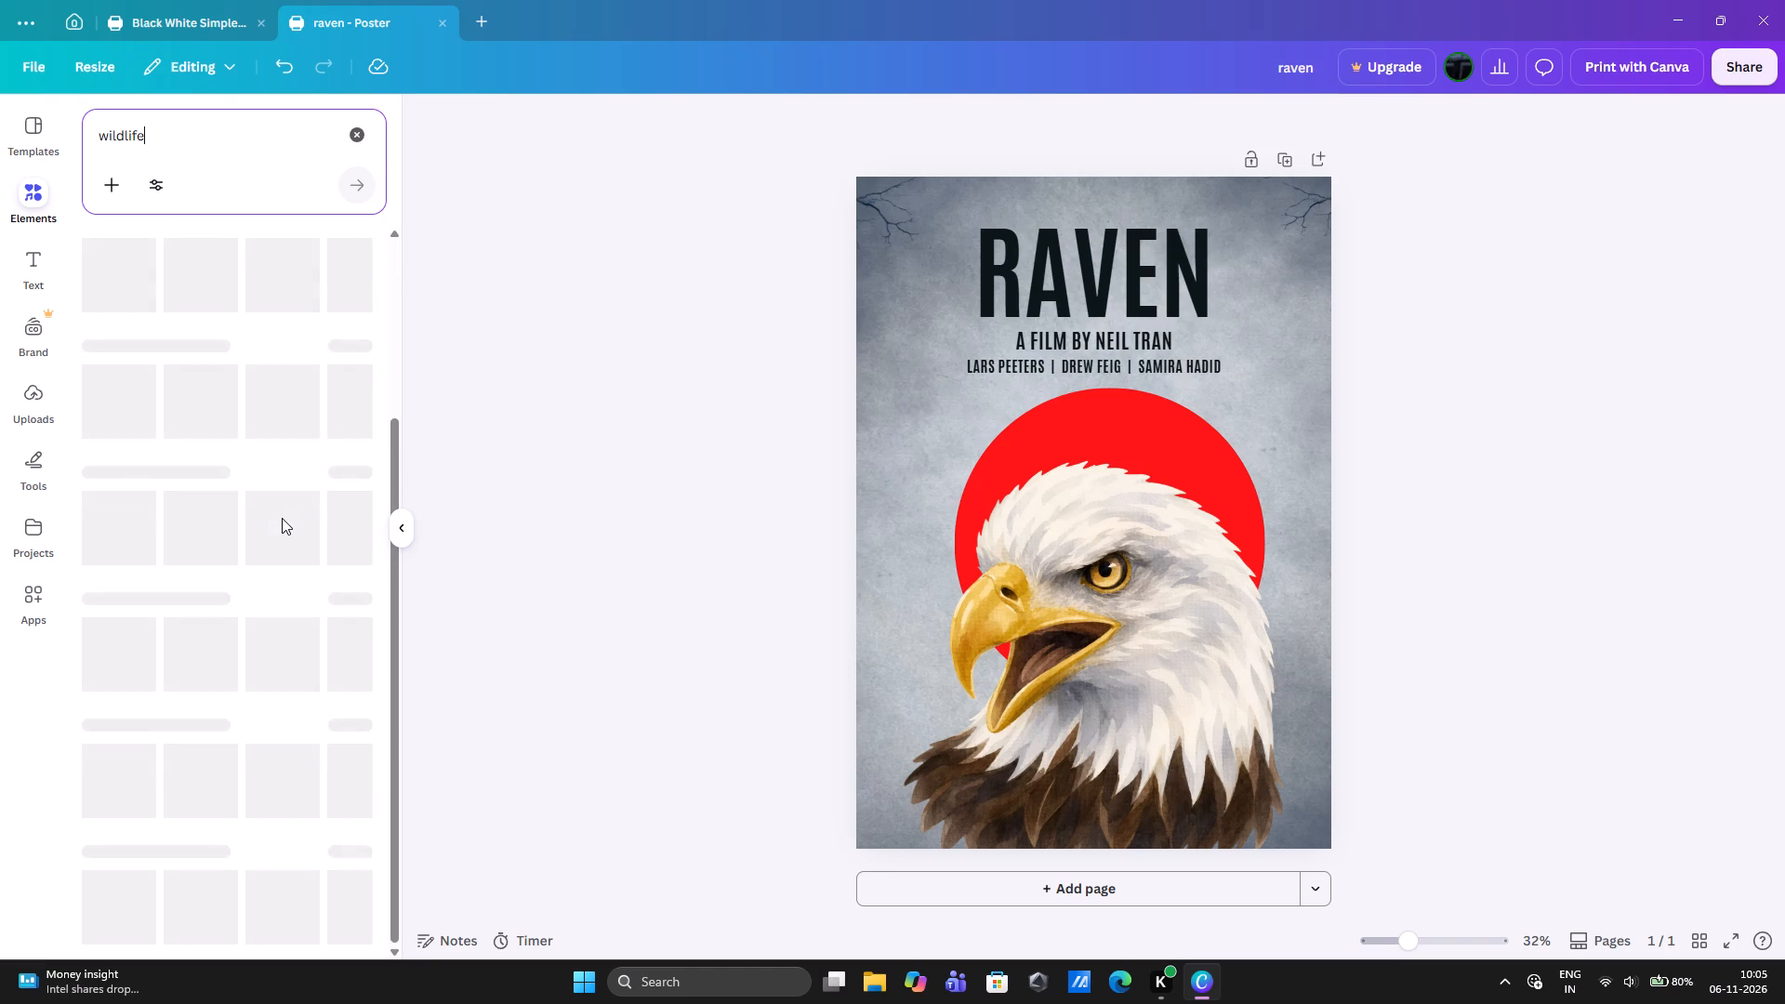
{"action": "scroll", "coordinate": [282, 518], "scroll_direction": "up", "scroll_amount": 7}
{"action": "scroll", "coordinate": [282, 518], "scroll_direction": "down", "scroll_amount": 8}
{"action": "scroll", "coordinate": [282, 518], "scroll_direction": "up", "scroll_amount": 8}
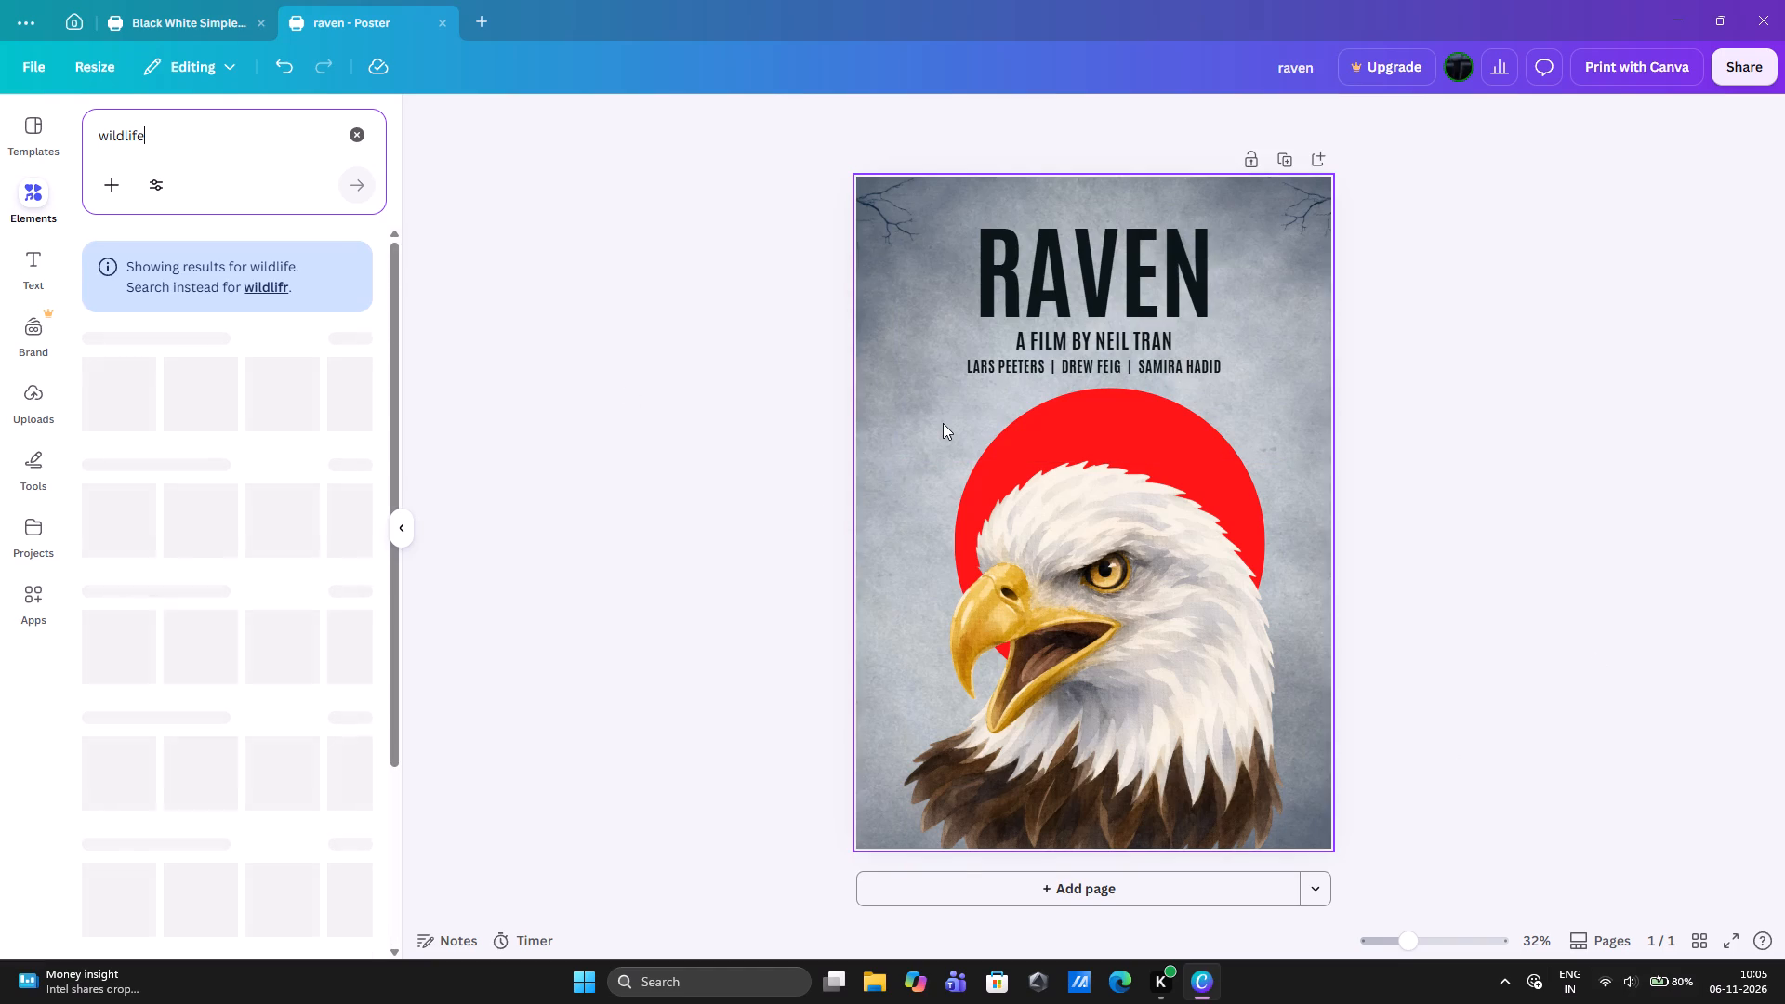
Replace the "A FILM BY" credit line under the title with "A Poster By" followed by the poster author's name.
{"action": "double_click", "coordinate": [1074, 345]}
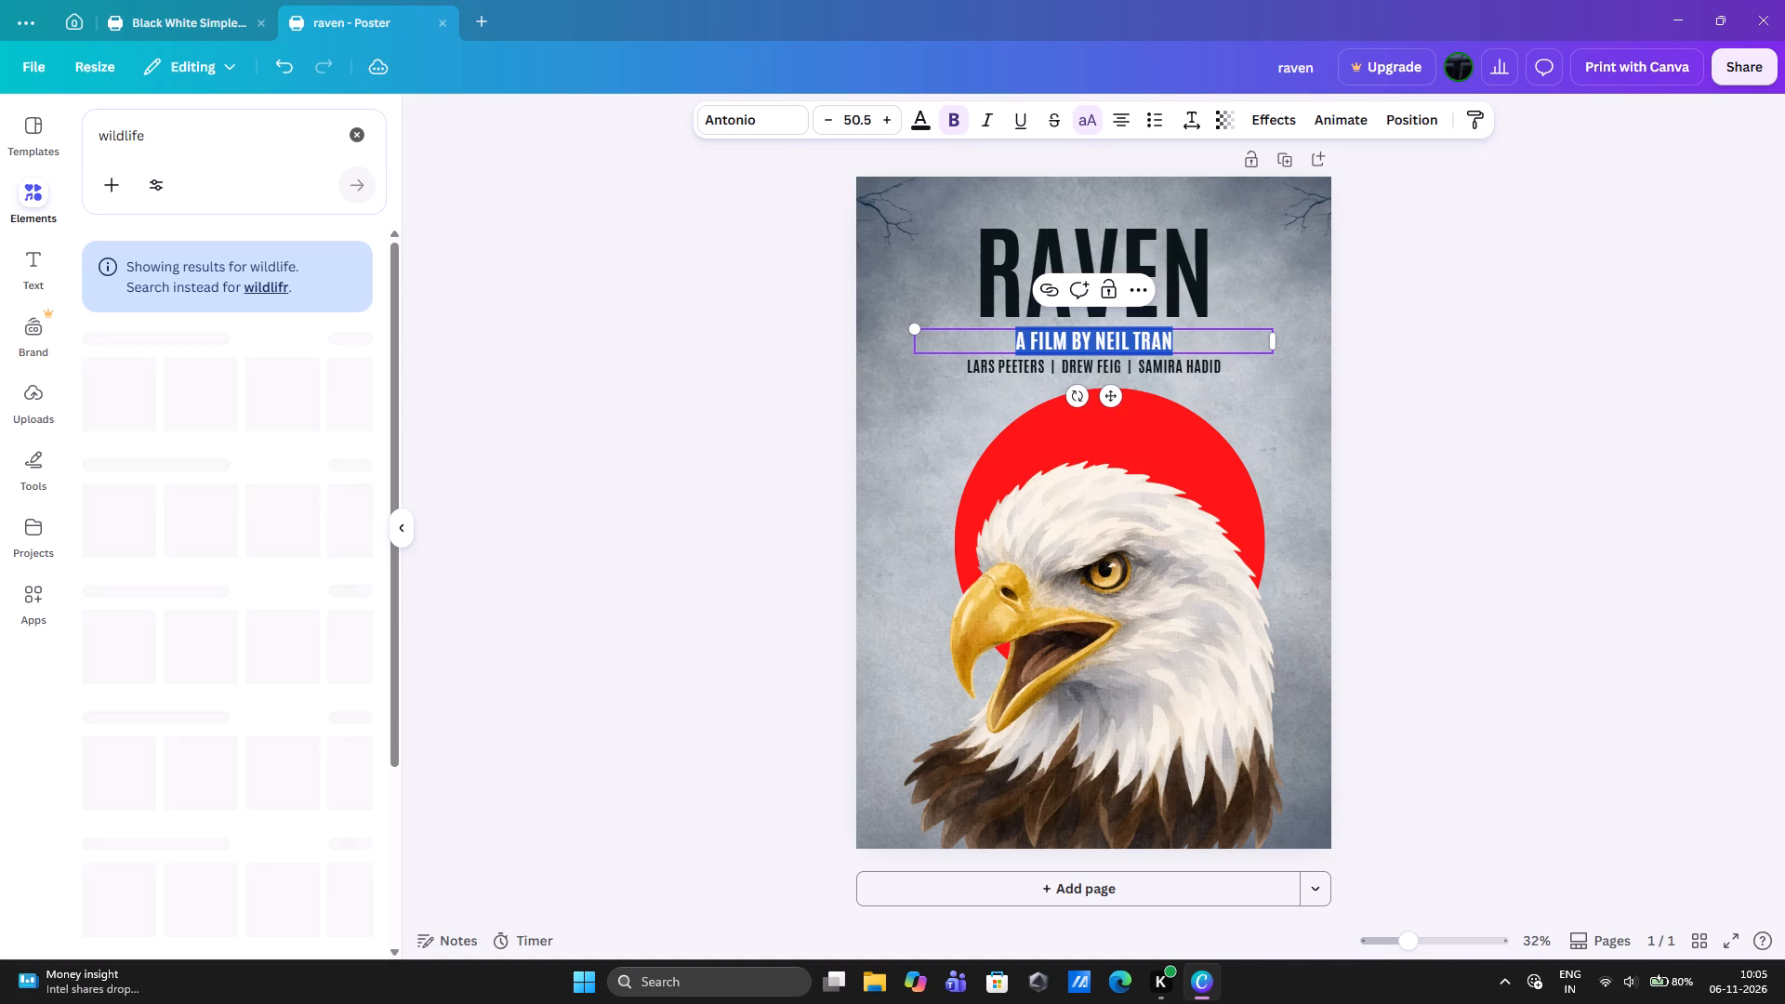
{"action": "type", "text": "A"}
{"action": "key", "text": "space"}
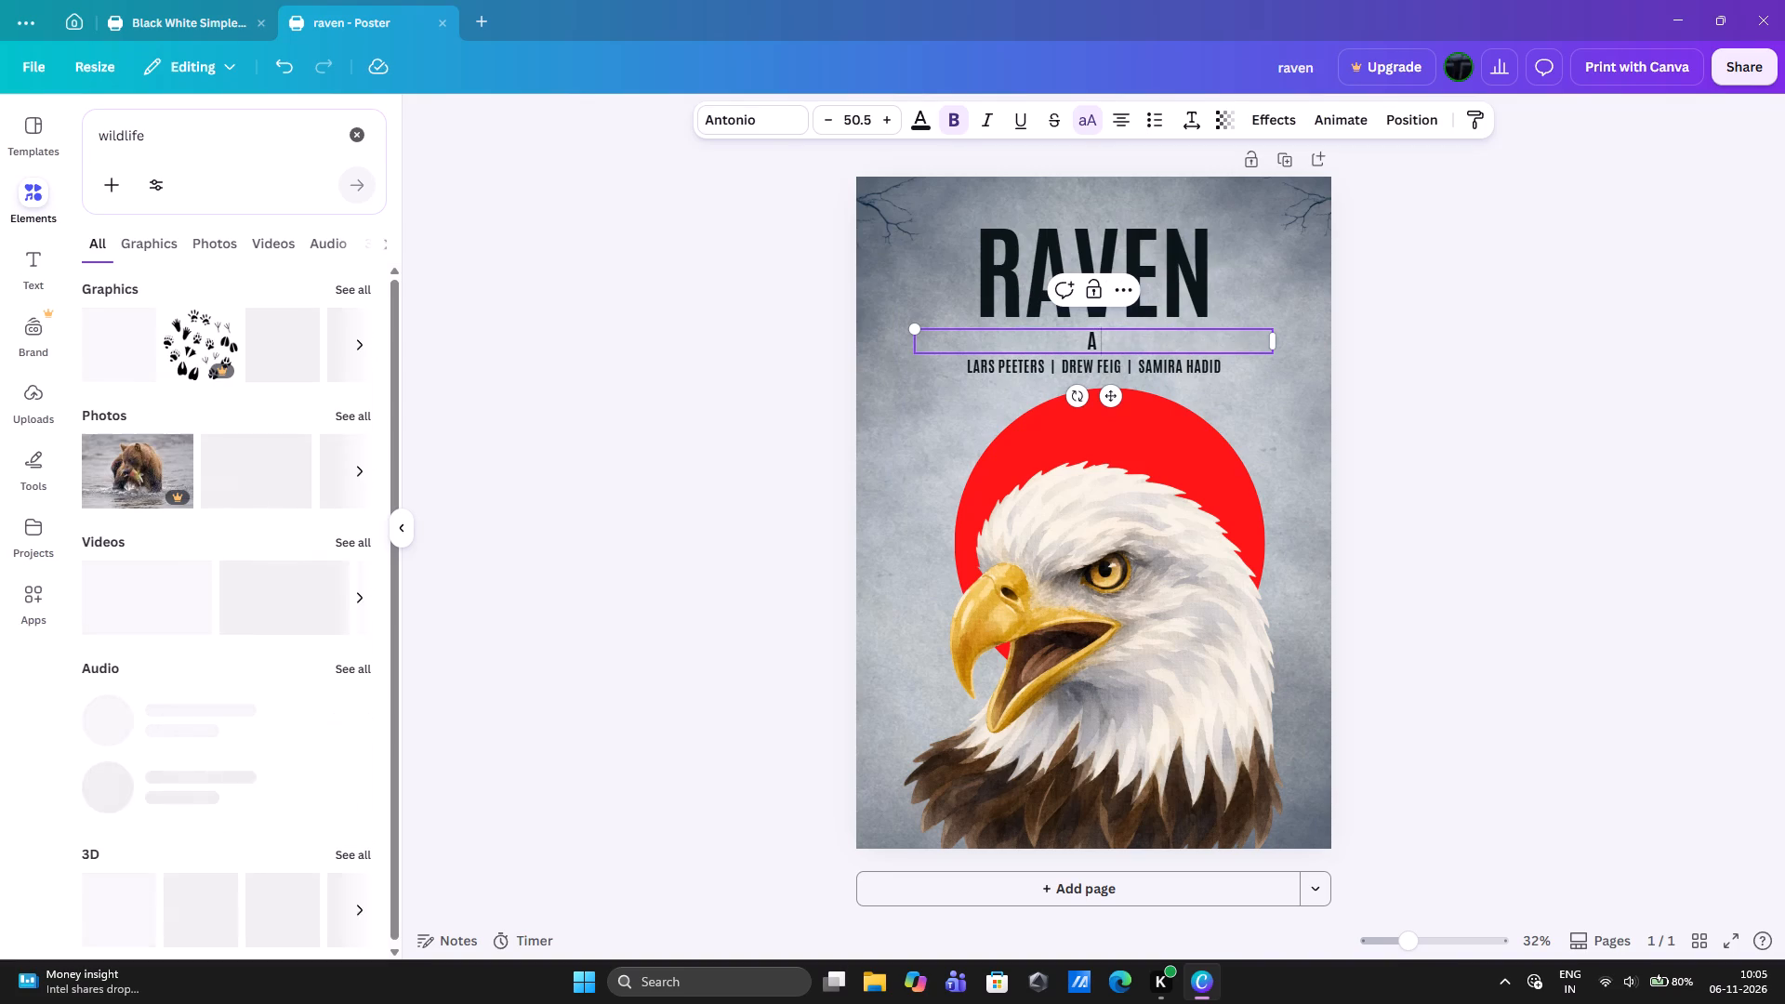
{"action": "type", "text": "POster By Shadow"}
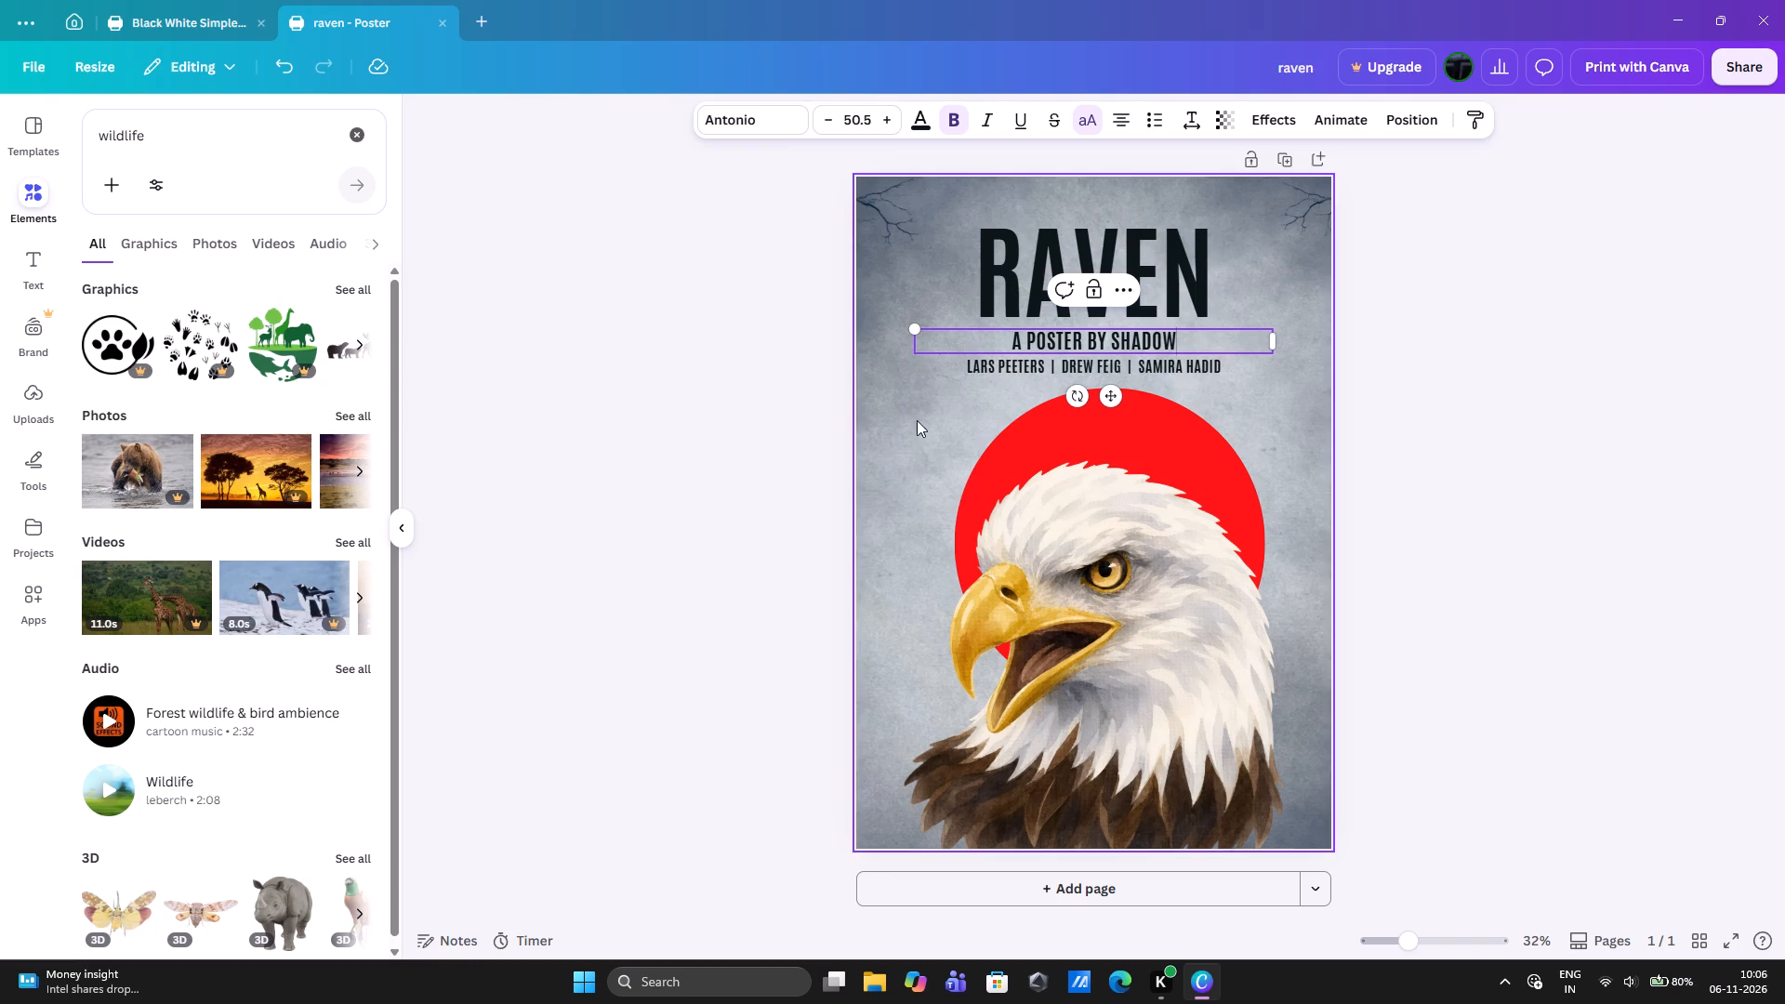
{"action": "left_click", "coordinate": [820, 447]}
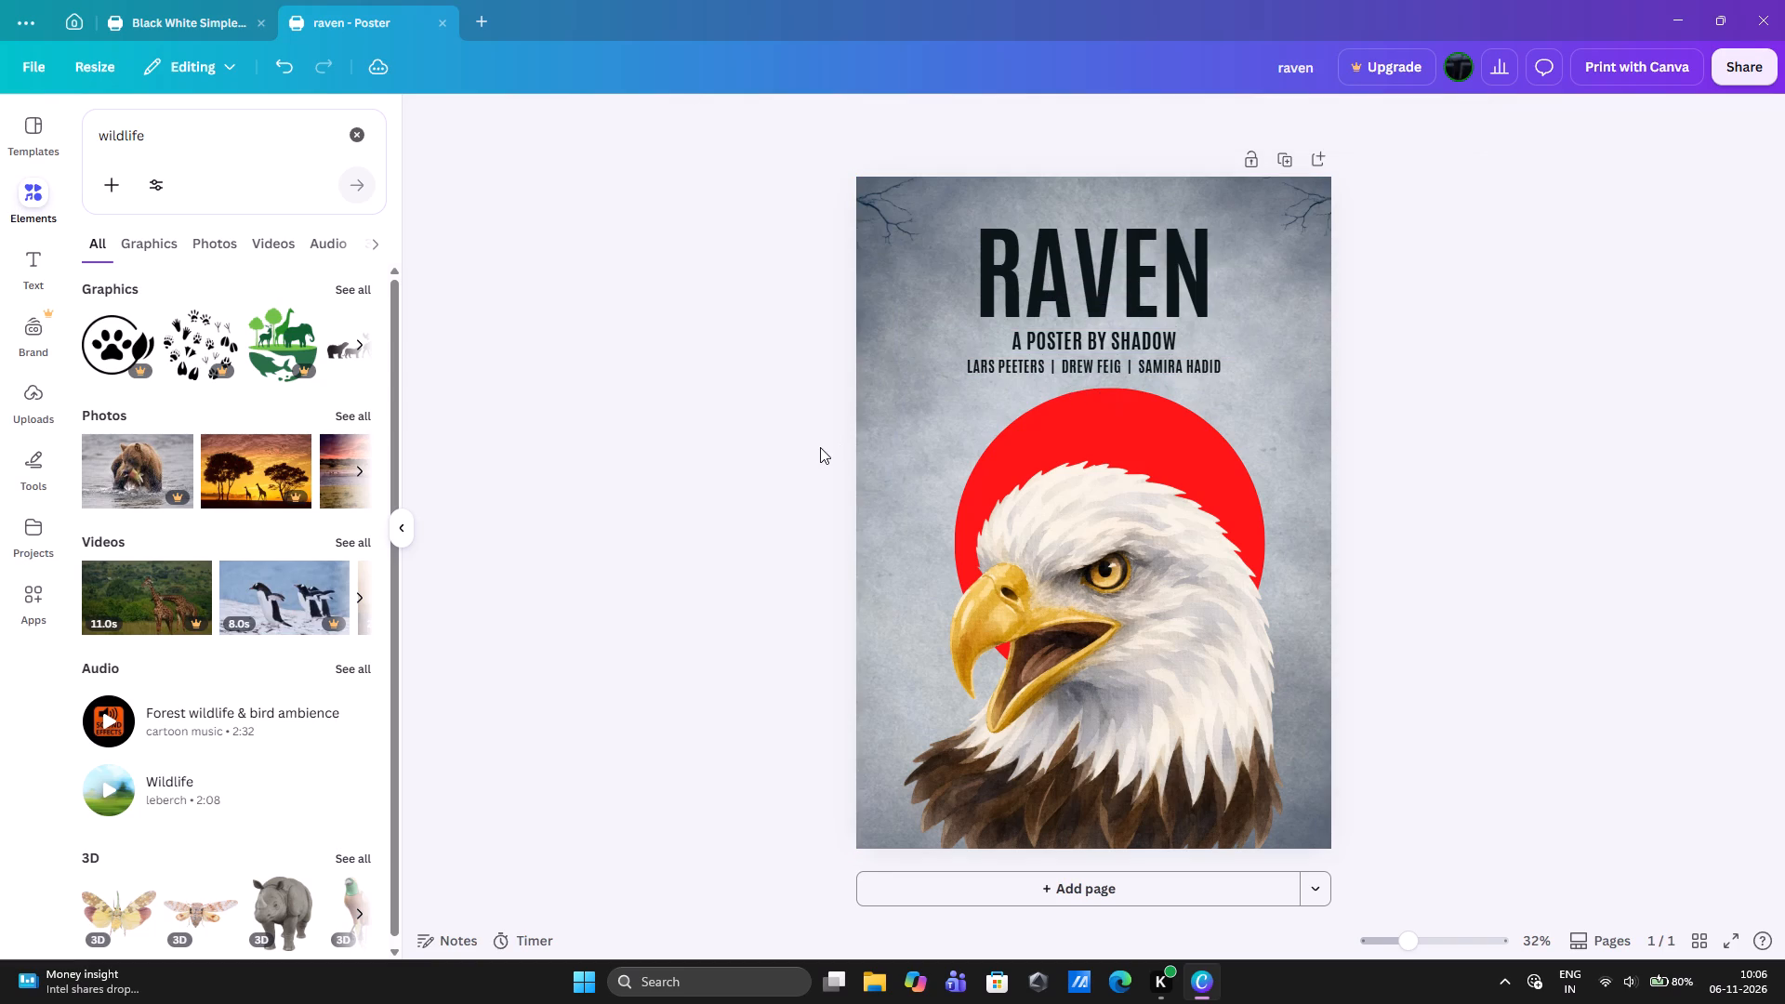
{"action": "double_click", "coordinate": [1214, 343]}
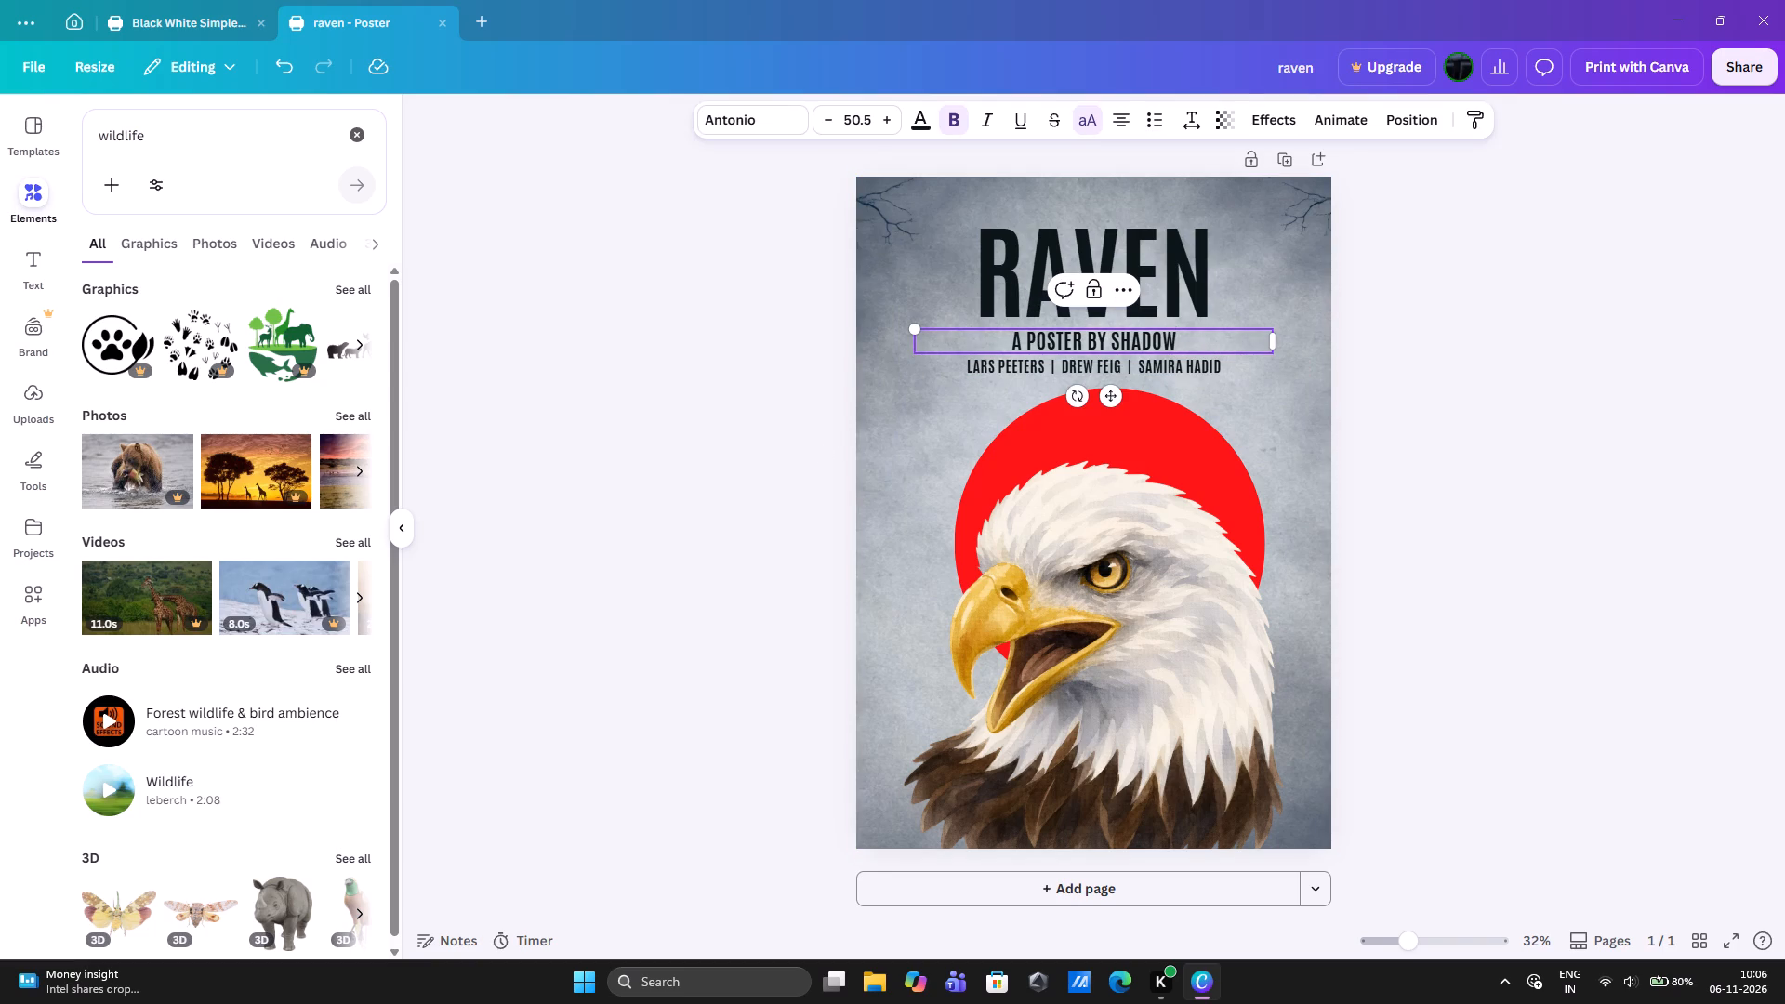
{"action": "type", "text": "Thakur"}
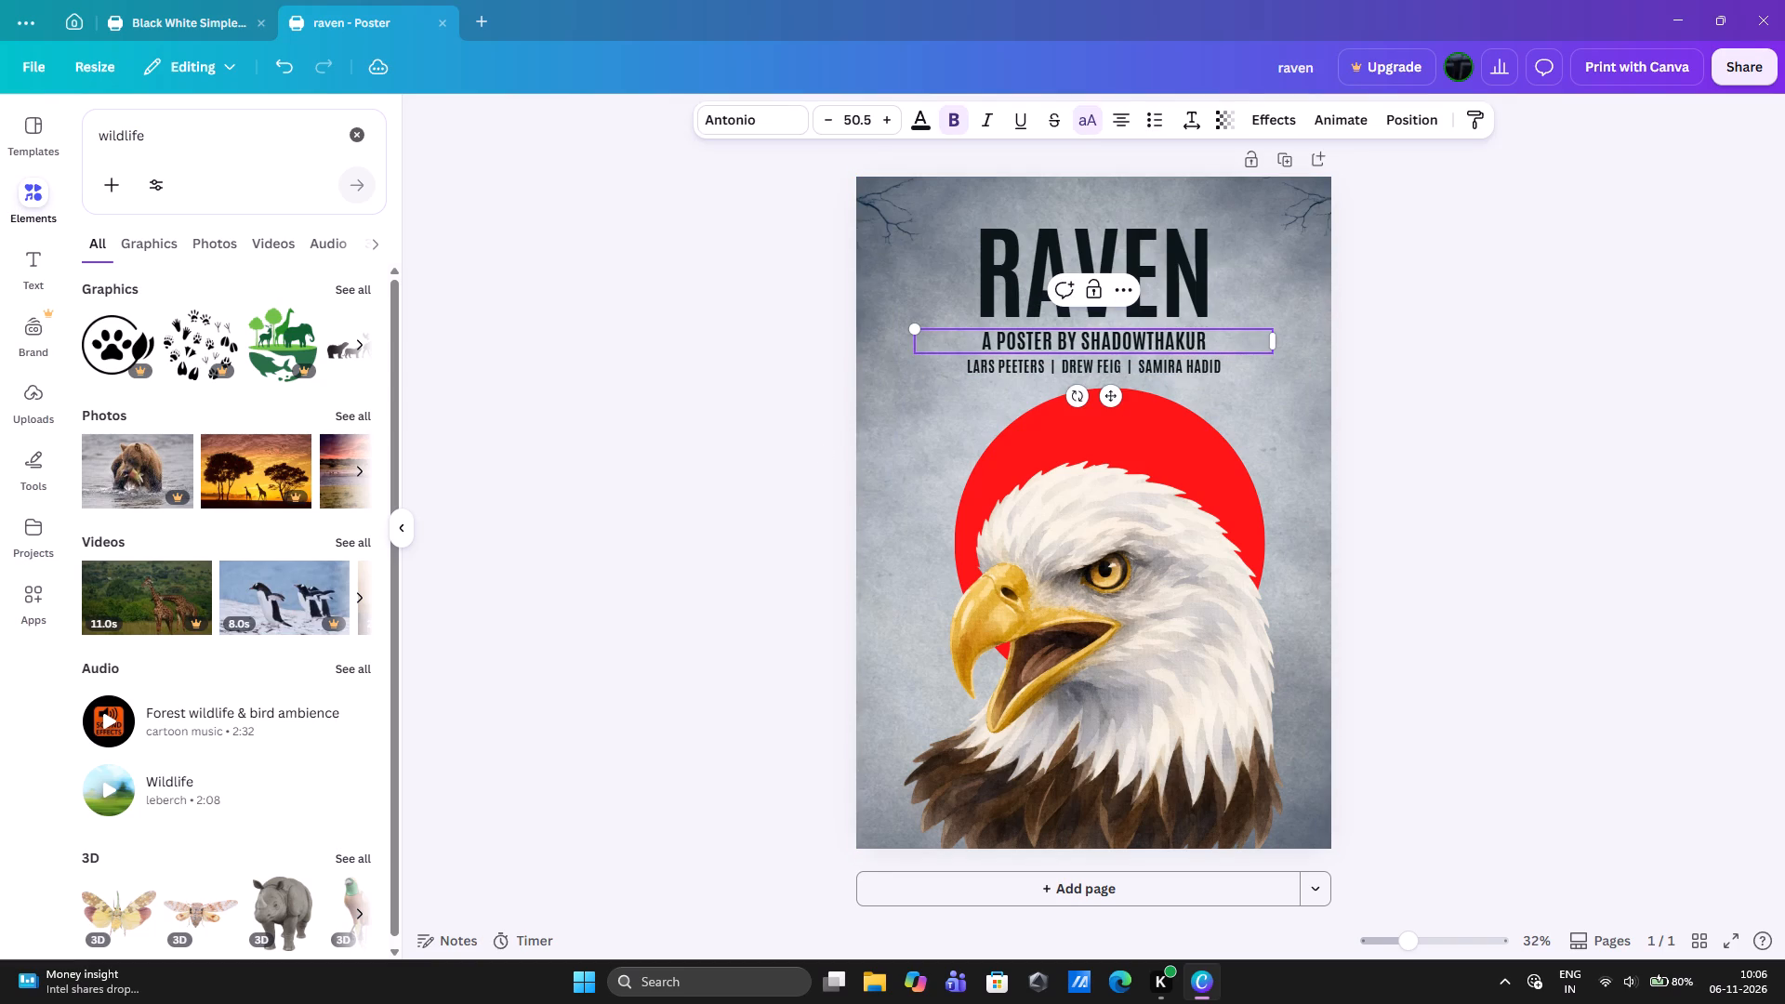
{"action": "left_click", "coordinate": [534, 541]}
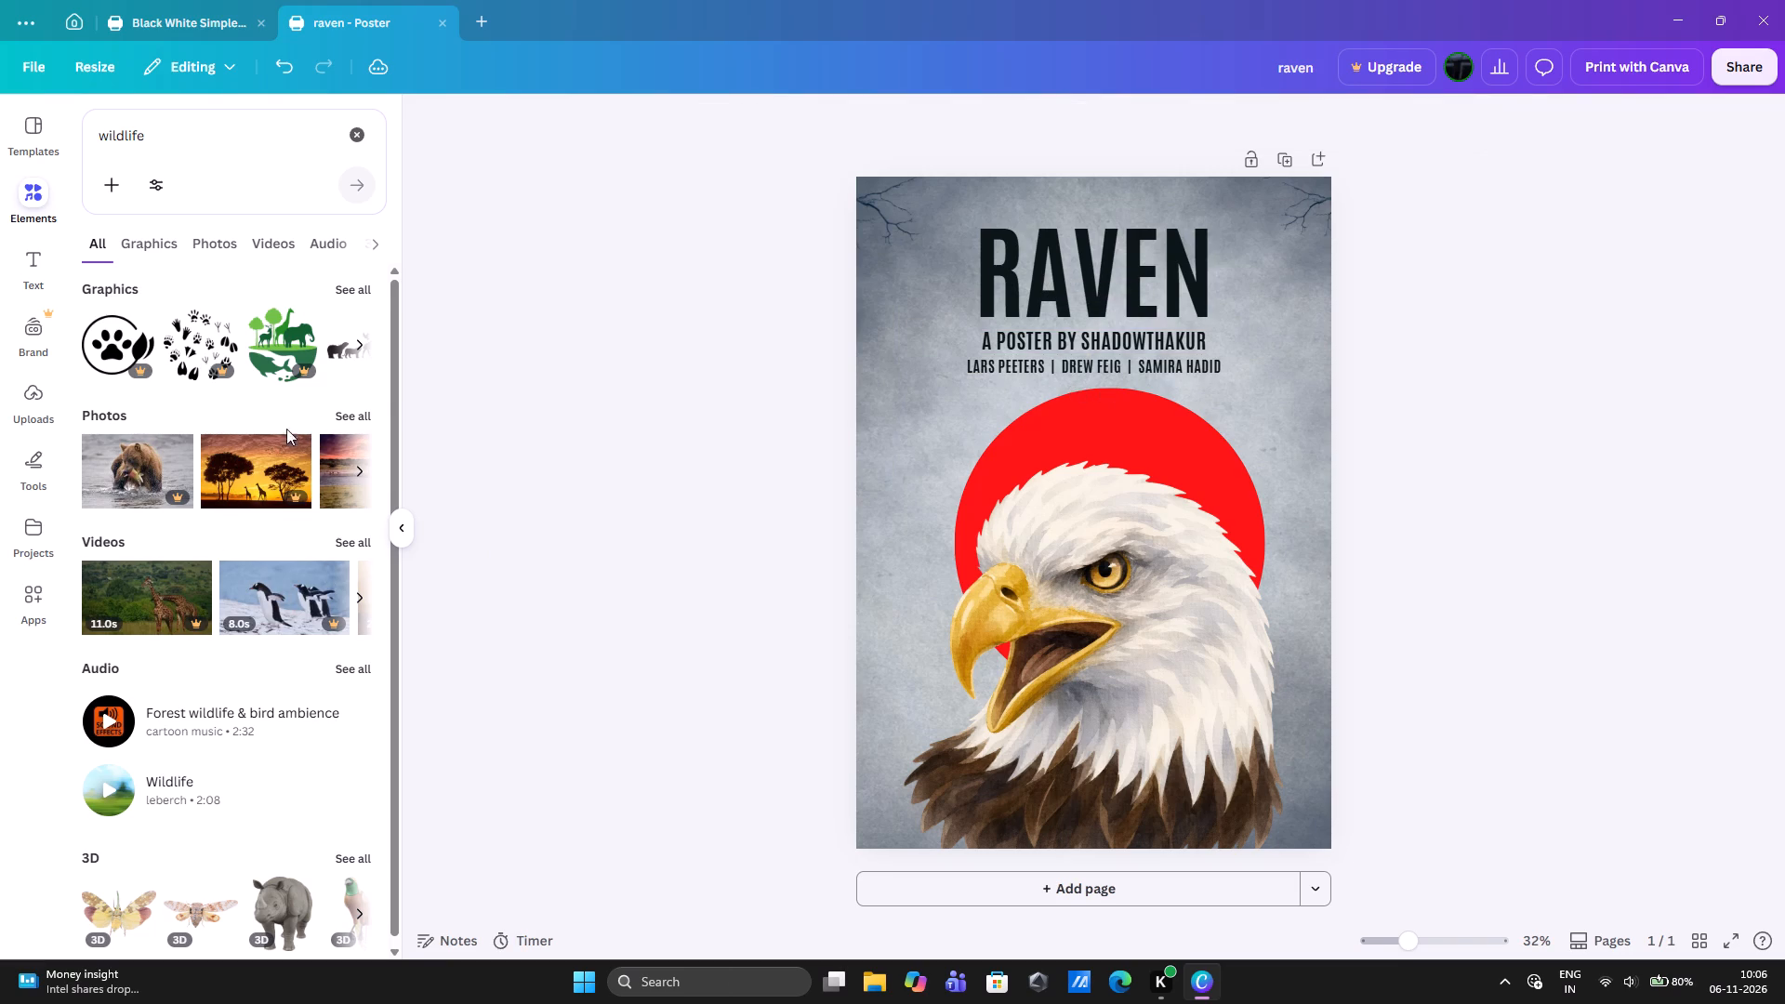
Look through the graphics among the "wildlife" search results for a suitable addition to the poster.
{"action": "scroll", "coordinate": [217, 581], "scroll_direction": "down", "scroll_amount": 1}
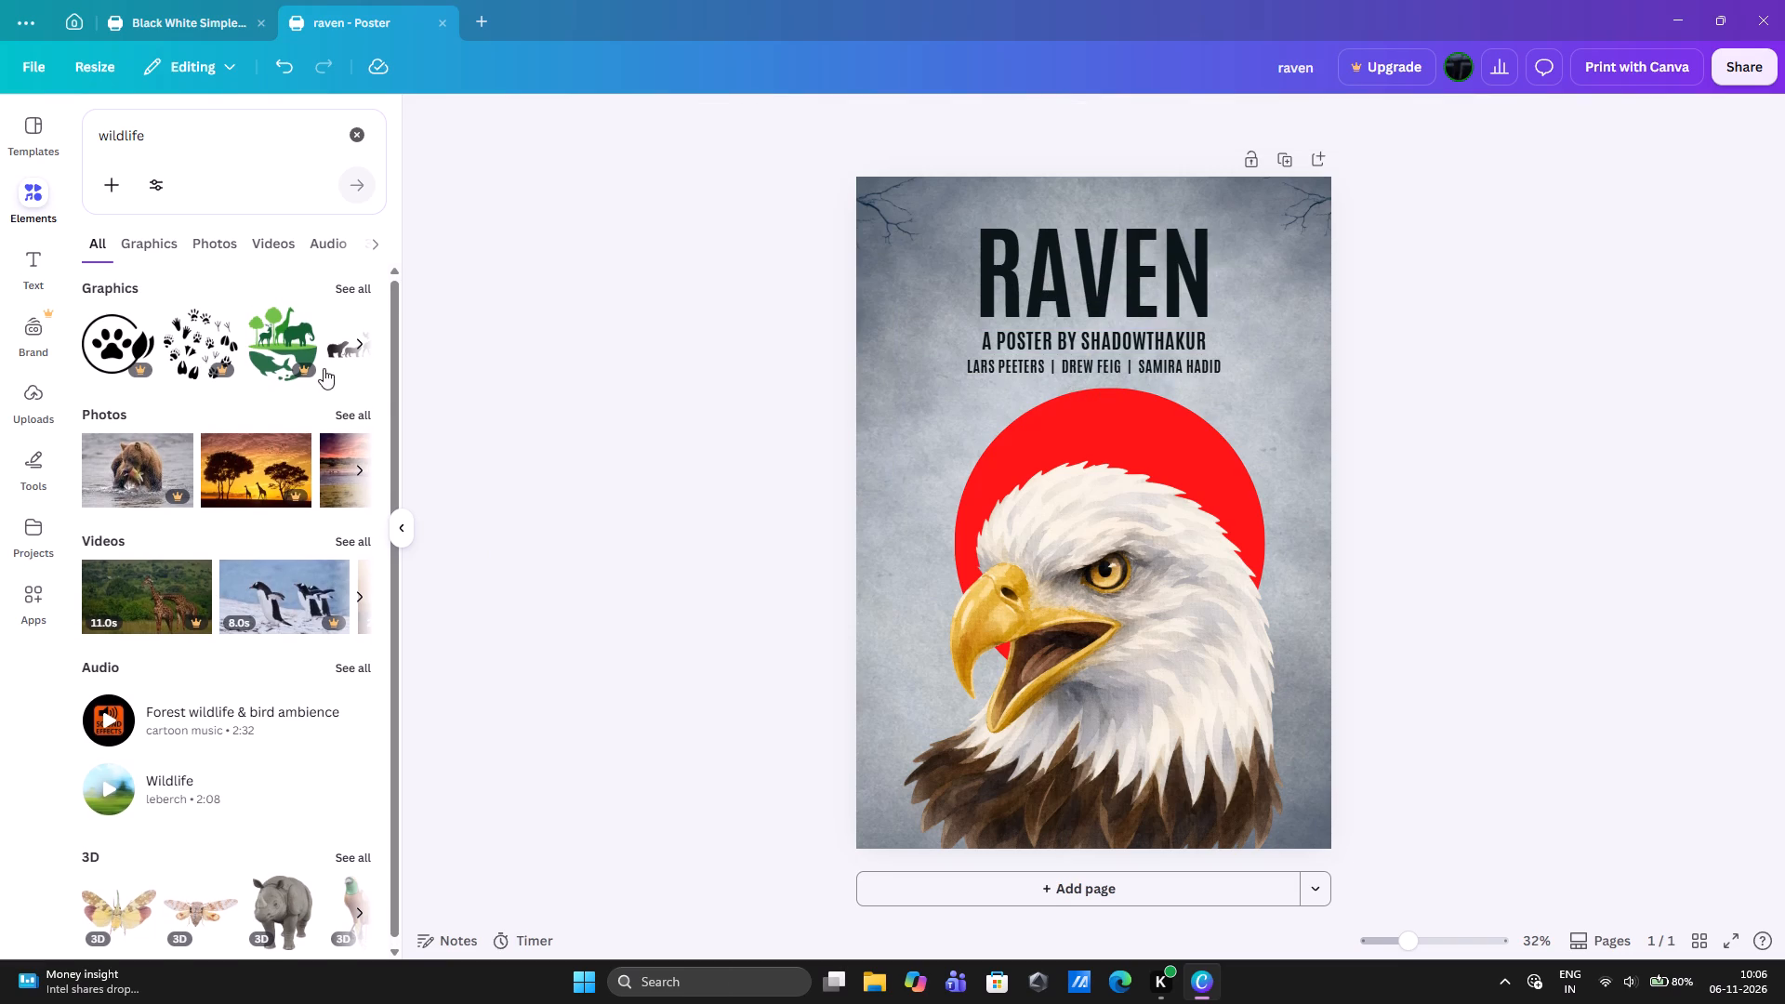
{"action": "left_click", "coordinate": [357, 284]}
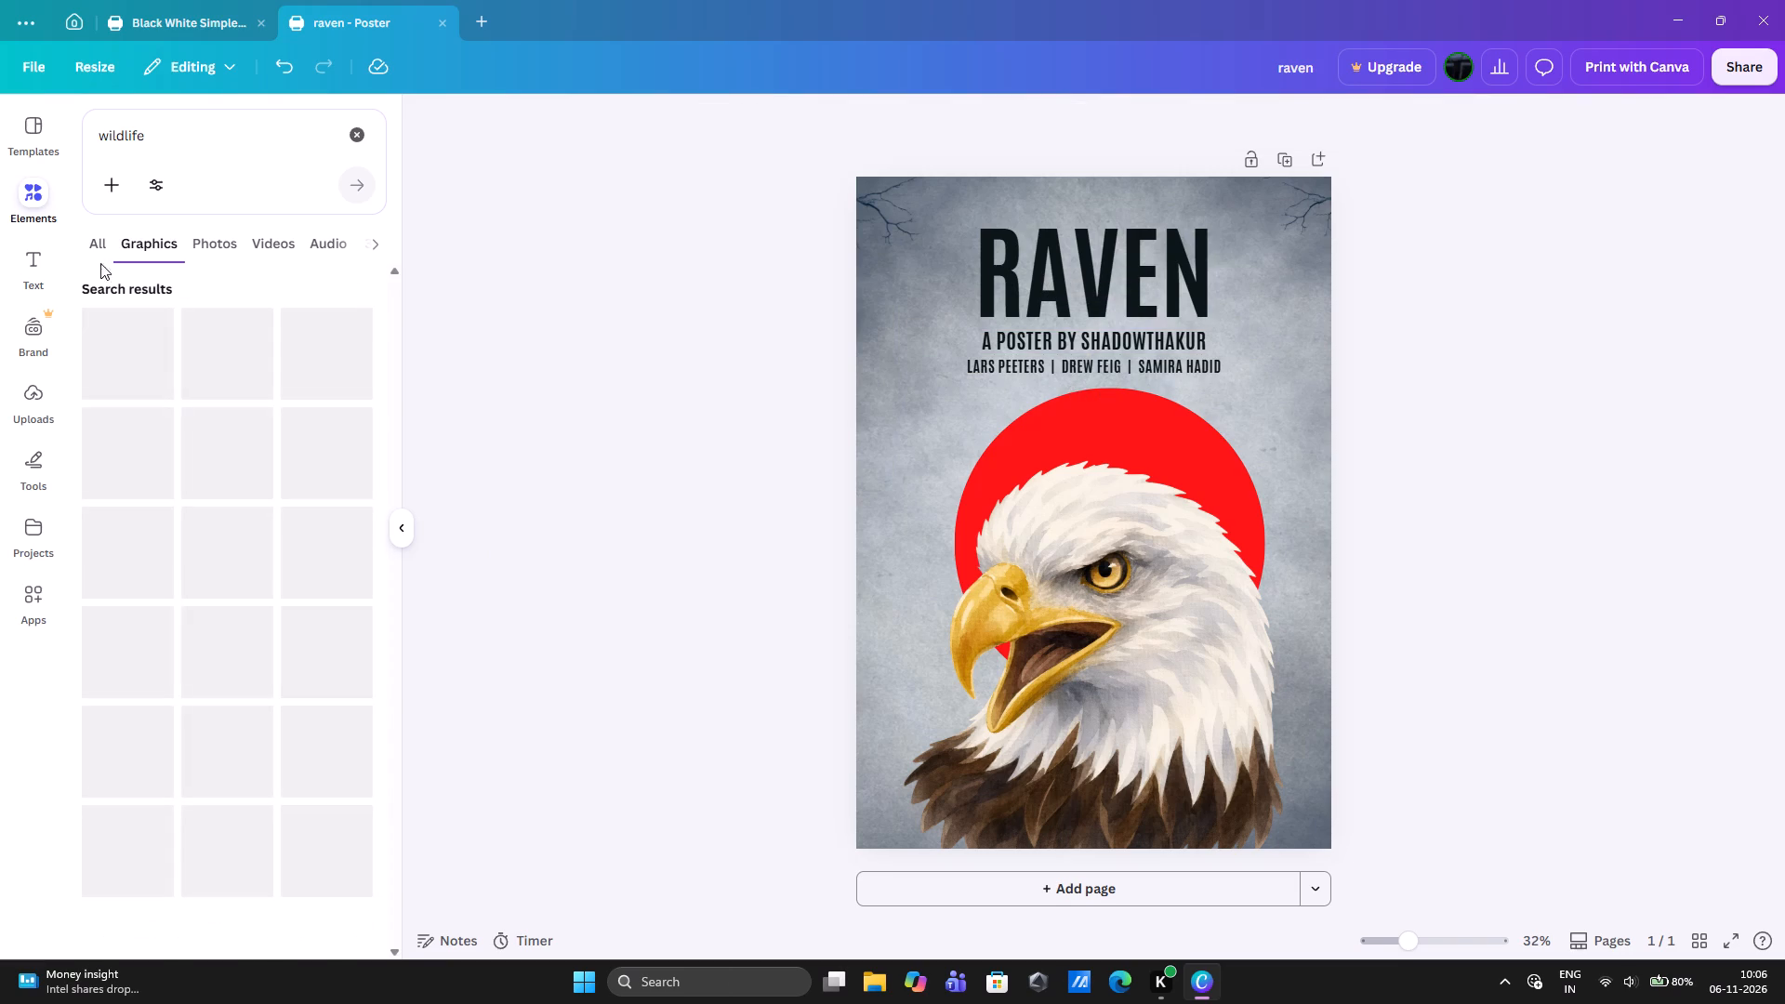
{"action": "left_click", "coordinate": [91, 251]}
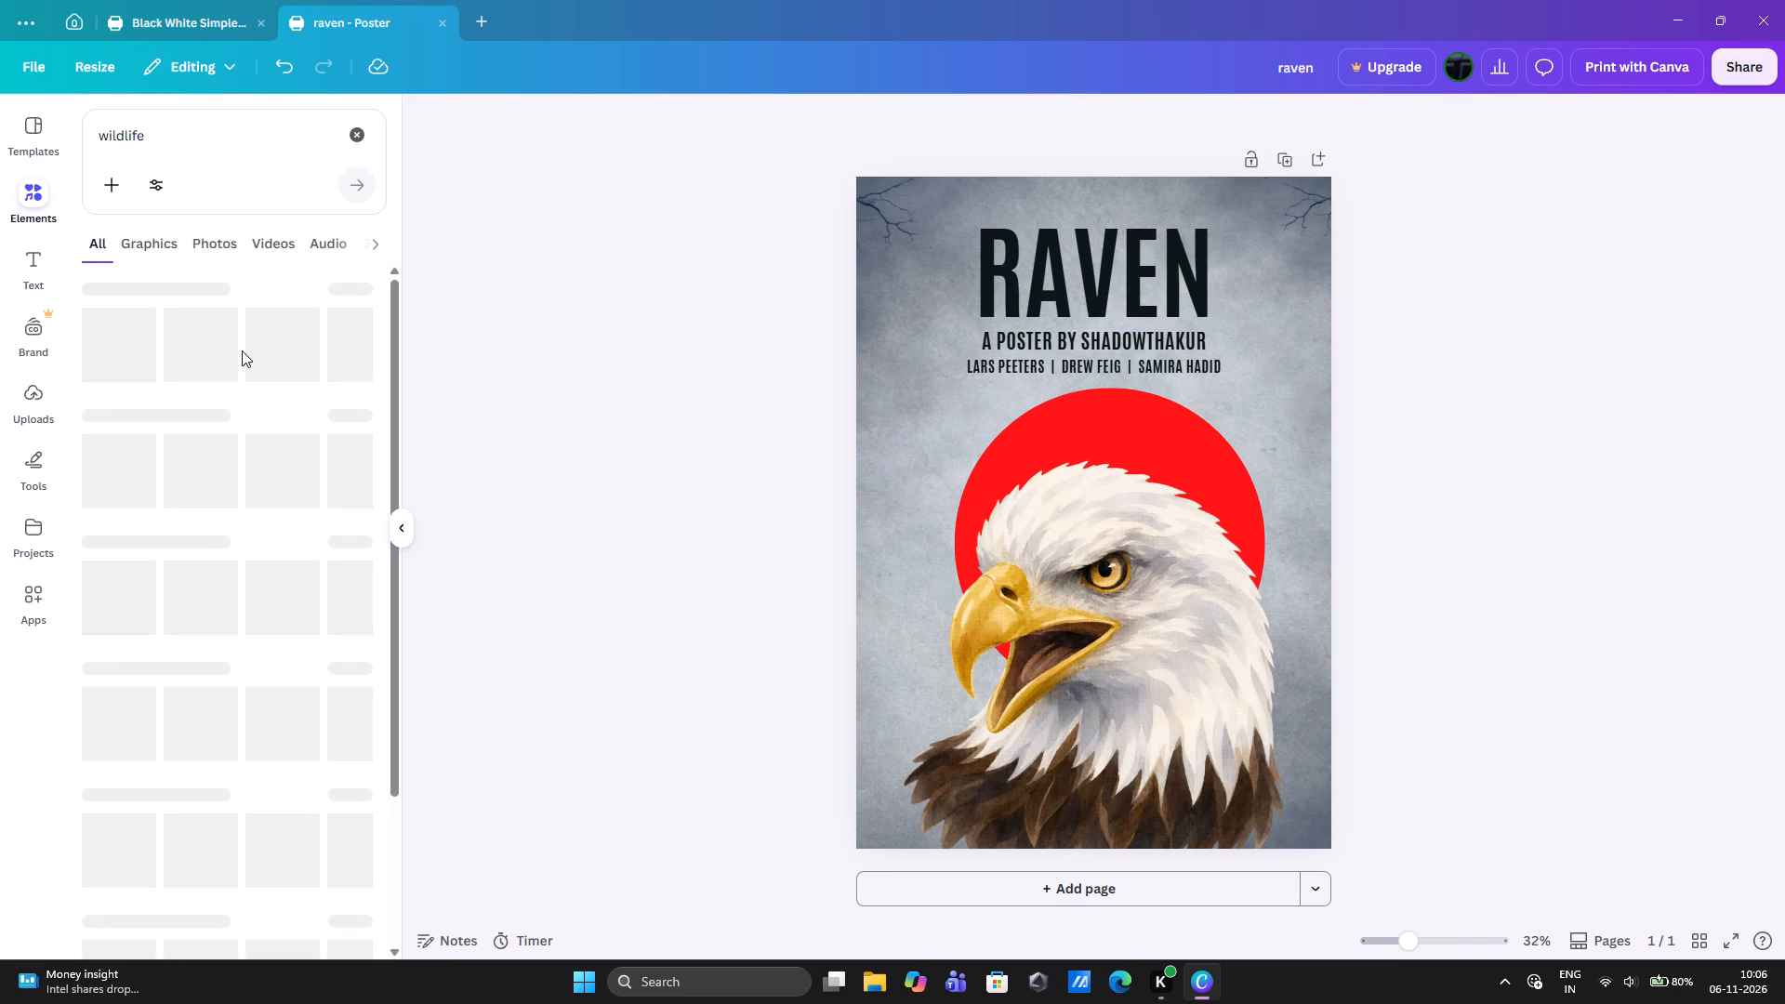
{"action": "scroll", "coordinate": [242, 350], "scroll_direction": "up", "scroll_amount": 5}
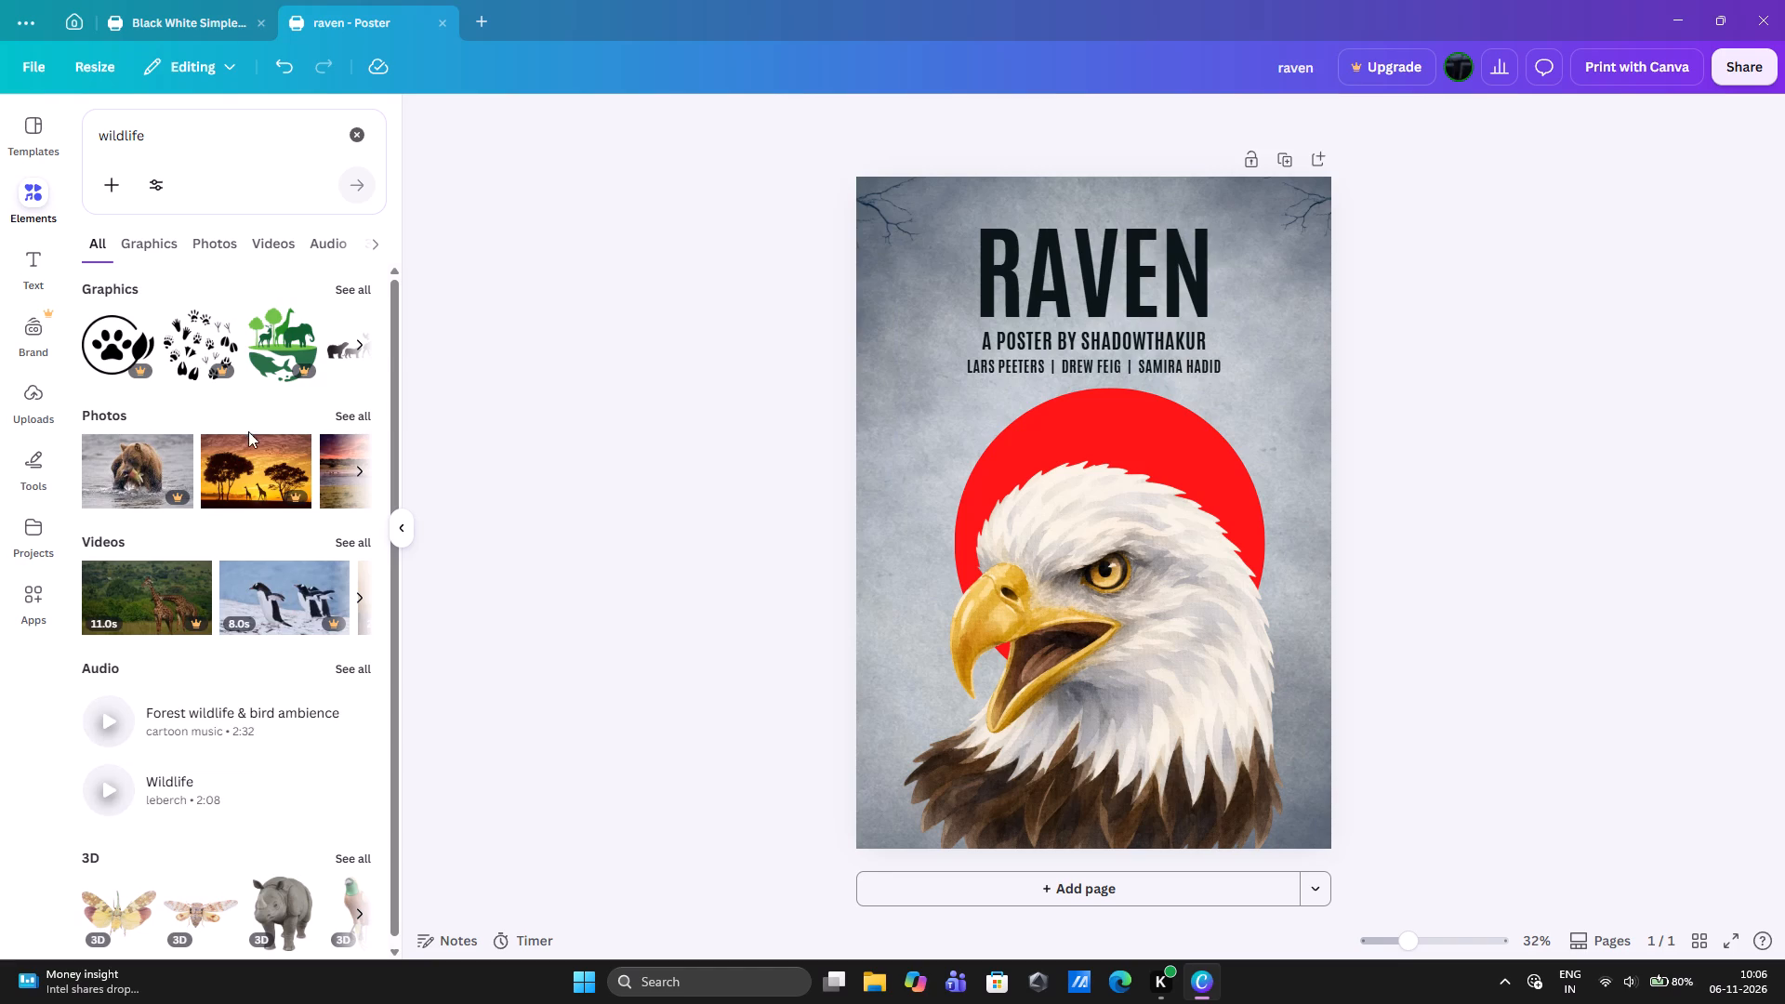
{"action": "scroll", "coordinate": [253, 363], "scroll_direction": "left", "scroll_amount": 4}
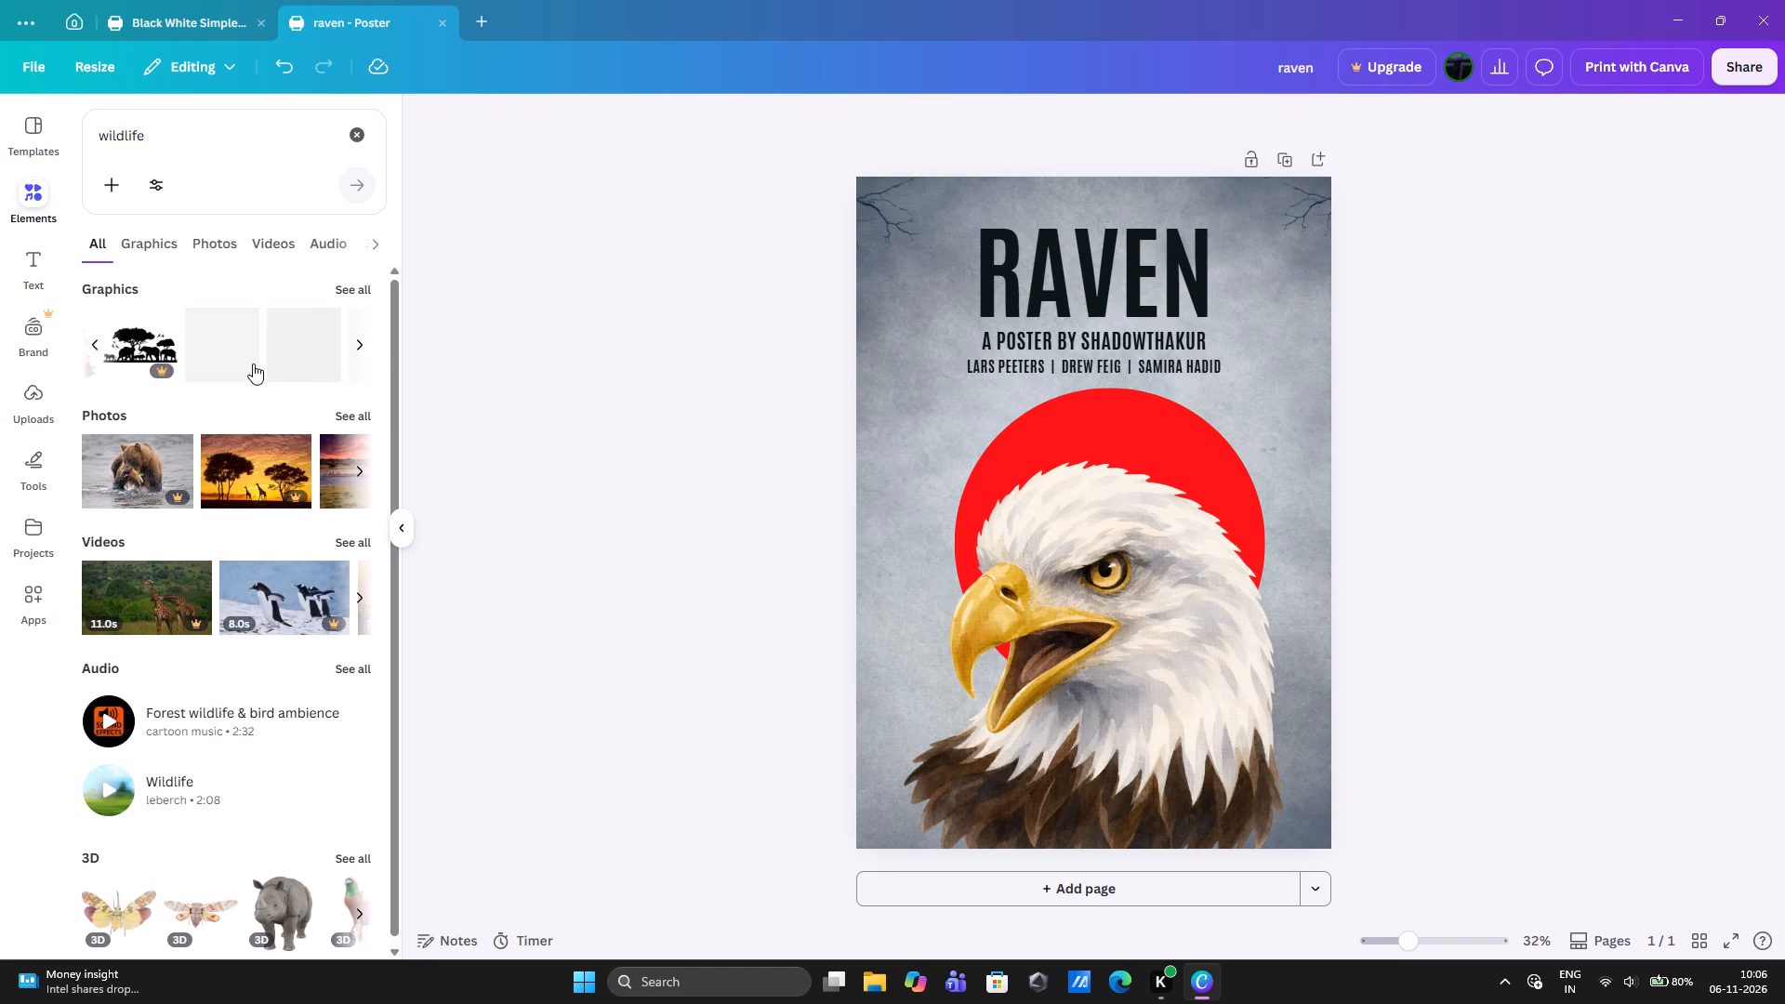
{"action": "scroll", "coordinate": [253, 363], "scroll_direction": "left", "scroll_amount": 3}
{"action": "scroll", "coordinate": [253, 363], "scroll_direction": "right", "scroll_amount": 3}
{"action": "scroll", "coordinate": [253, 363], "scroll_direction": "left", "scroll_amount": 1}
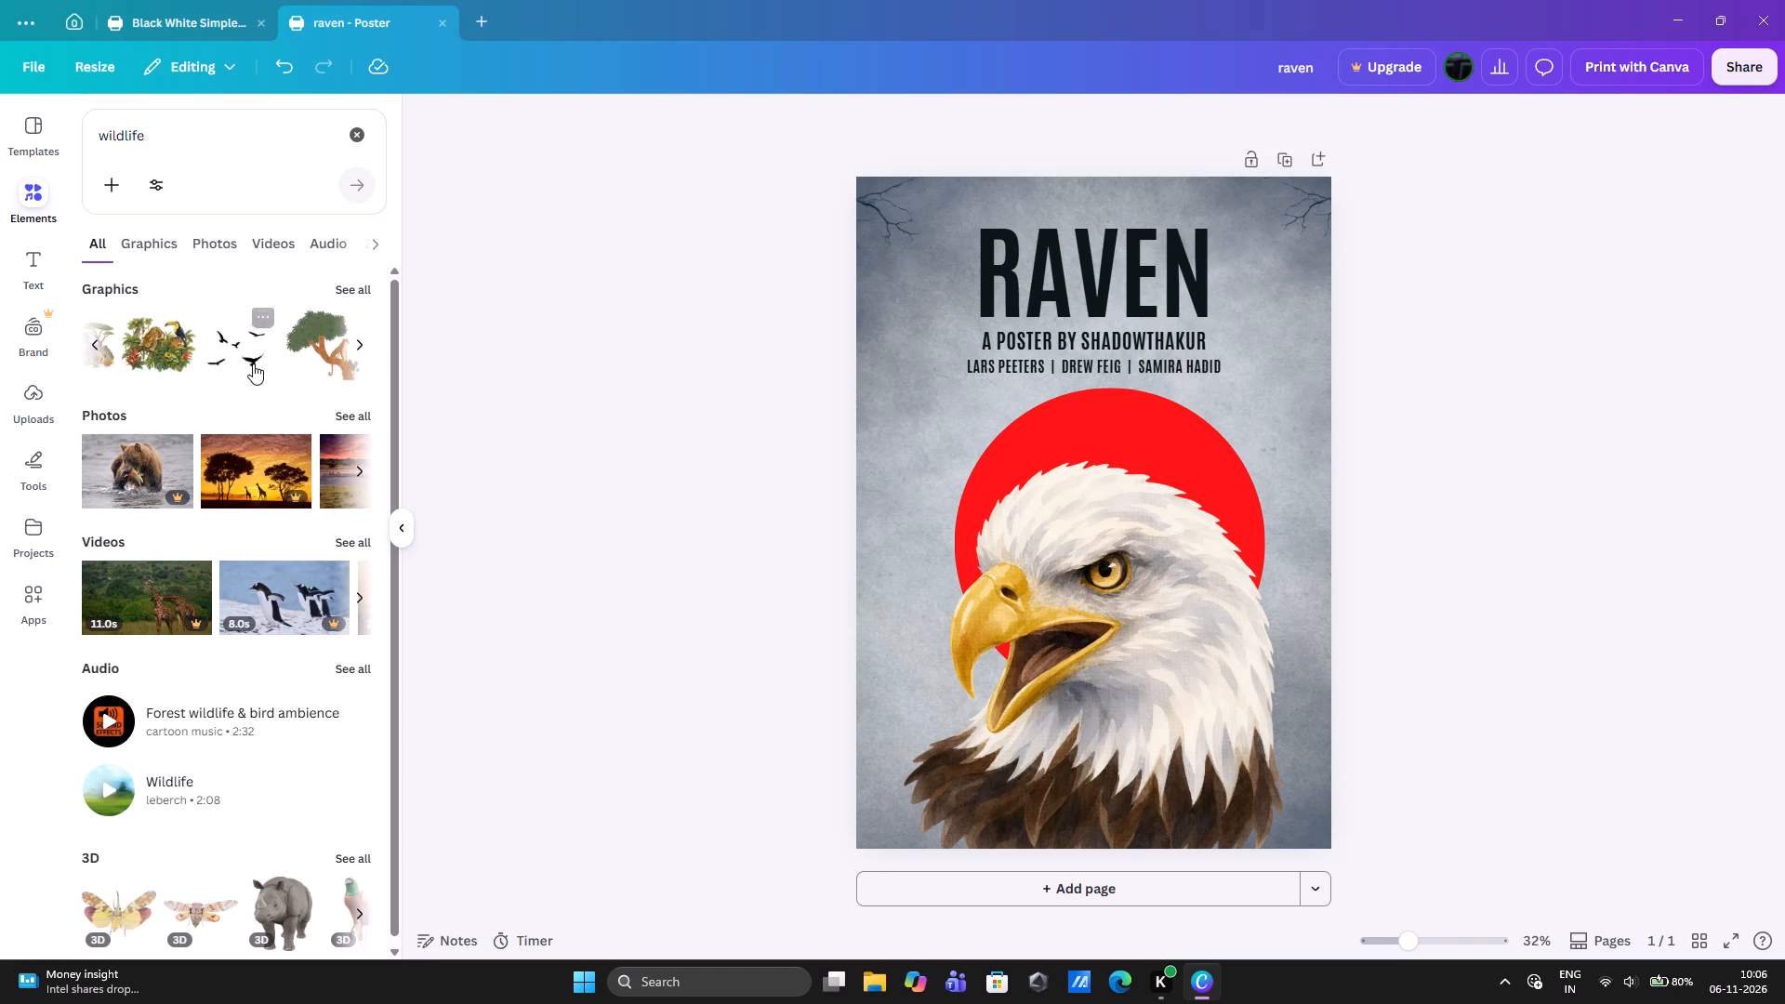
{"action": "scroll", "coordinate": [253, 363], "scroll_direction": "left", "scroll_amount": 5}
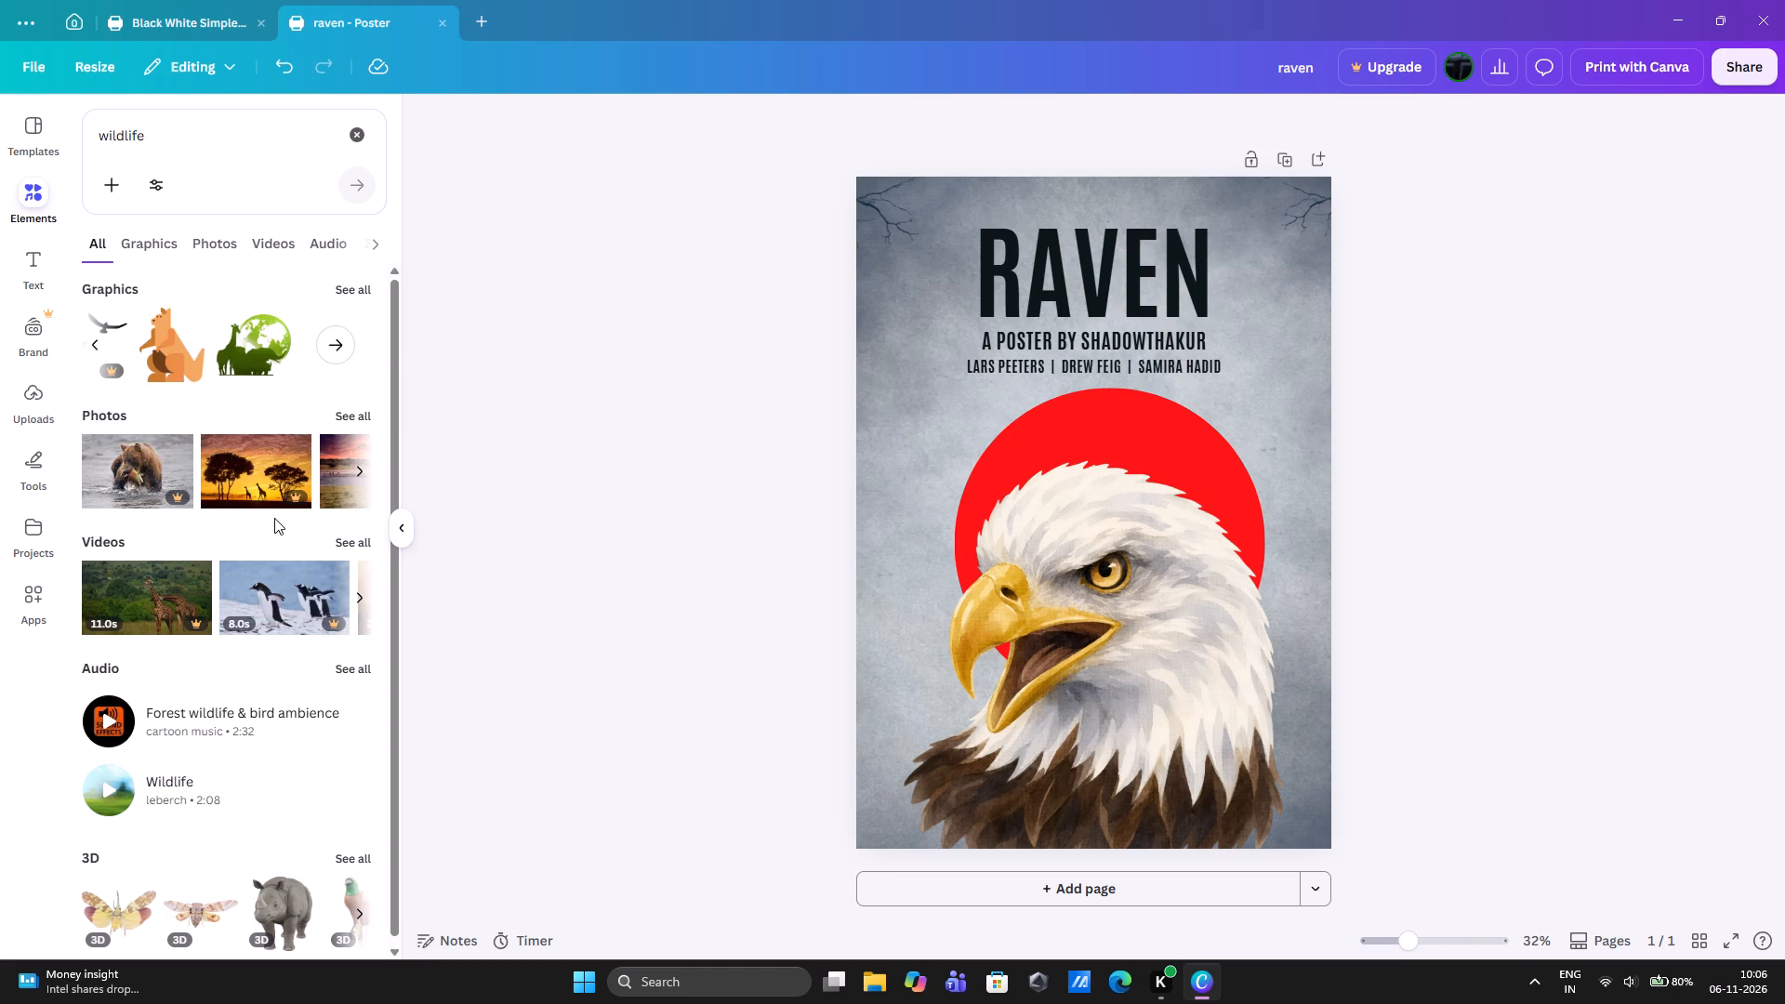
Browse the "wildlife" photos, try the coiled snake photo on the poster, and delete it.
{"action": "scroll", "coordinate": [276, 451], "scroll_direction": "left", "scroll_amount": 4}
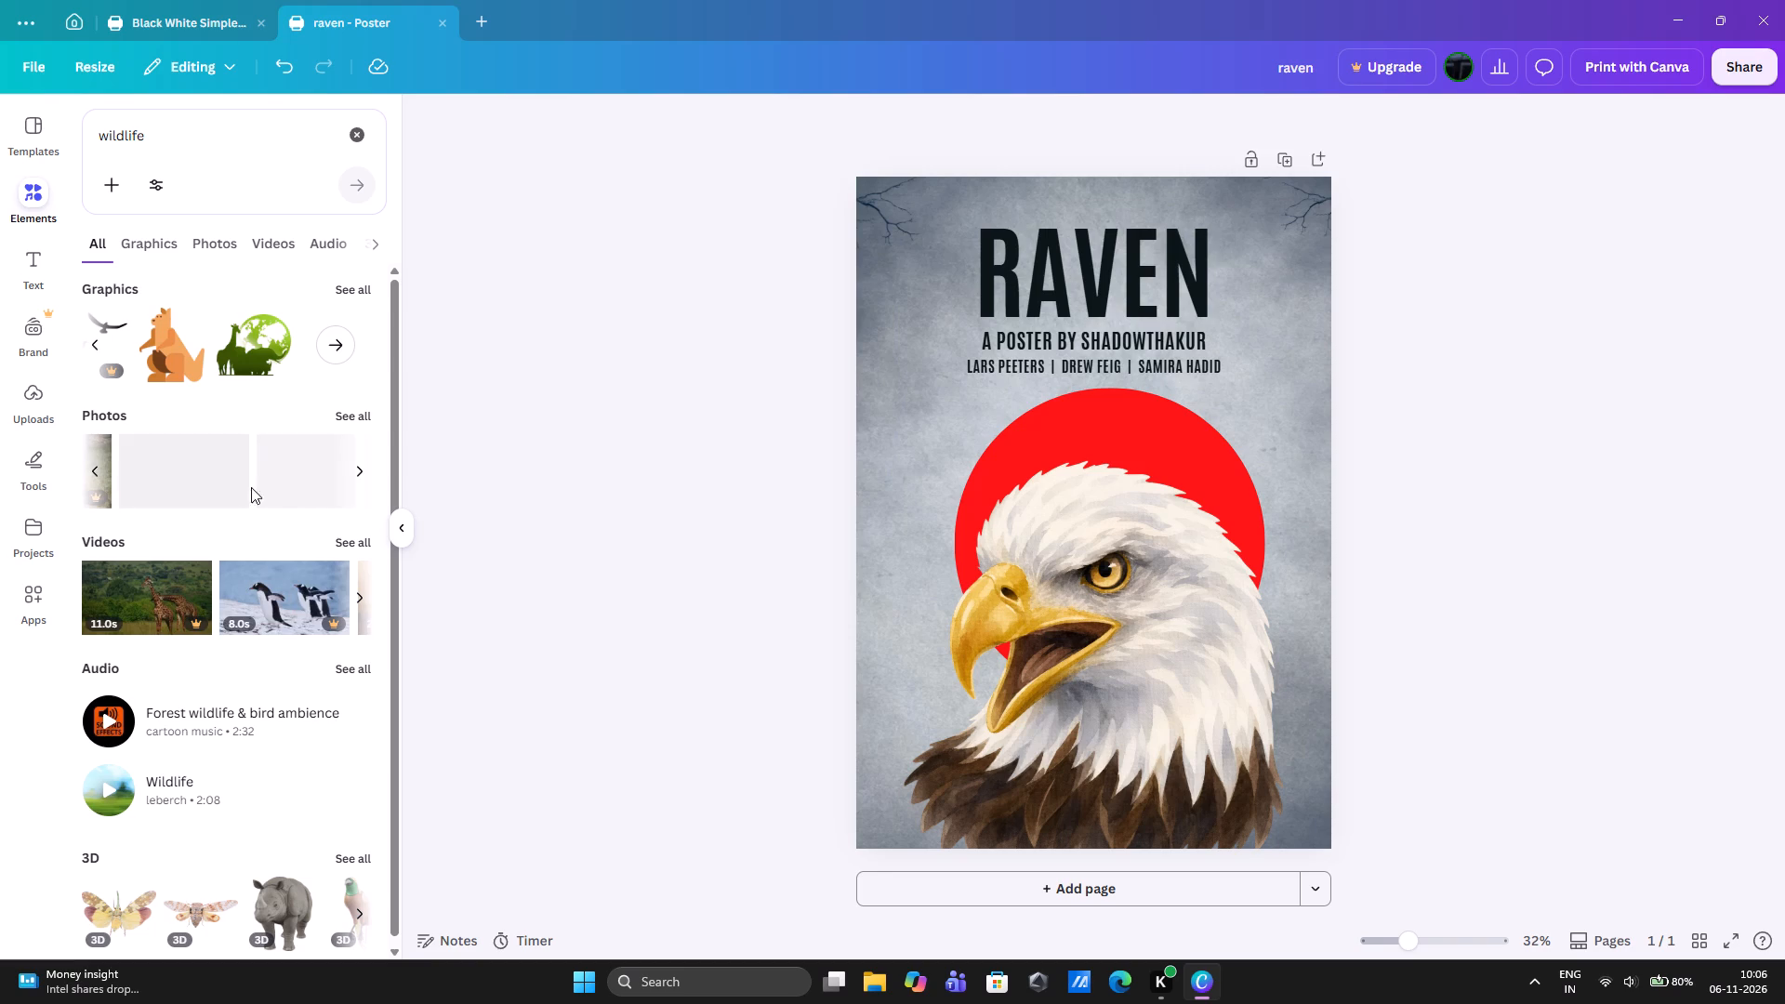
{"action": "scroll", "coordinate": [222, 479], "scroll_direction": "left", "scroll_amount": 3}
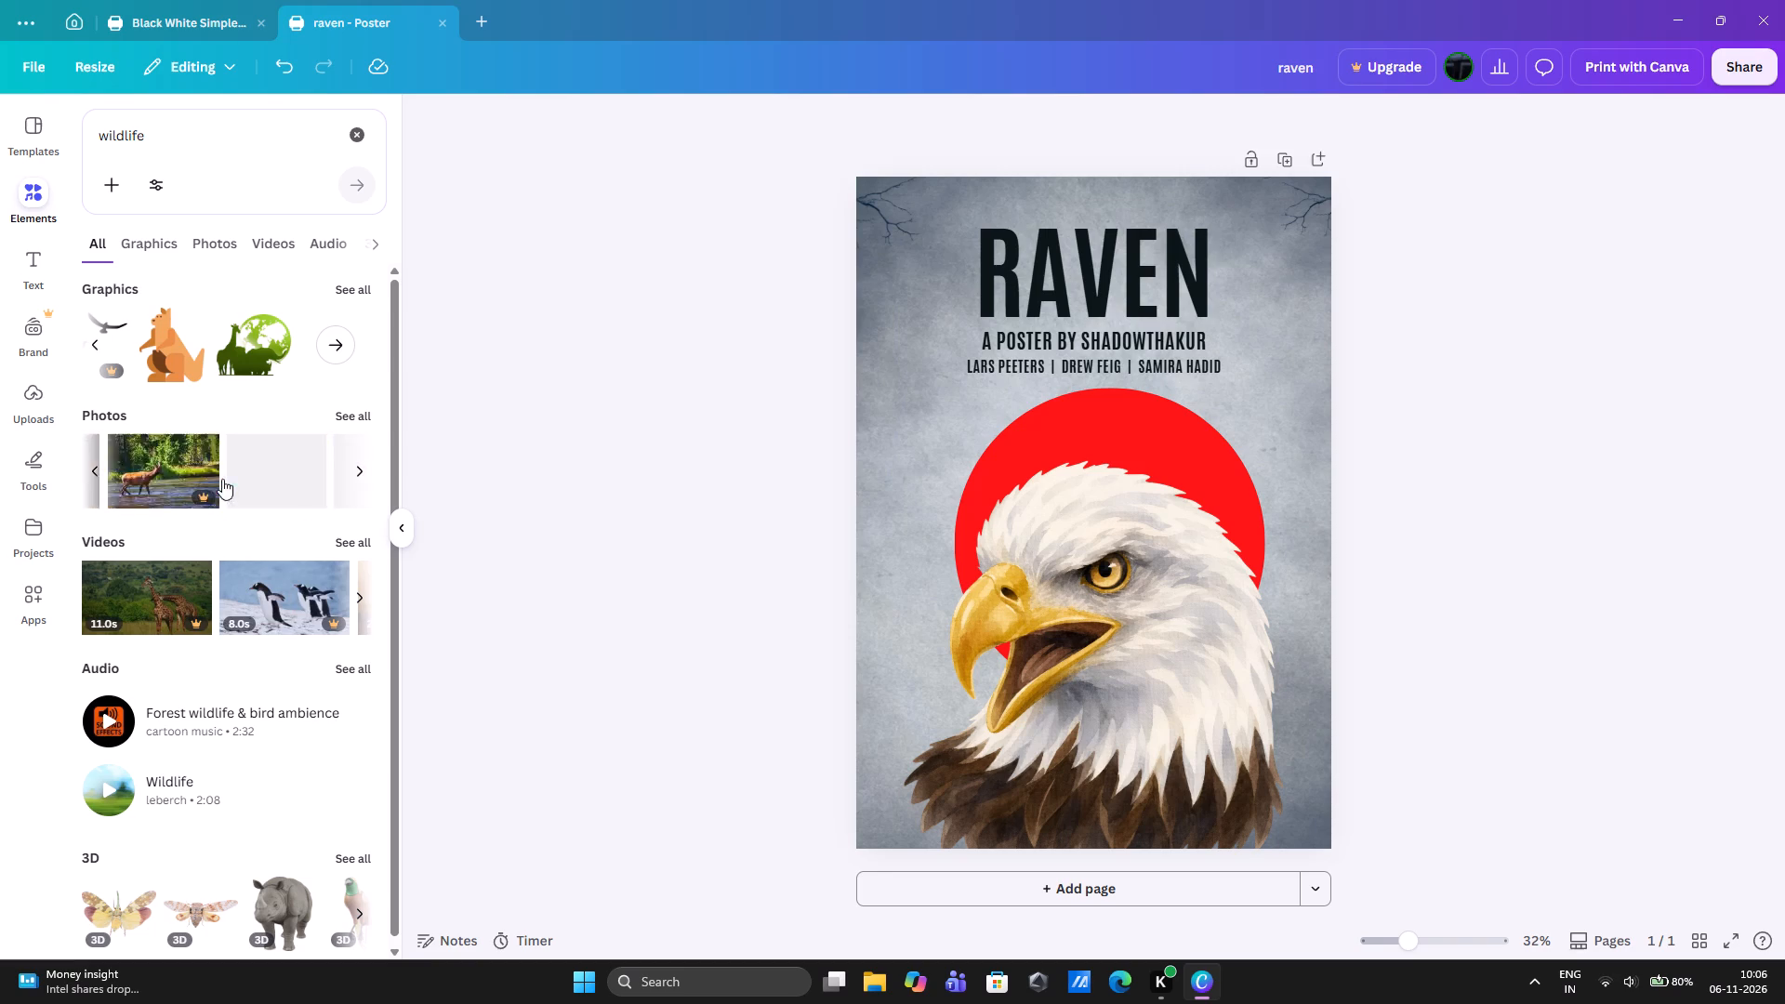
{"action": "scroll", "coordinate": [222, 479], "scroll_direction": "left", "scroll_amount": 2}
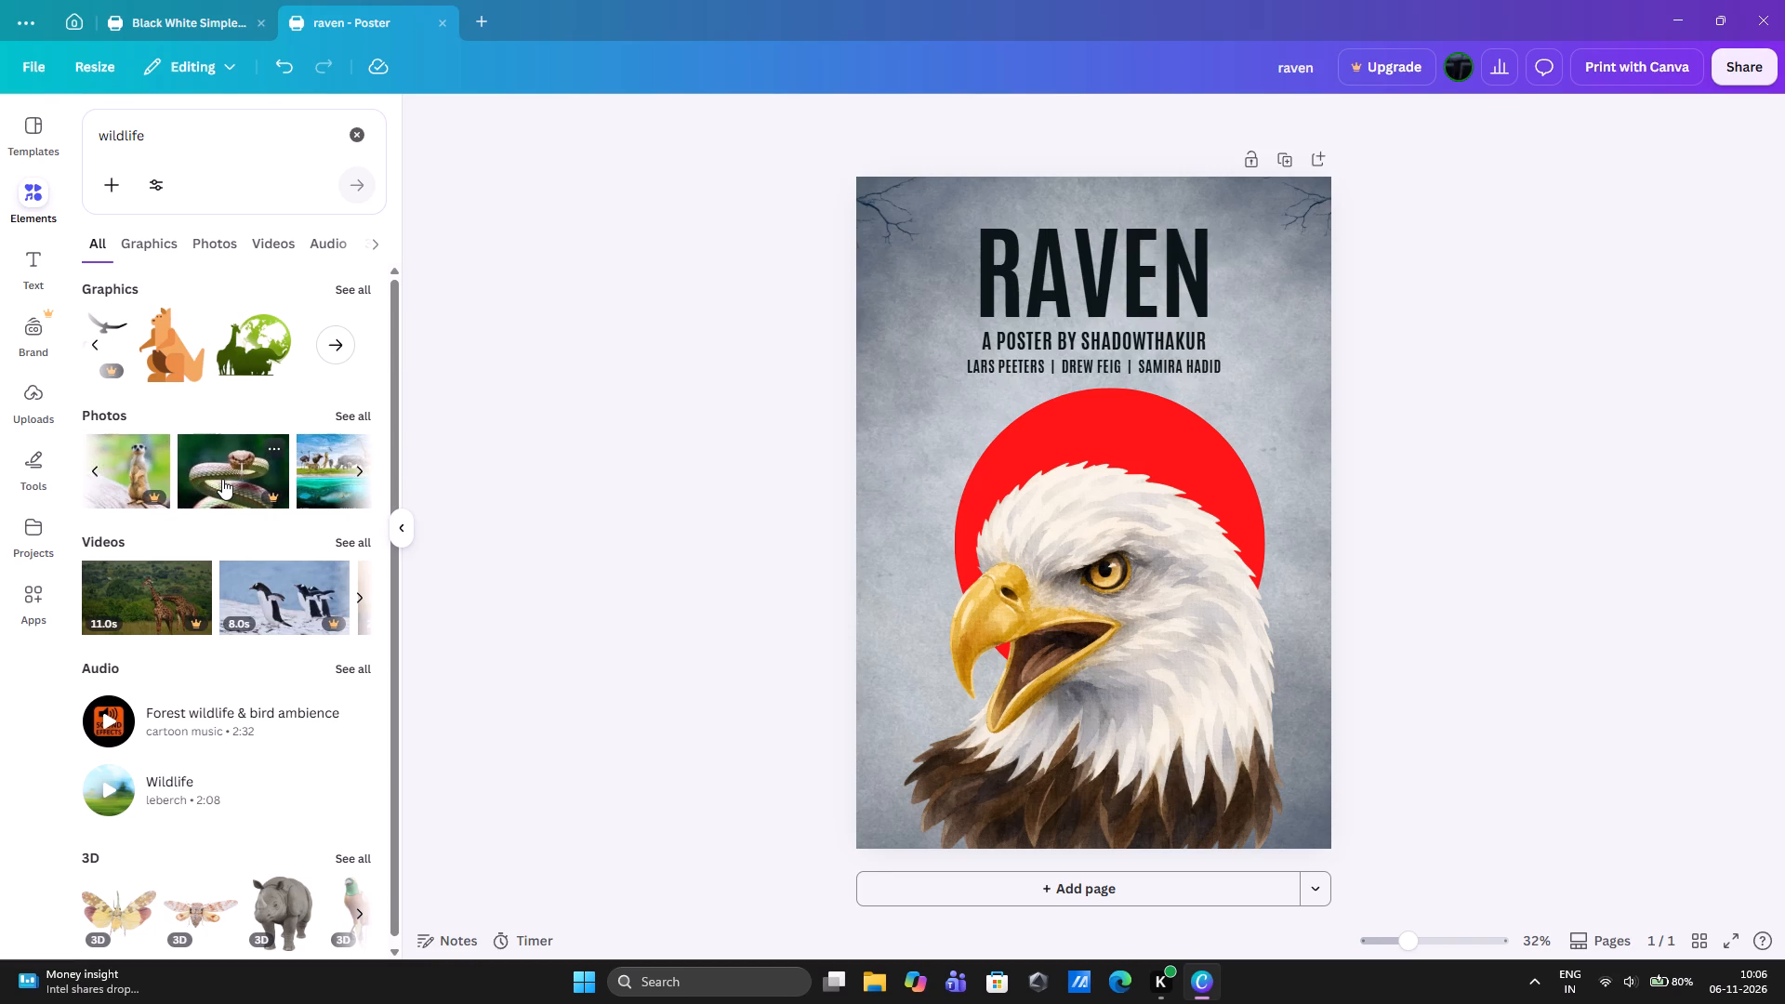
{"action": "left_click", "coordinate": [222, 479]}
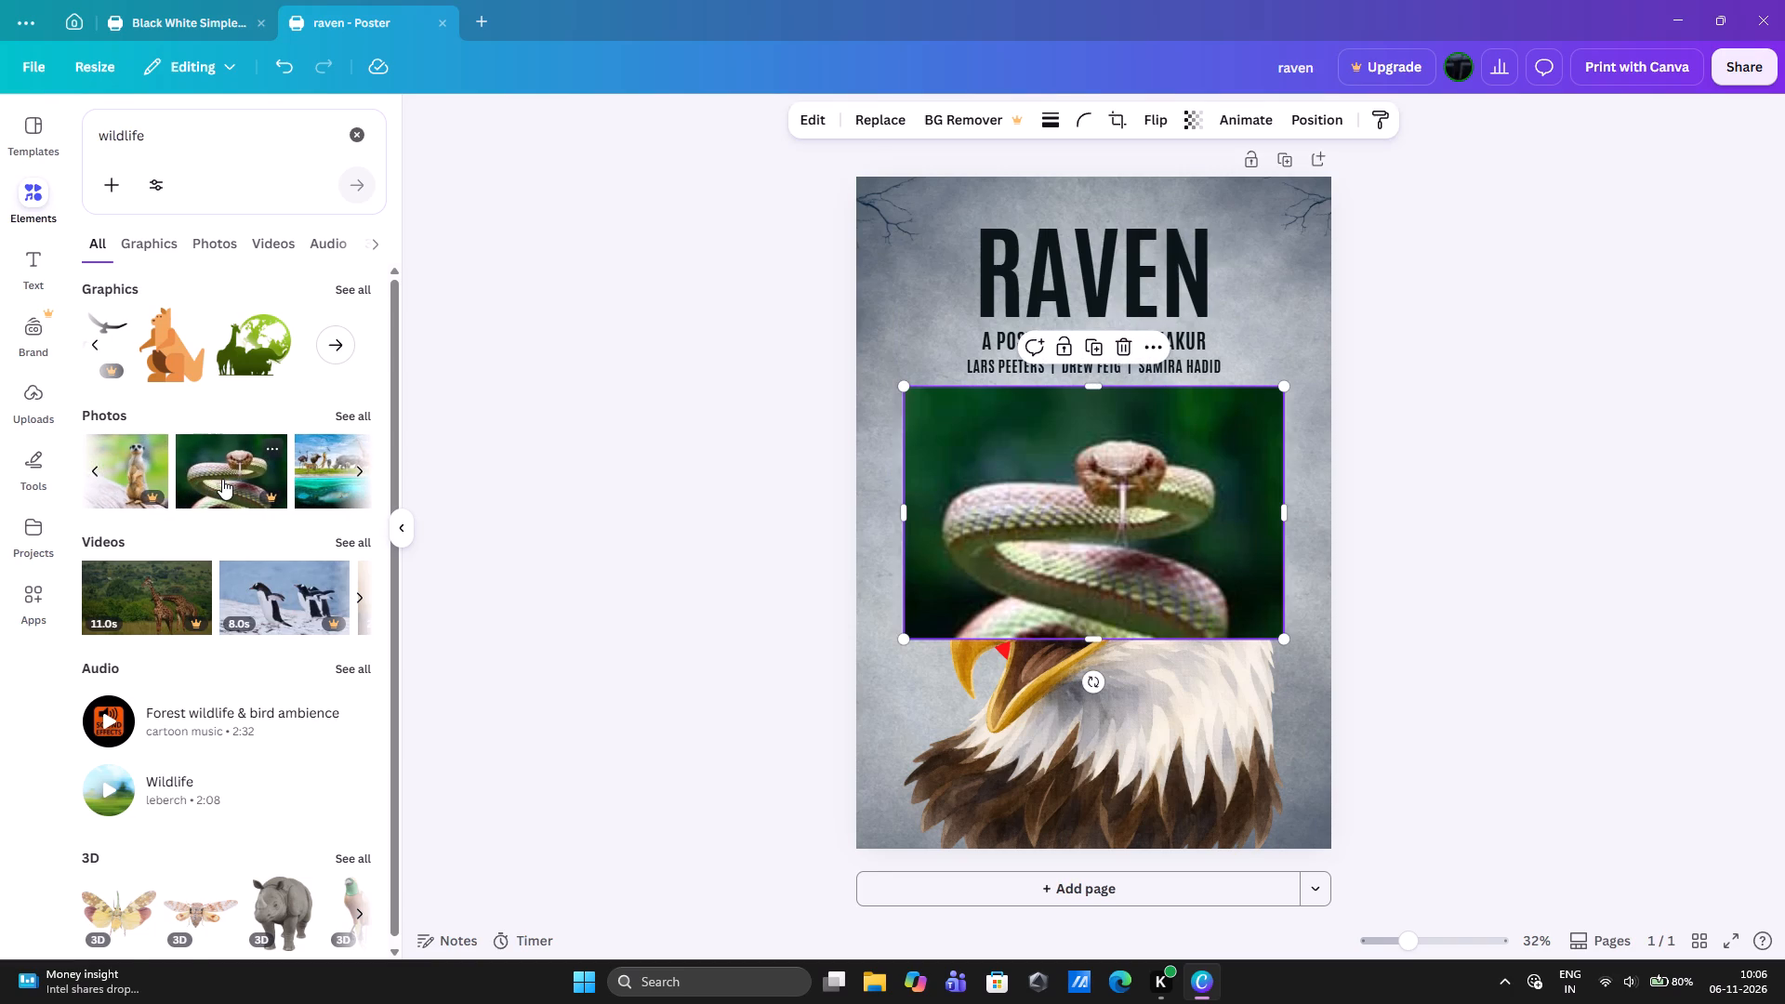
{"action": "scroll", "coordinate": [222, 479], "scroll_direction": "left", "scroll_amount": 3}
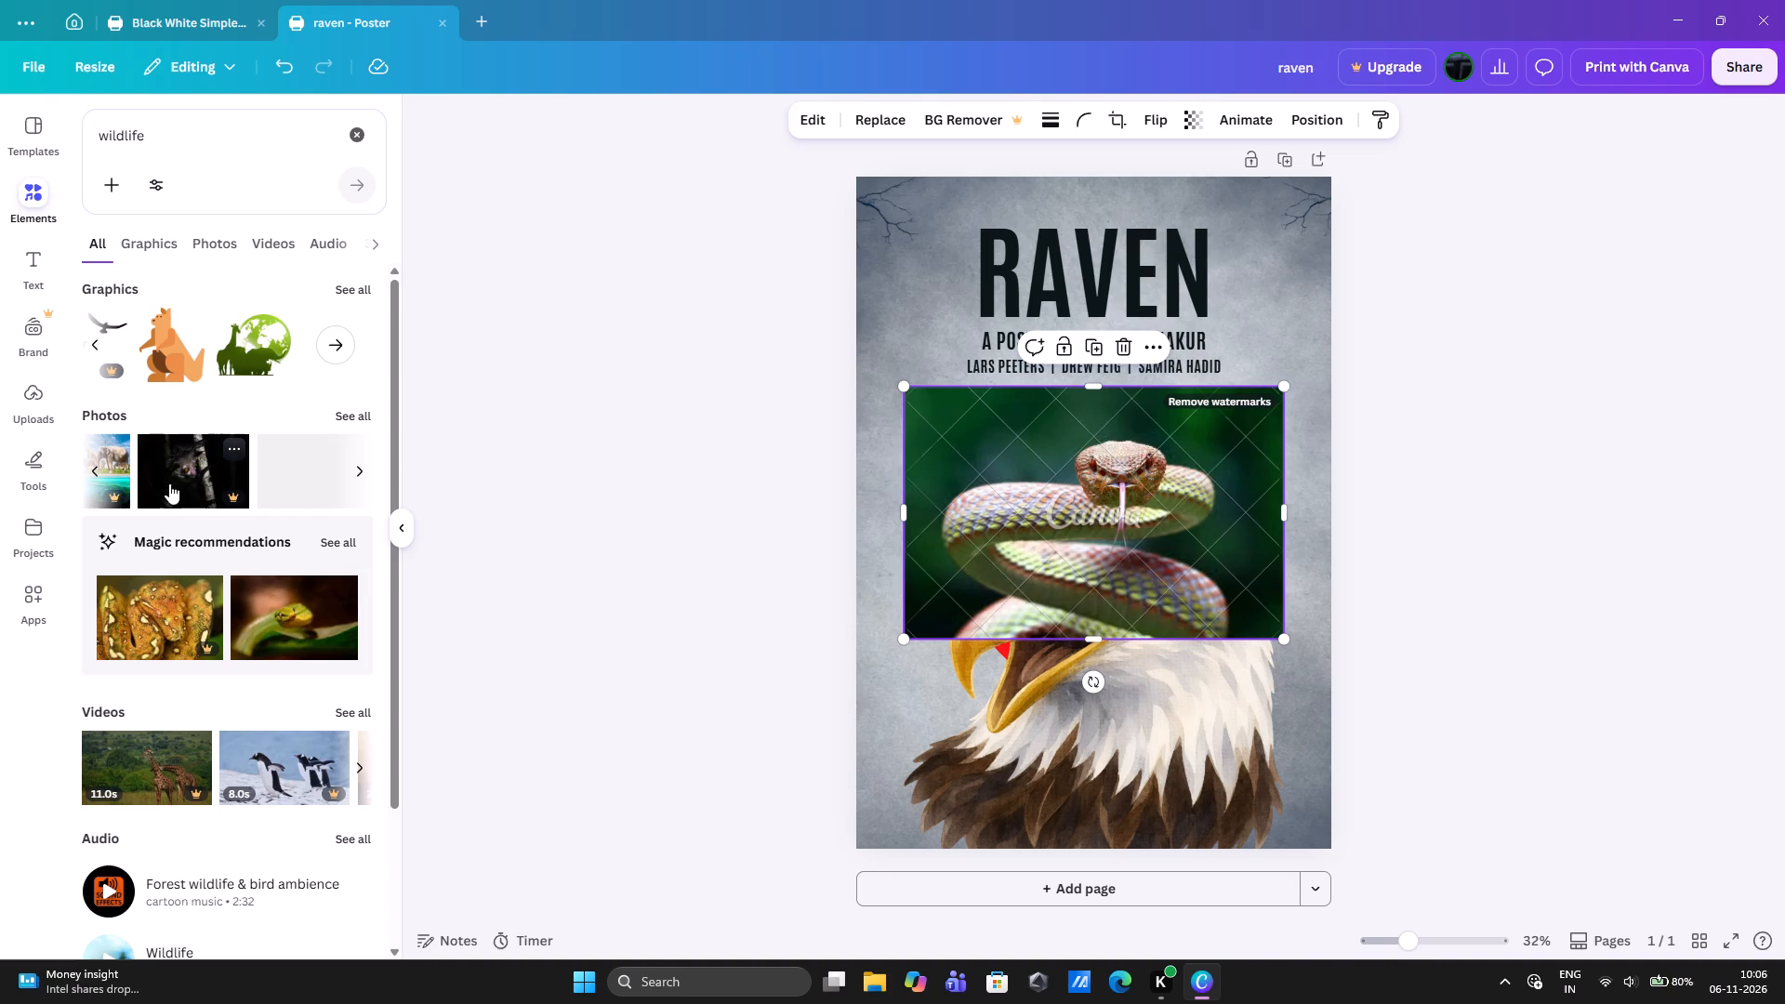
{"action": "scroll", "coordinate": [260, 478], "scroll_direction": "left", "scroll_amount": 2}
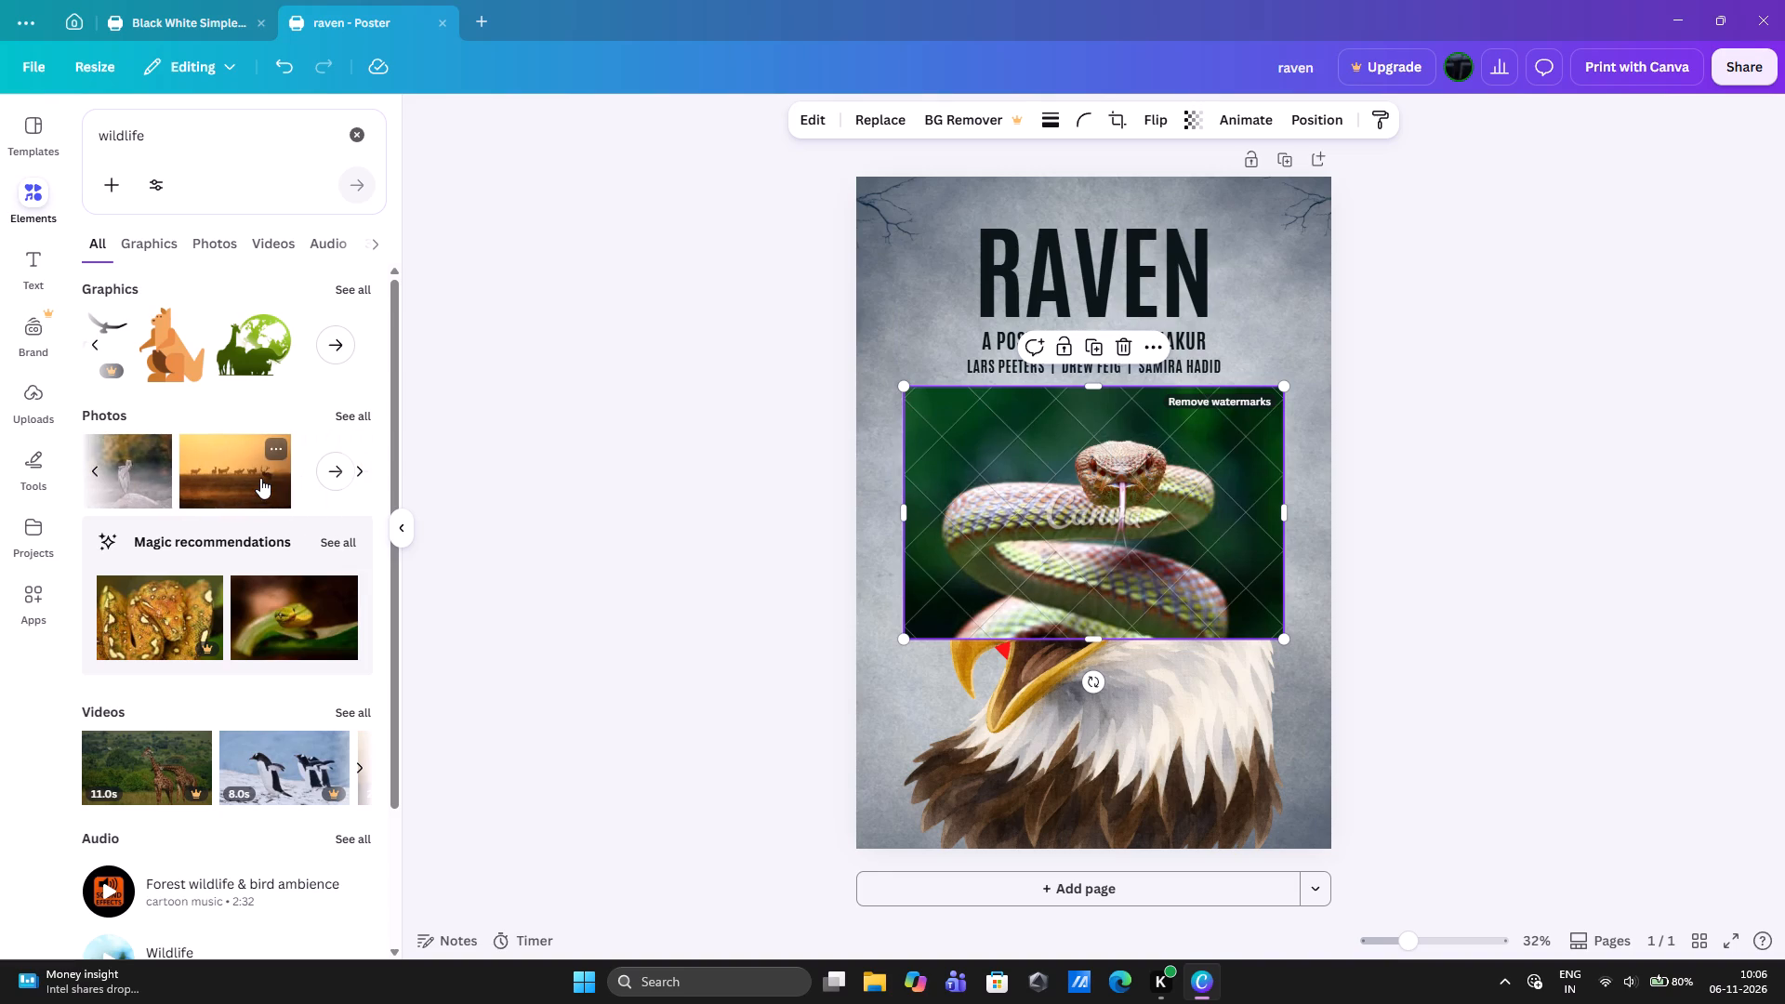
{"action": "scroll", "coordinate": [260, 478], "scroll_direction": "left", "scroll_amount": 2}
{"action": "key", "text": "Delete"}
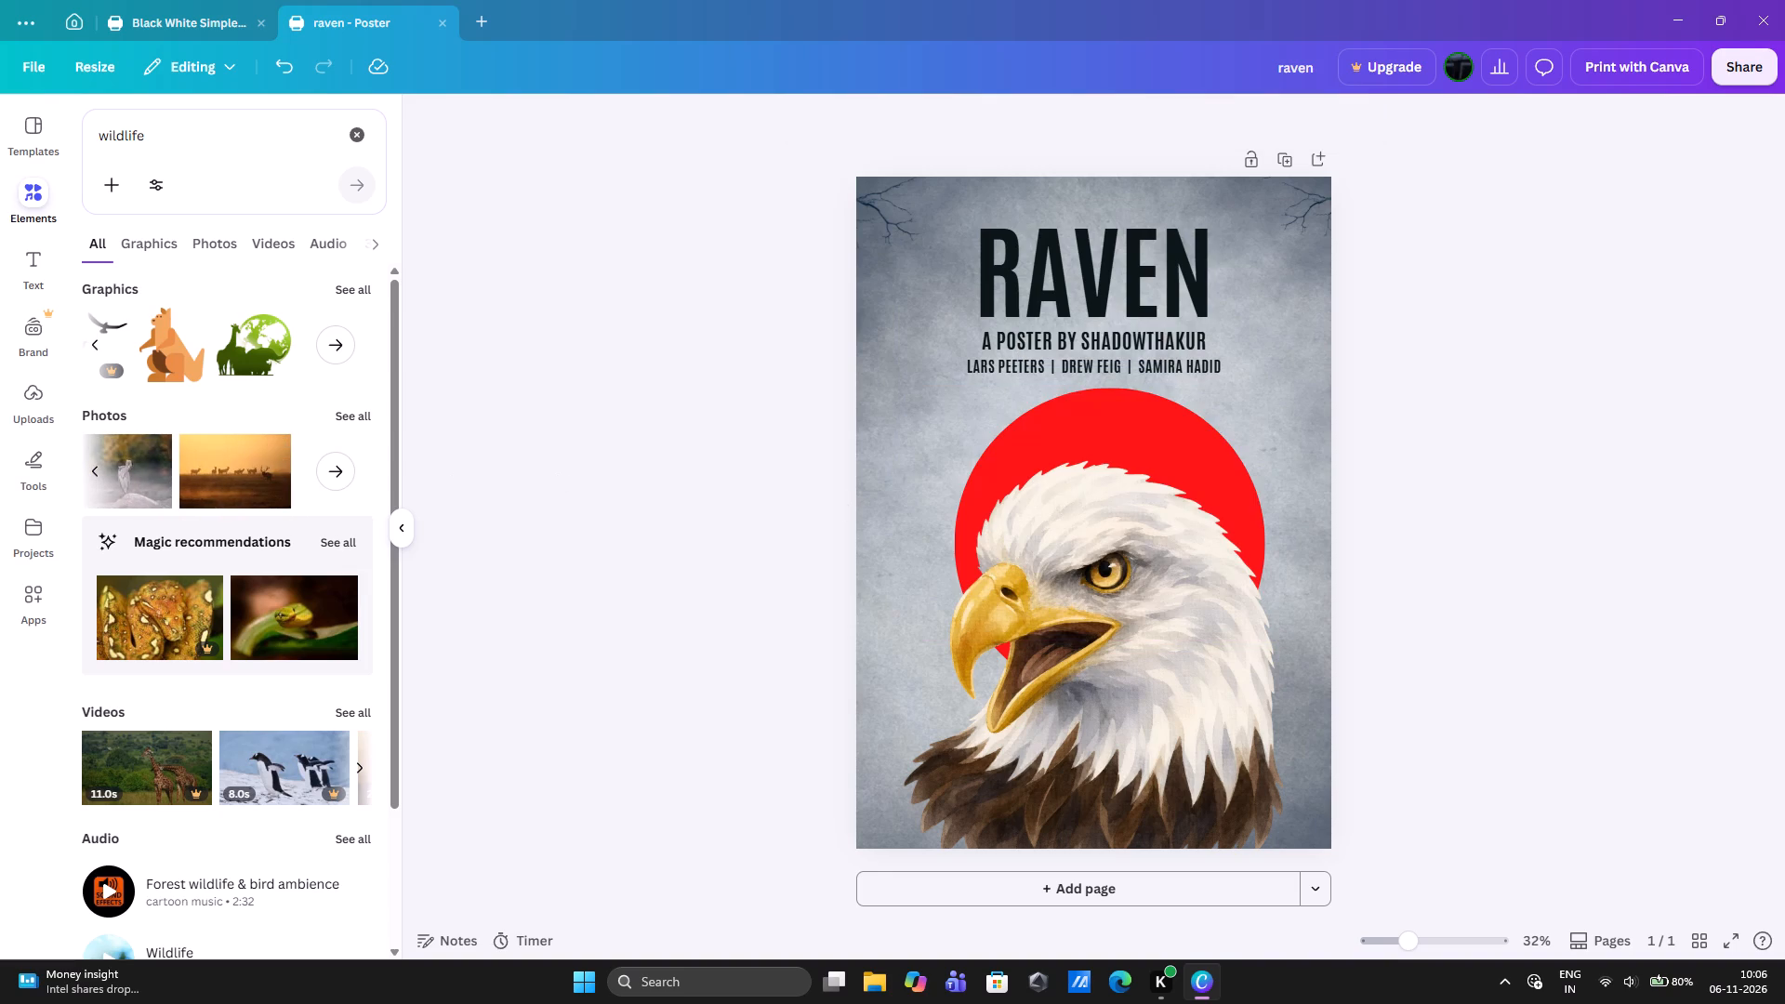
Look through the 3D models among the "wildlife" search results for a suitable addition to the poster.
{"action": "scroll", "coordinate": [220, 685], "scroll_direction": "down", "scroll_amount": 4}
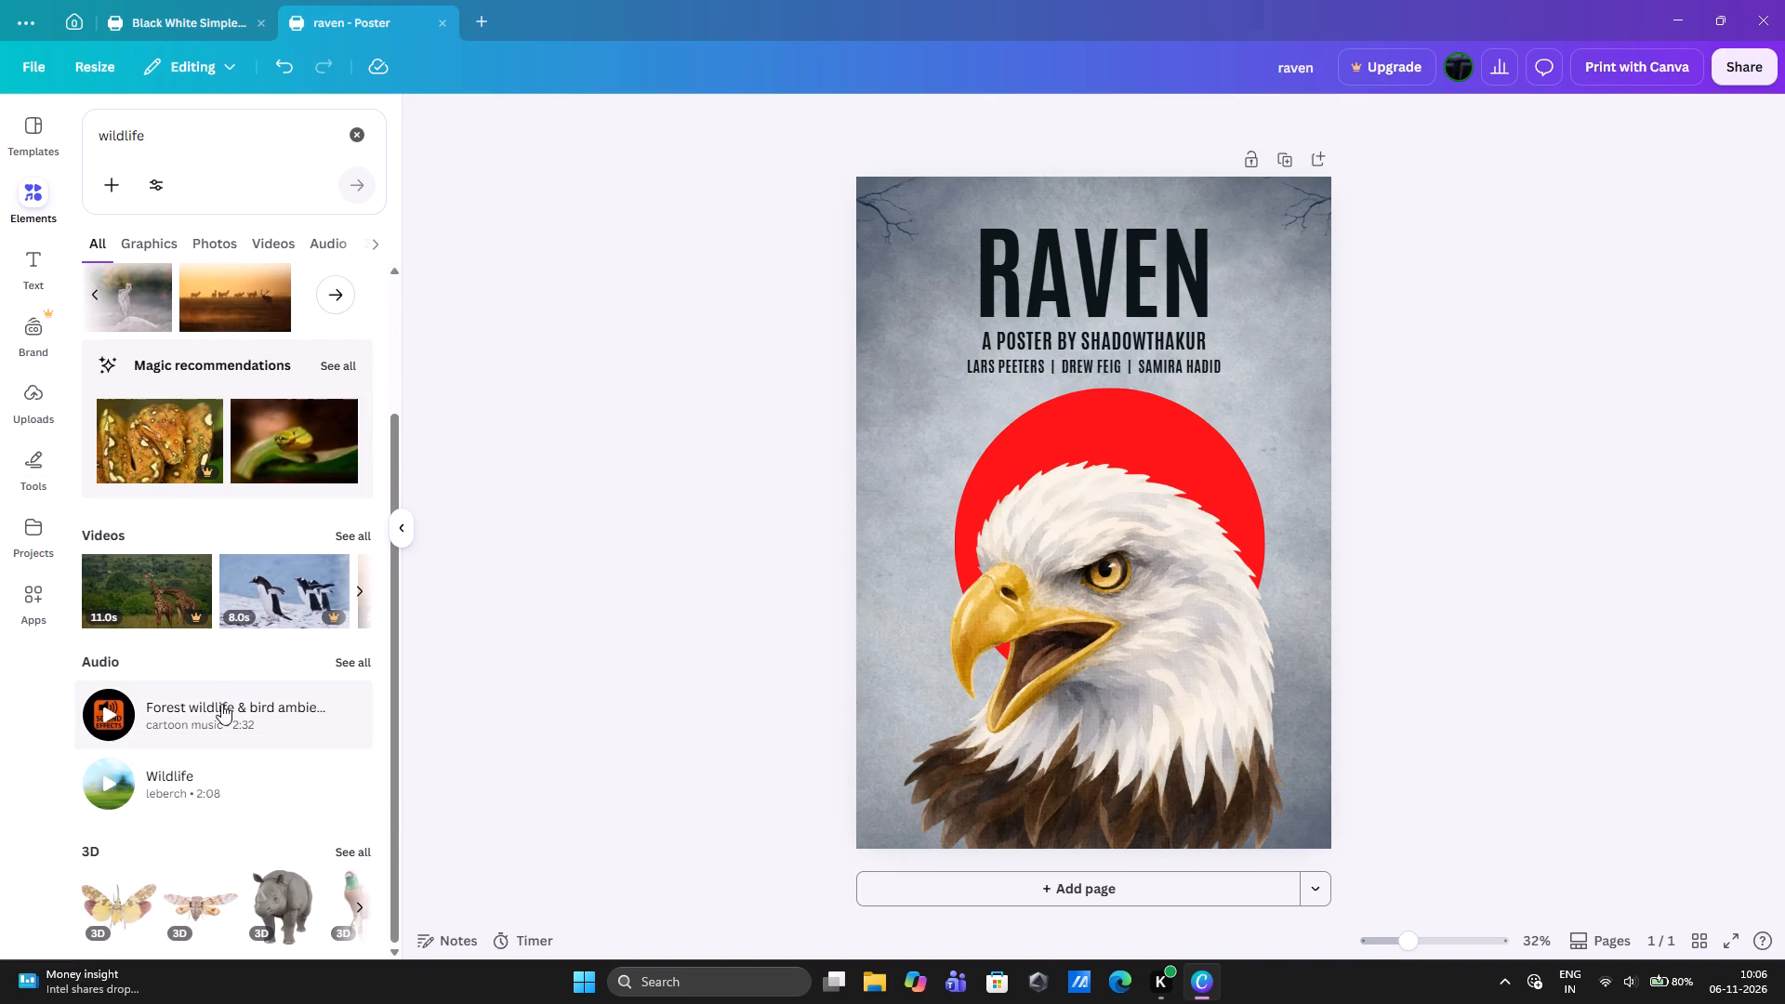
{"action": "scroll", "coordinate": [230, 855], "scroll_direction": "left", "scroll_amount": 3}
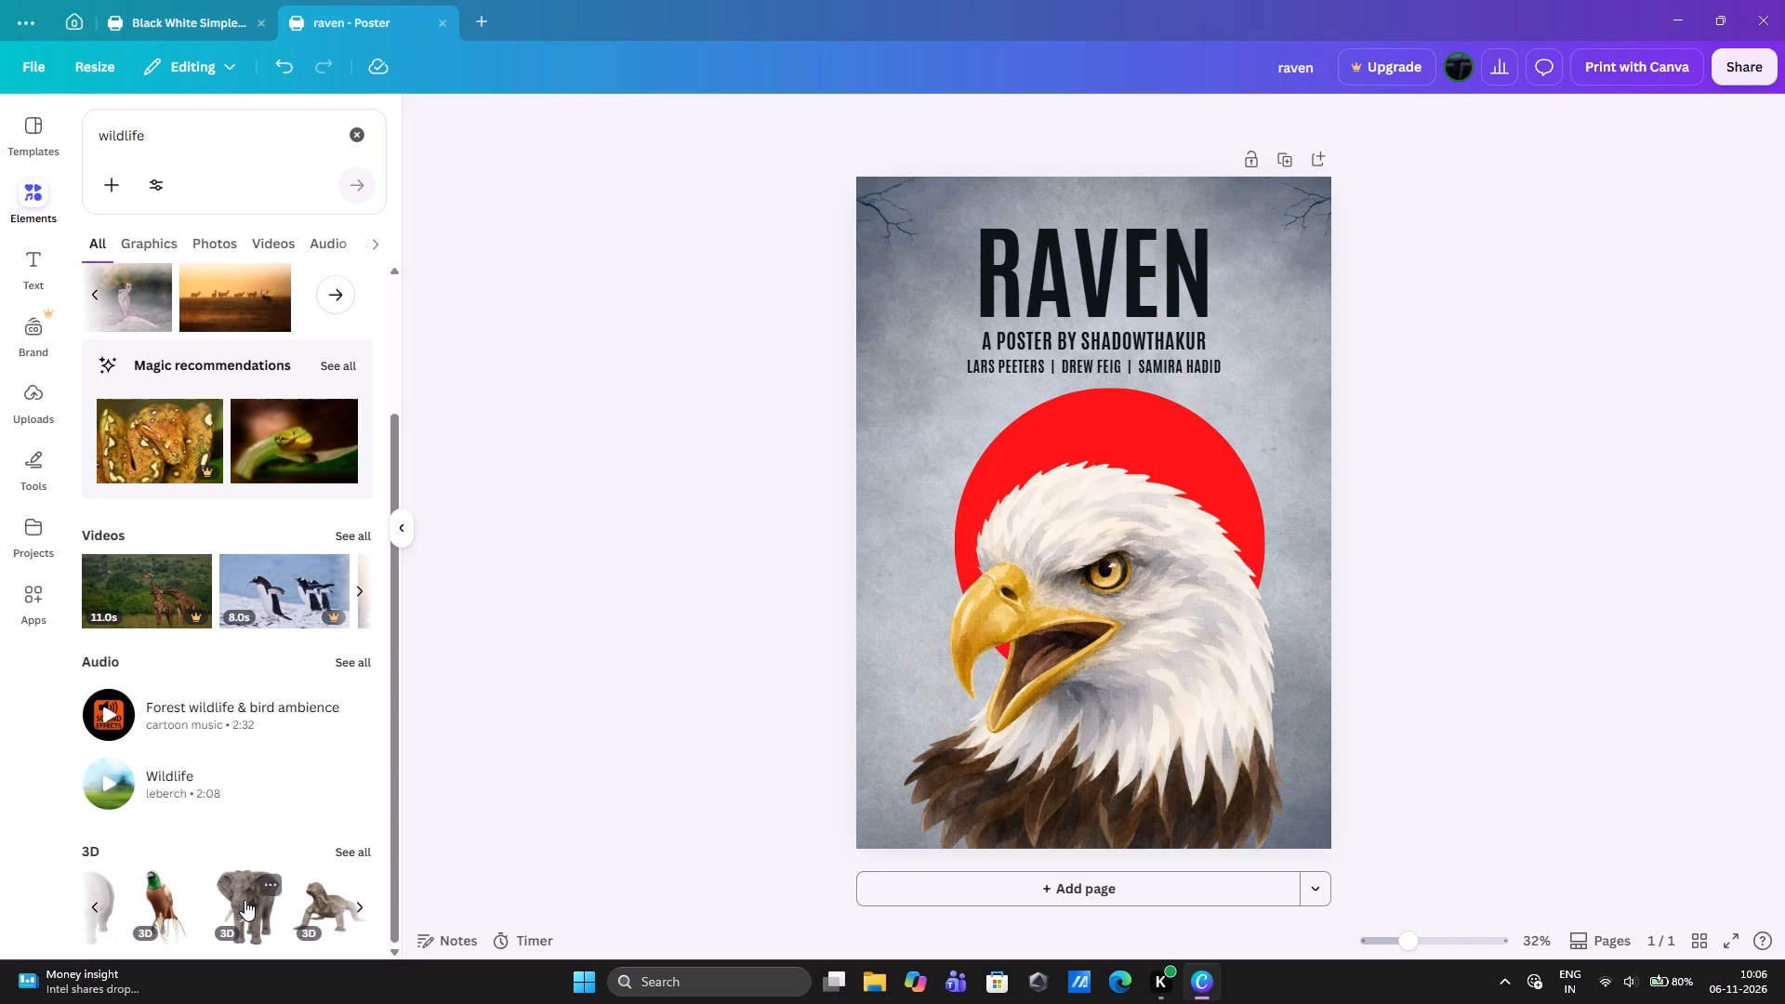
{"action": "scroll", "coordinate": [245, 900], "scroll_direction": "left", "scroll_amount": 5}
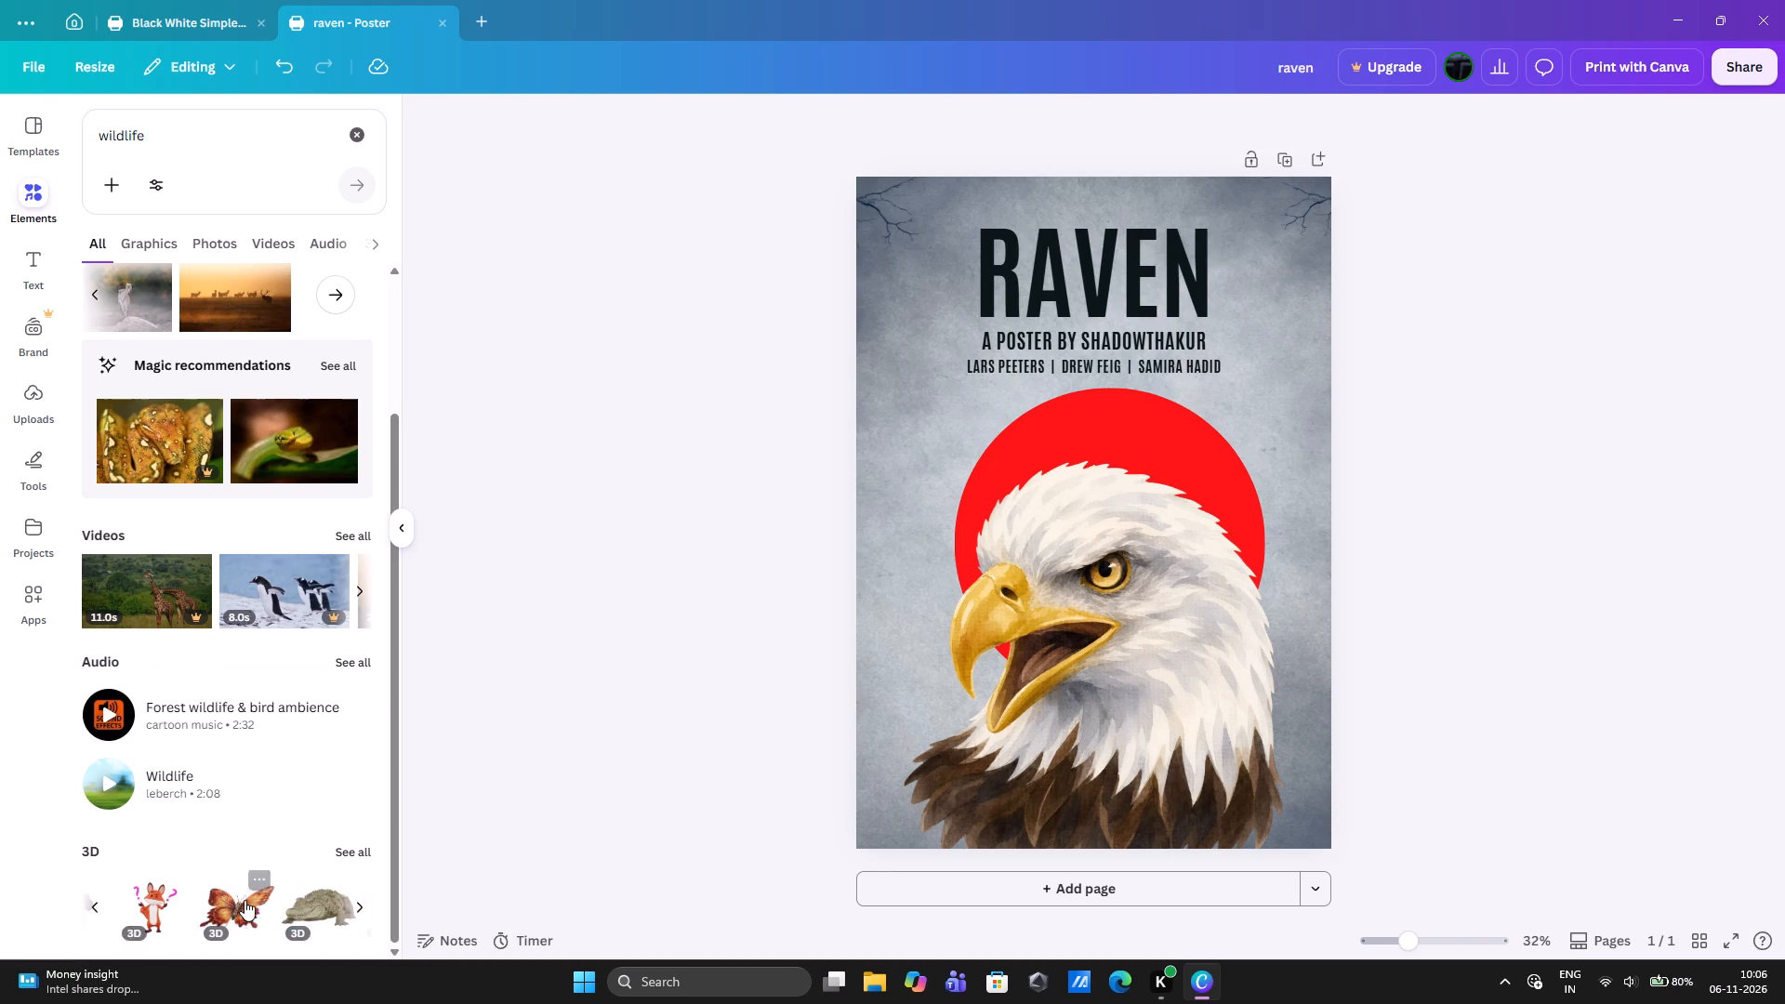
{"action": "scroll", "coordinate": [245, 900], "scroll_direction": "left", "scroll_amount": 3}
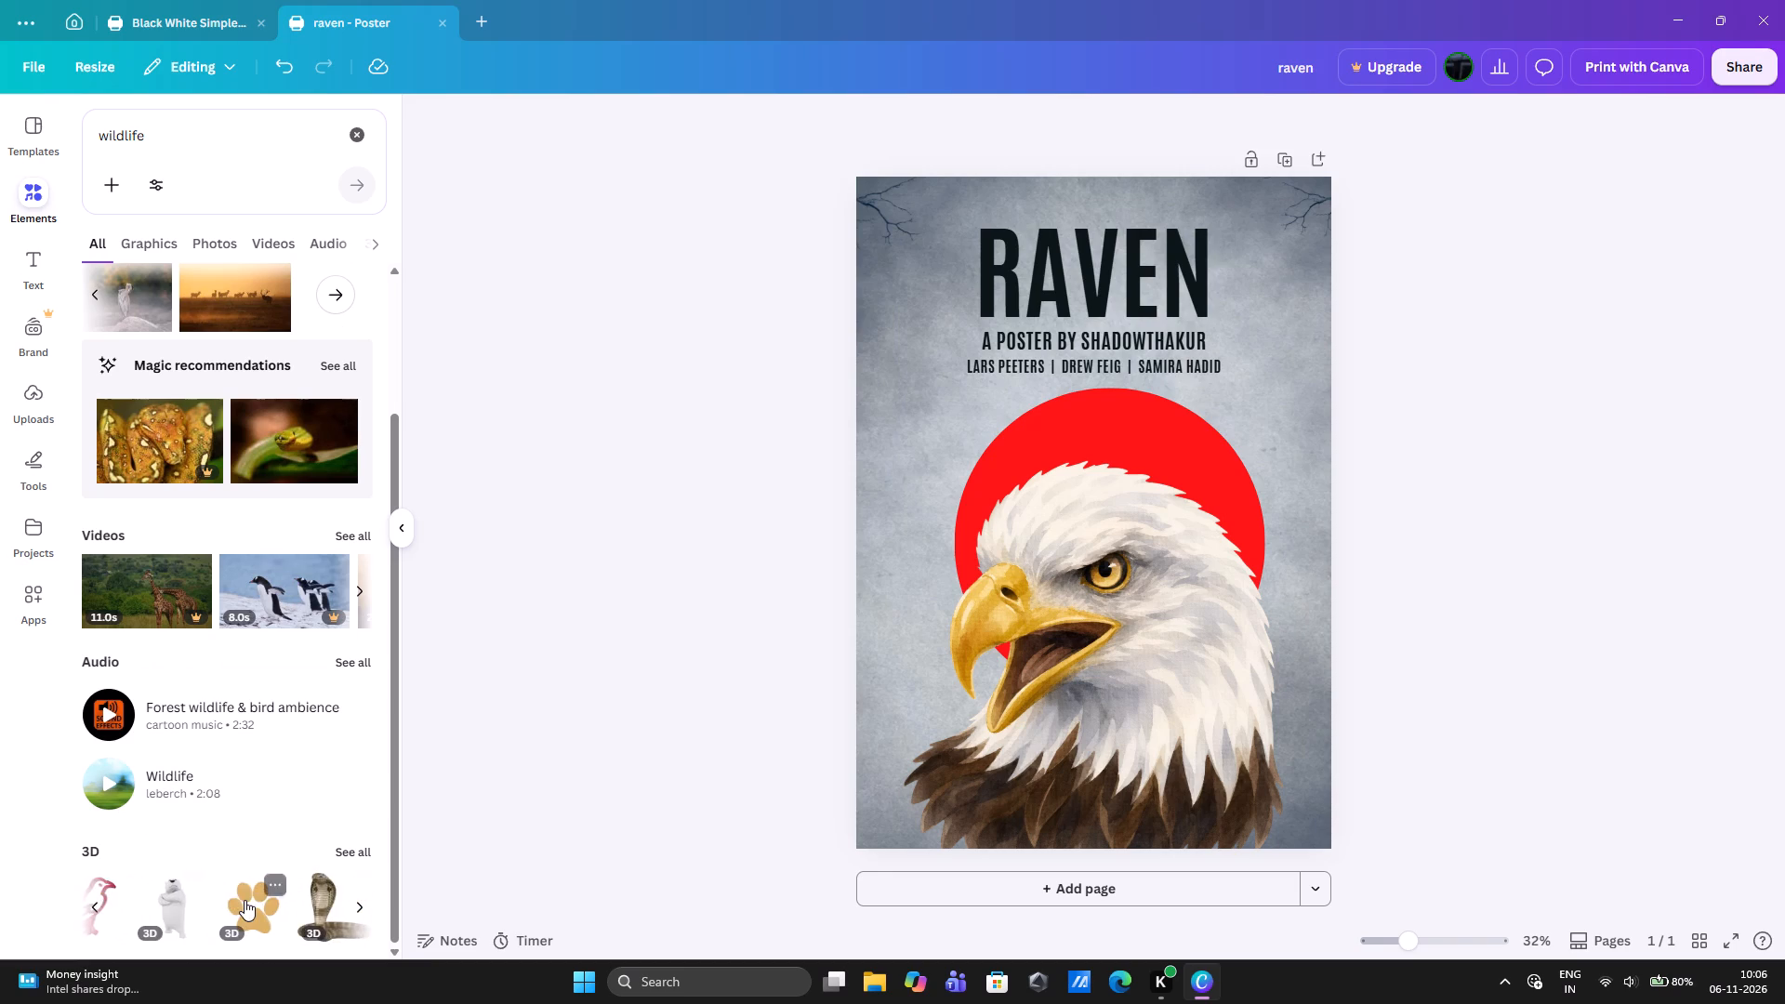
{"action": "scroll", "coordinate": [245, 900], "scroll_direction": "left", "scroll_amount": 3}
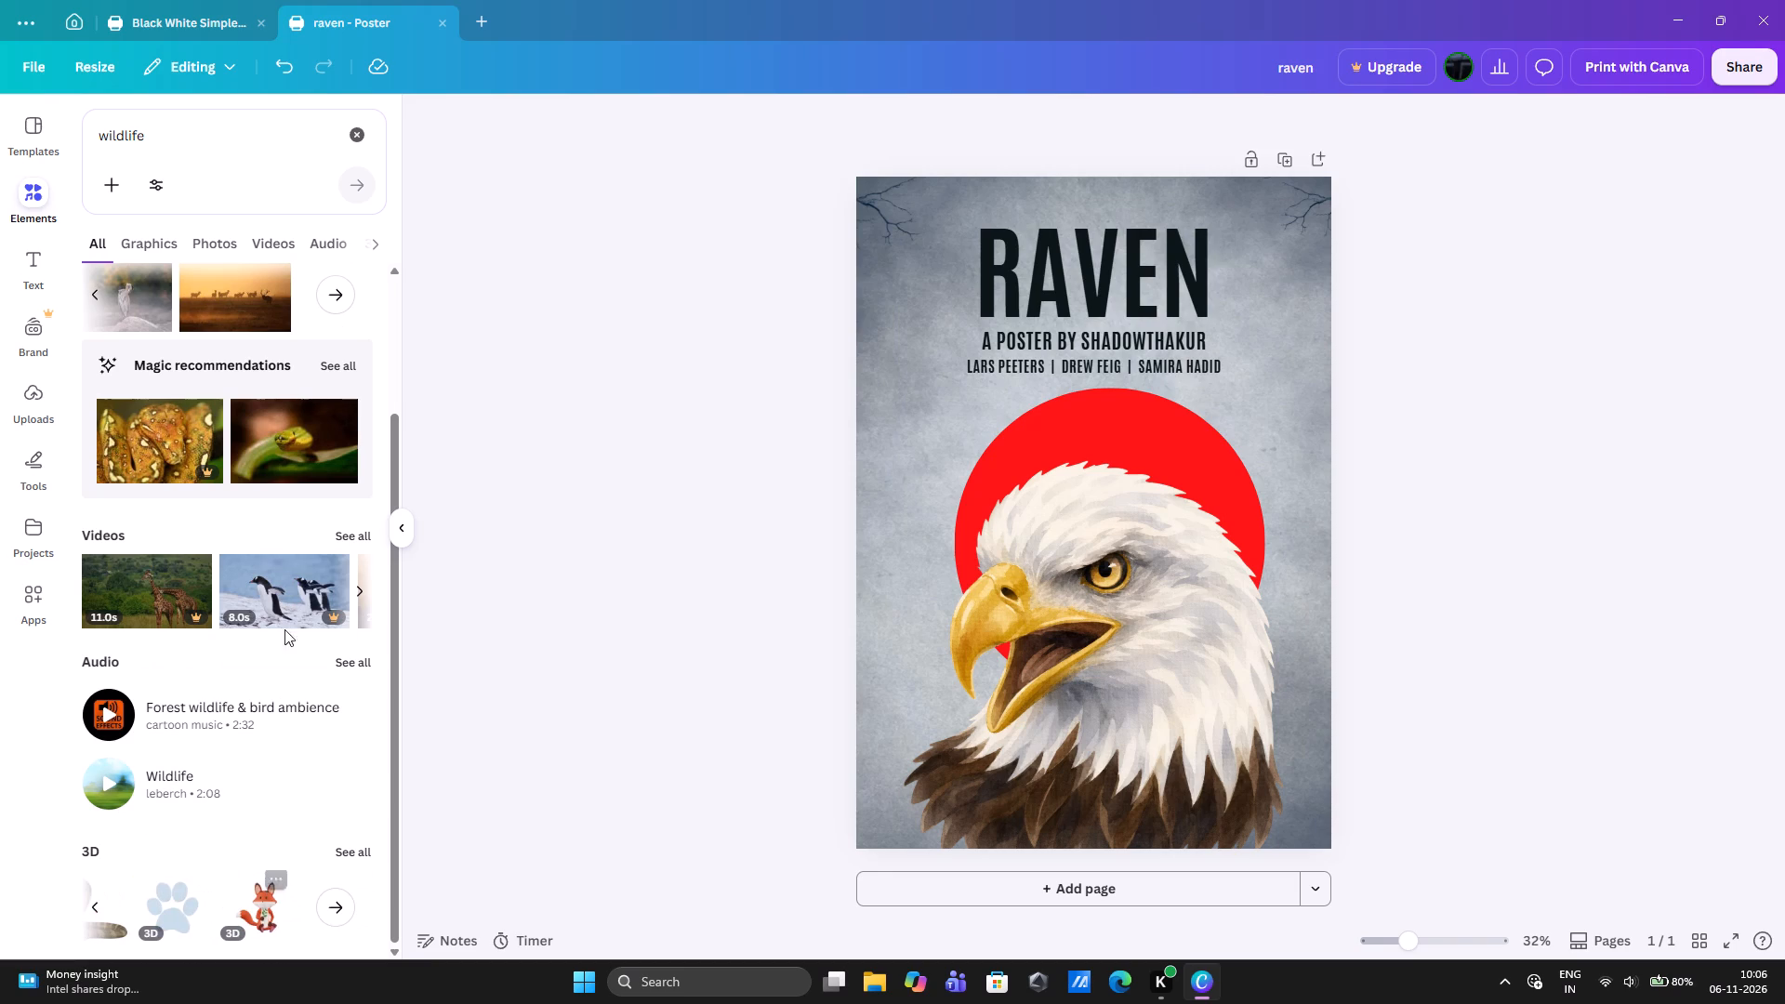
{"action": "left_click", "coordinate": [1046, 700]}
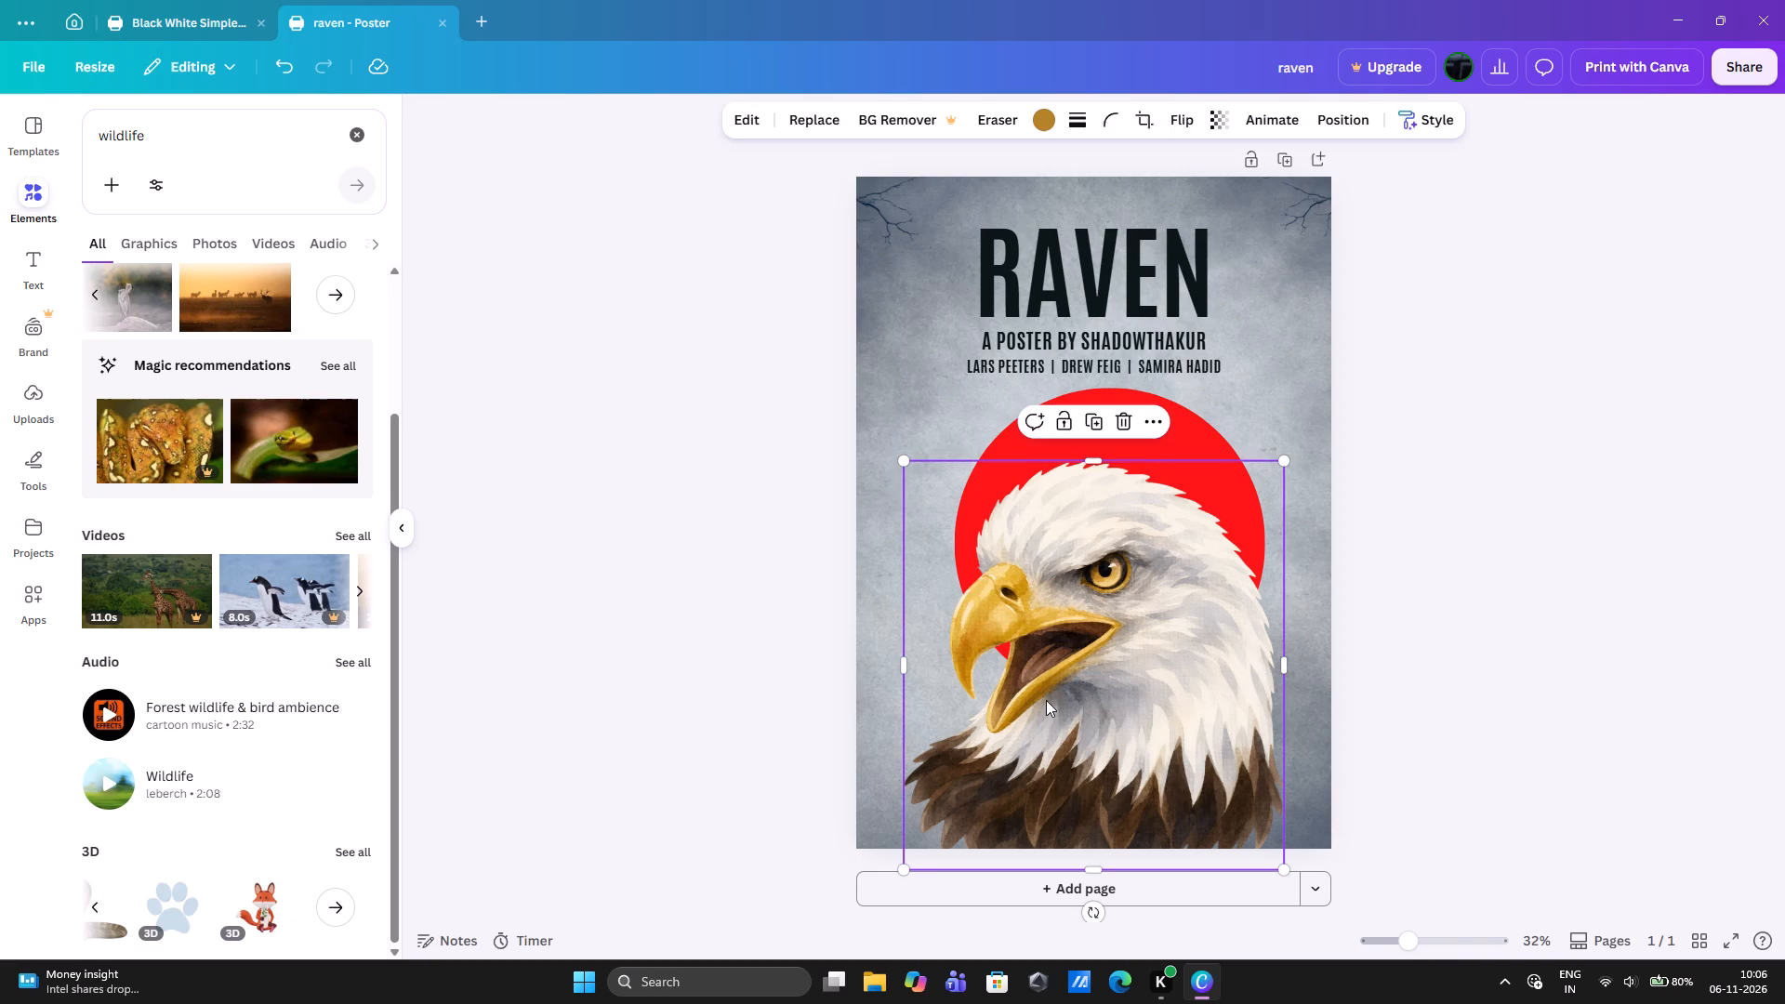
{"action": "left_click", "coordinate": [1524, 599]}
Replace the RAVEN title text with "The King oF SKY".
{"action": "double_click", "coordinate": [1061, 287]}
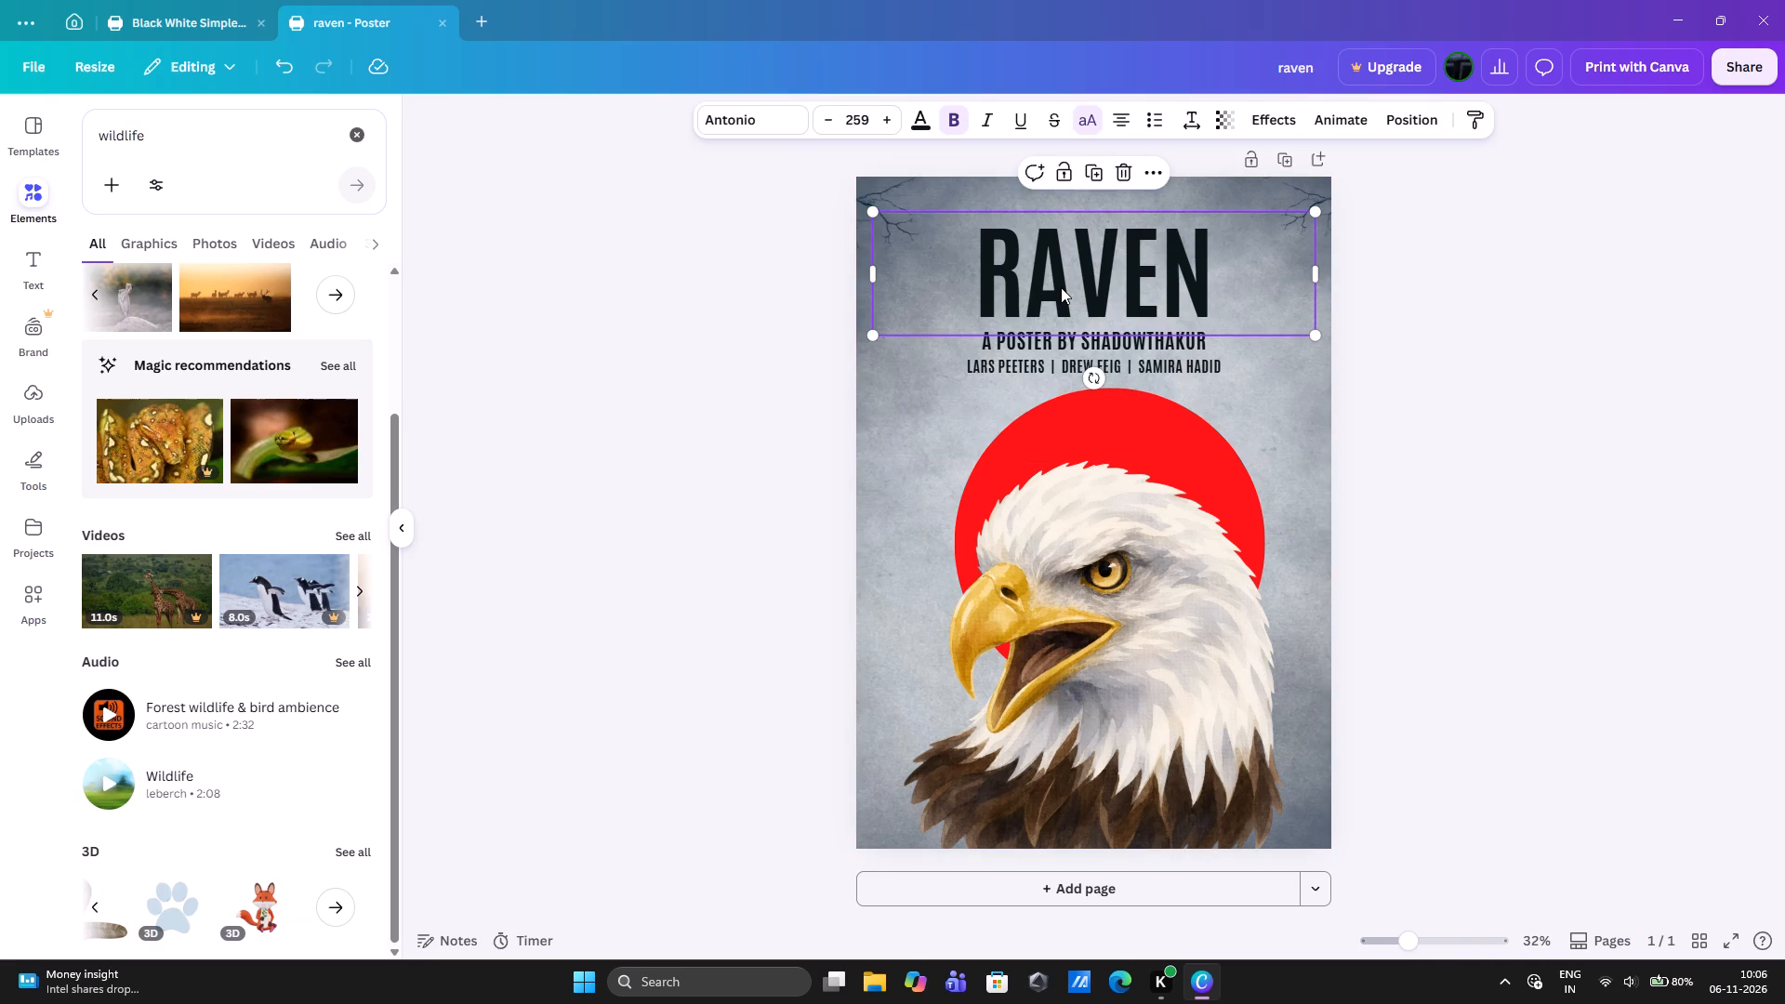
{"action": "type", "text": "The King"}
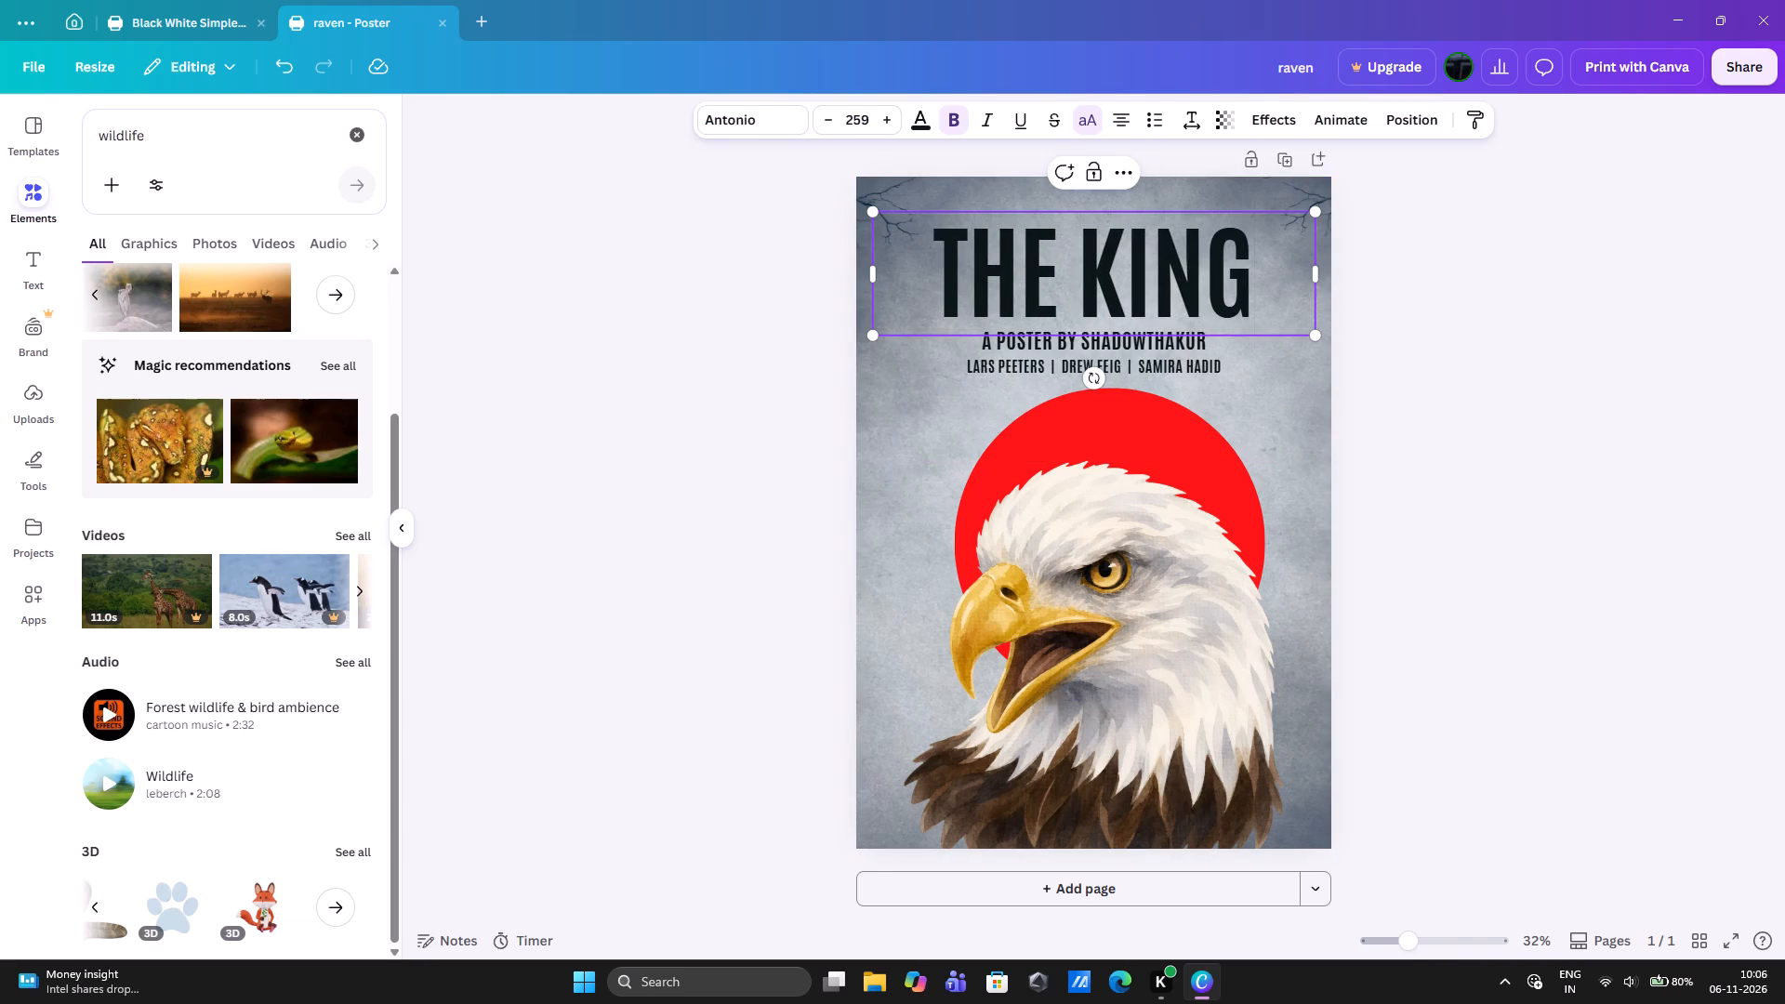
{"action": "key", "text": "space"}
{"action": "type", "text": "oF SKY"}
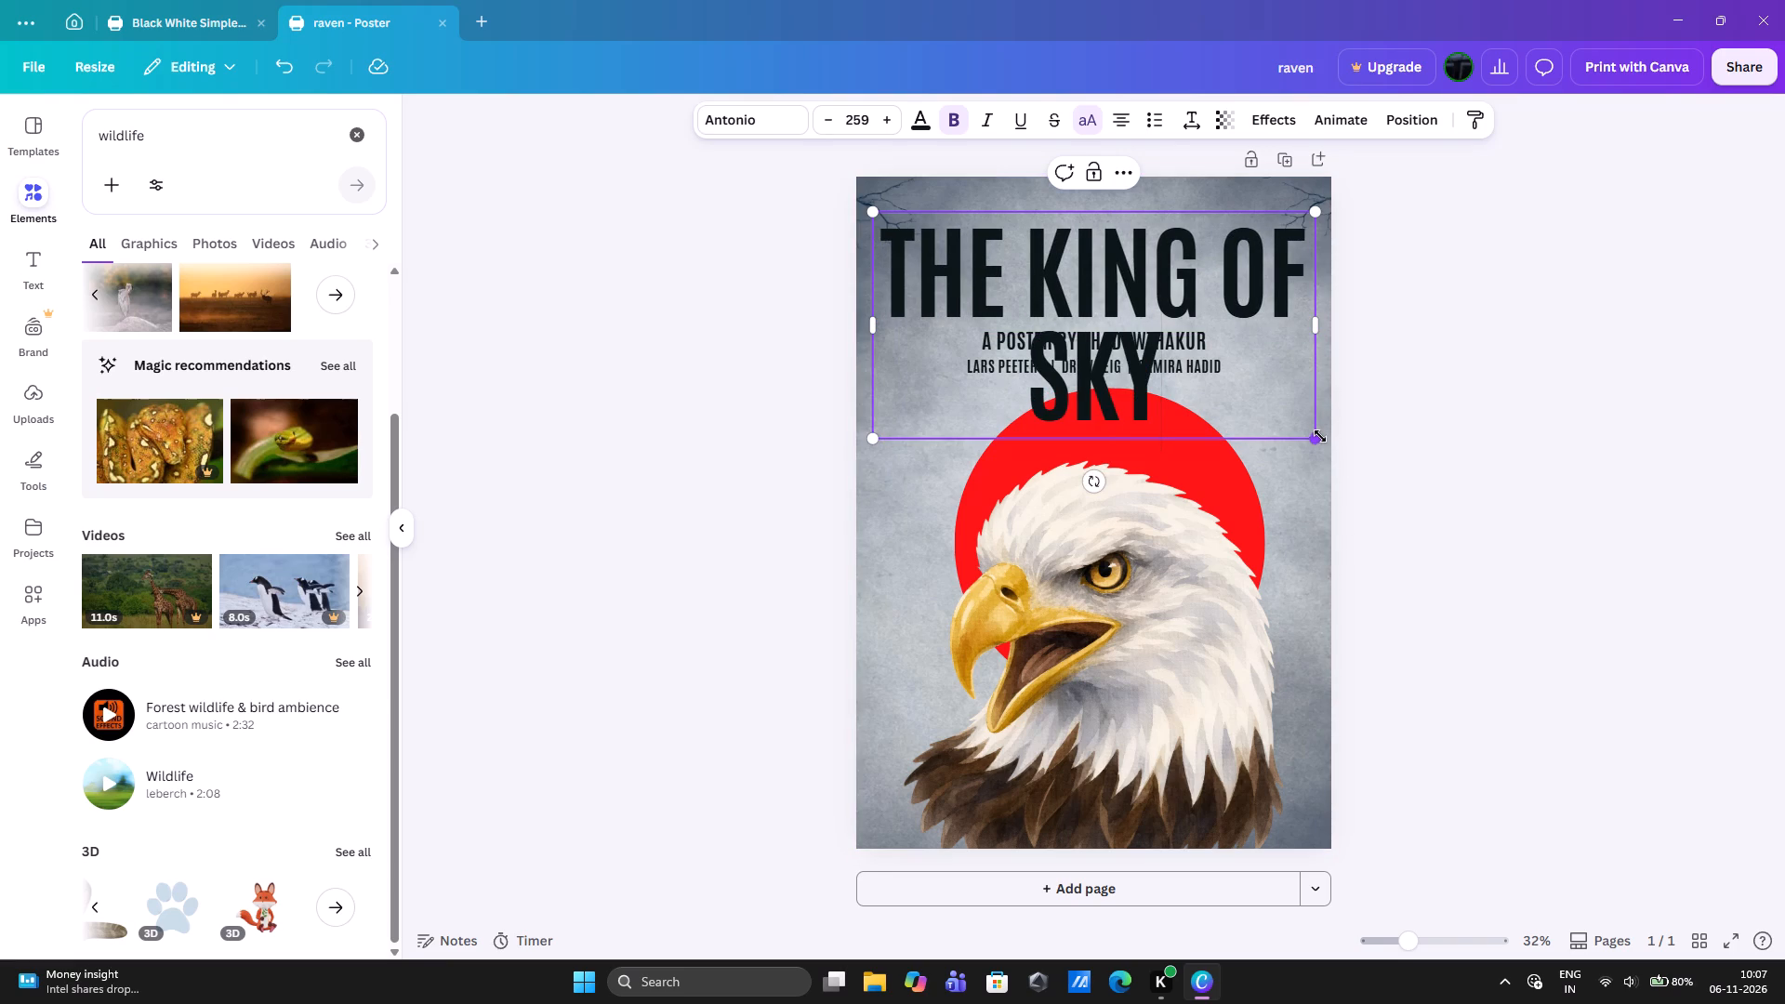
Scale the new title text down to a font size of about 187.
{"action": "left_click_drag", "start_coordinate": [1319, 437], "coordinate": [1219, 336]}
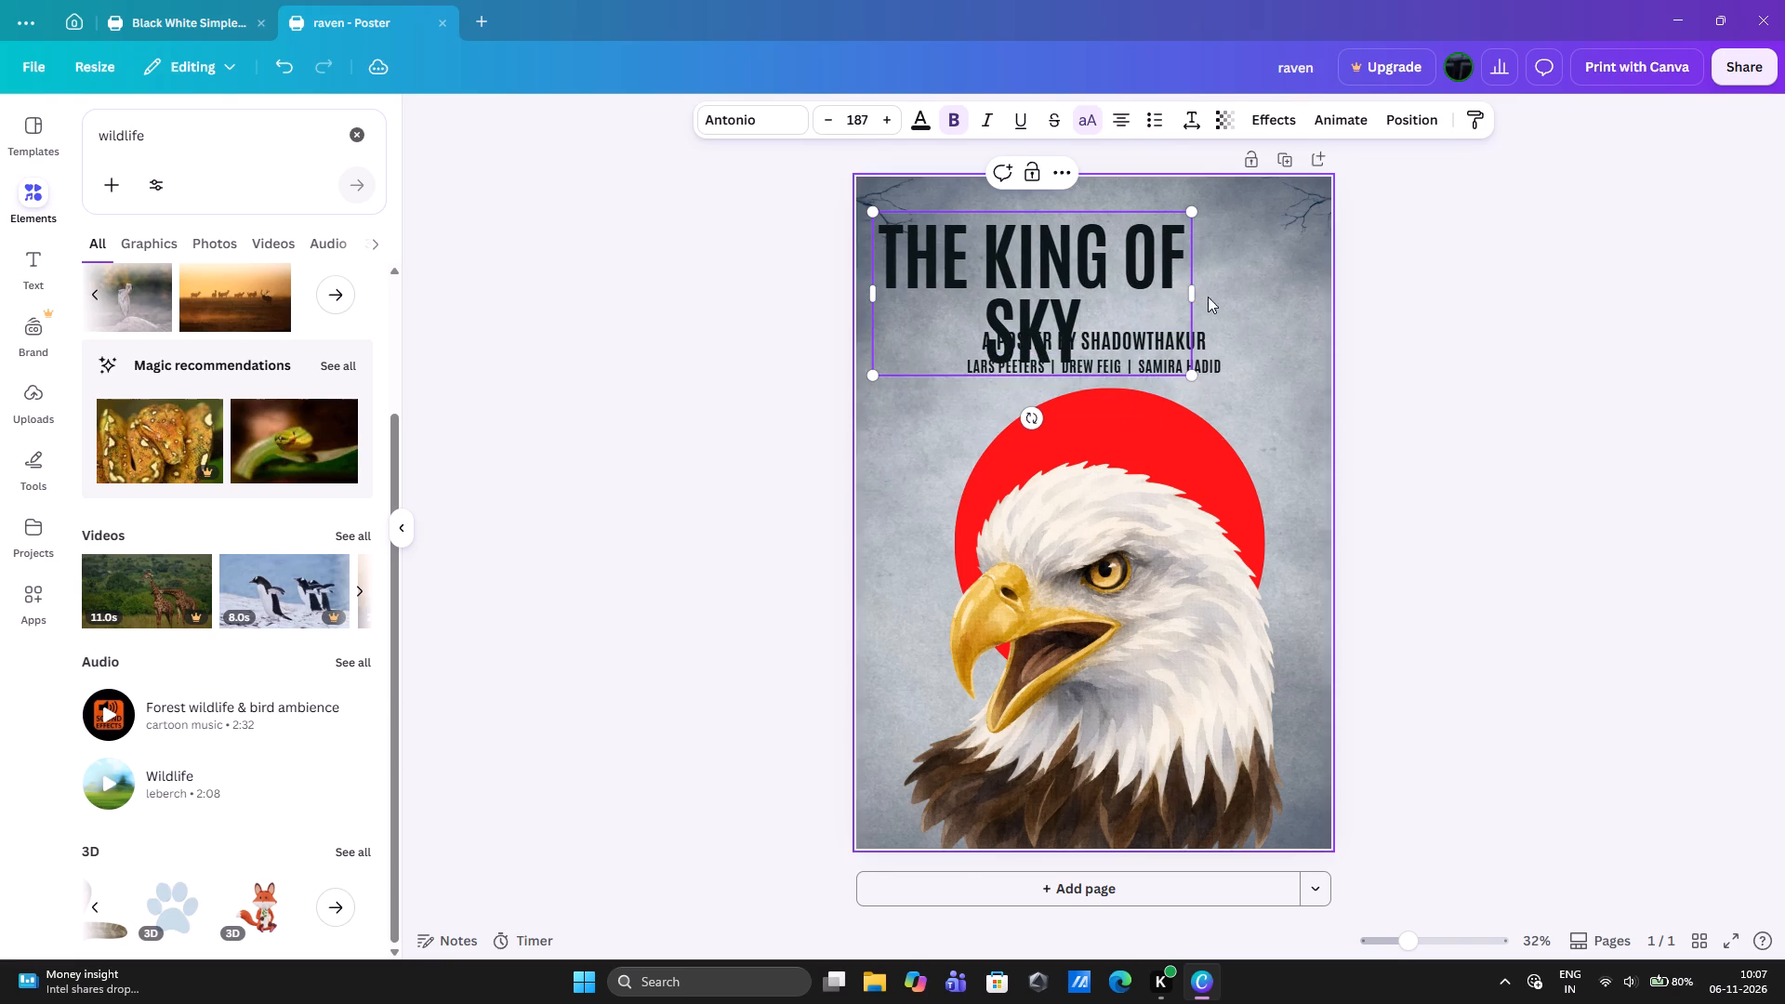
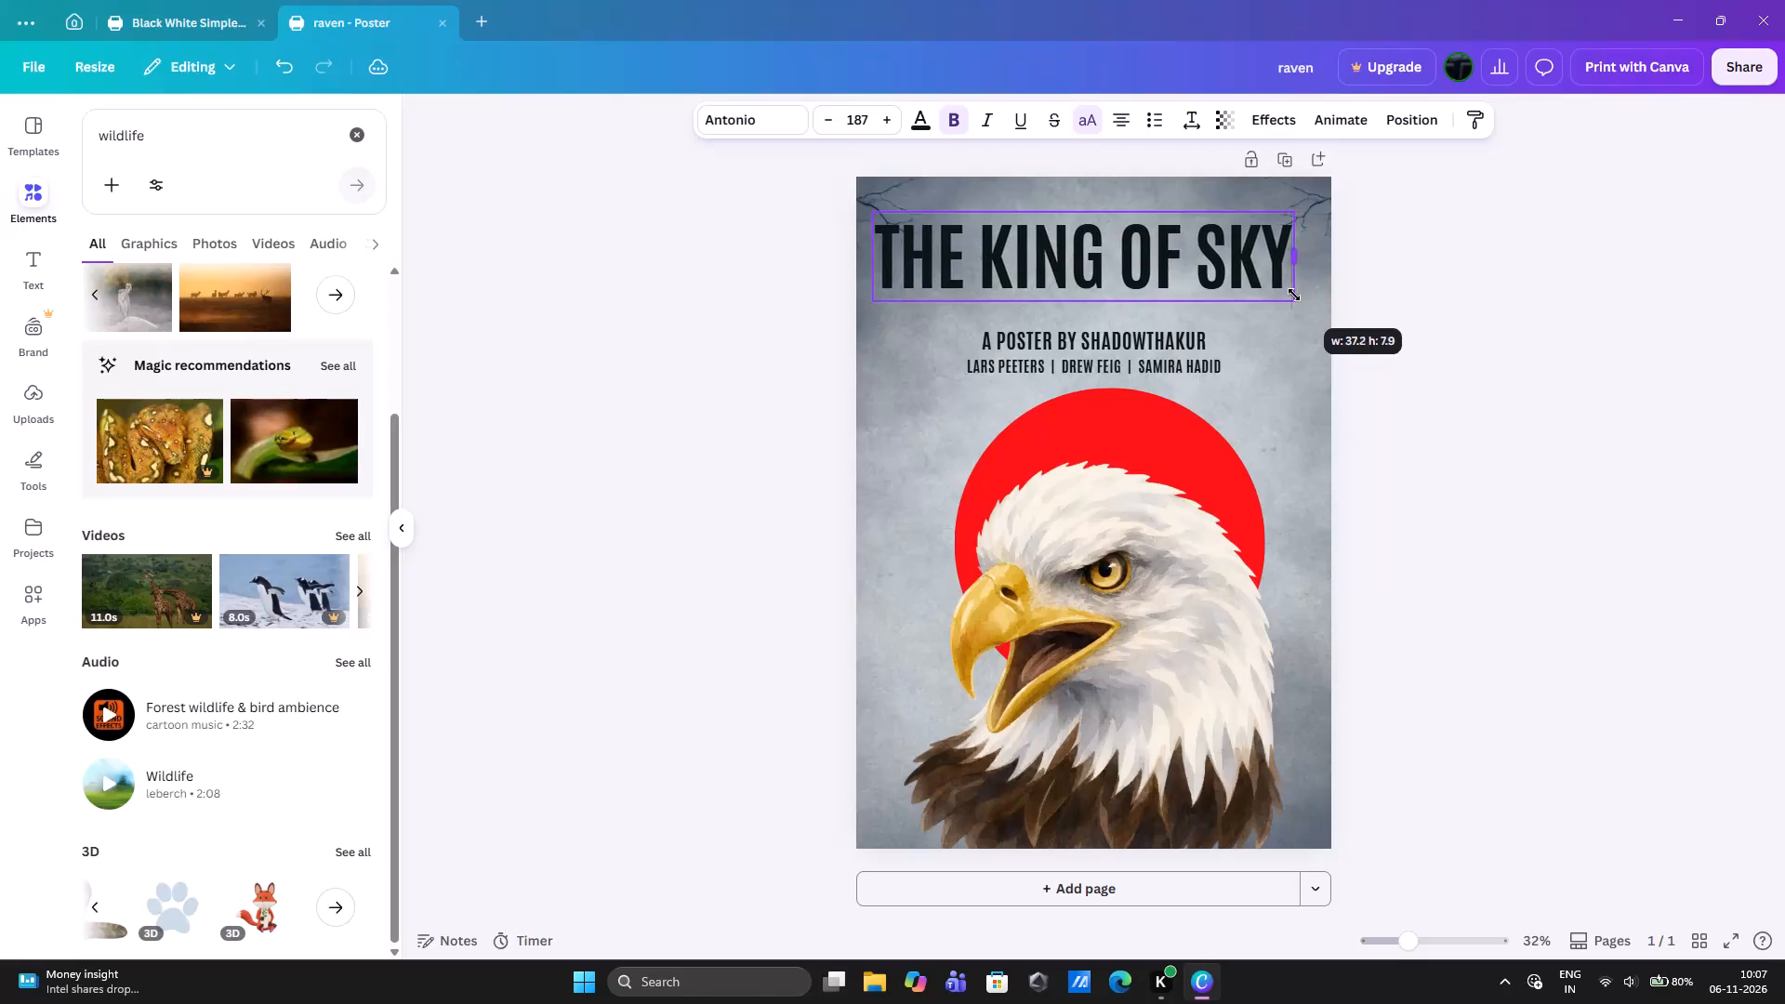
Move the title "THE KING OF SKY" slightly down and sideways to centre it across the poster's width.
{"action": "left_click", "coordinate": [1038, 252]}
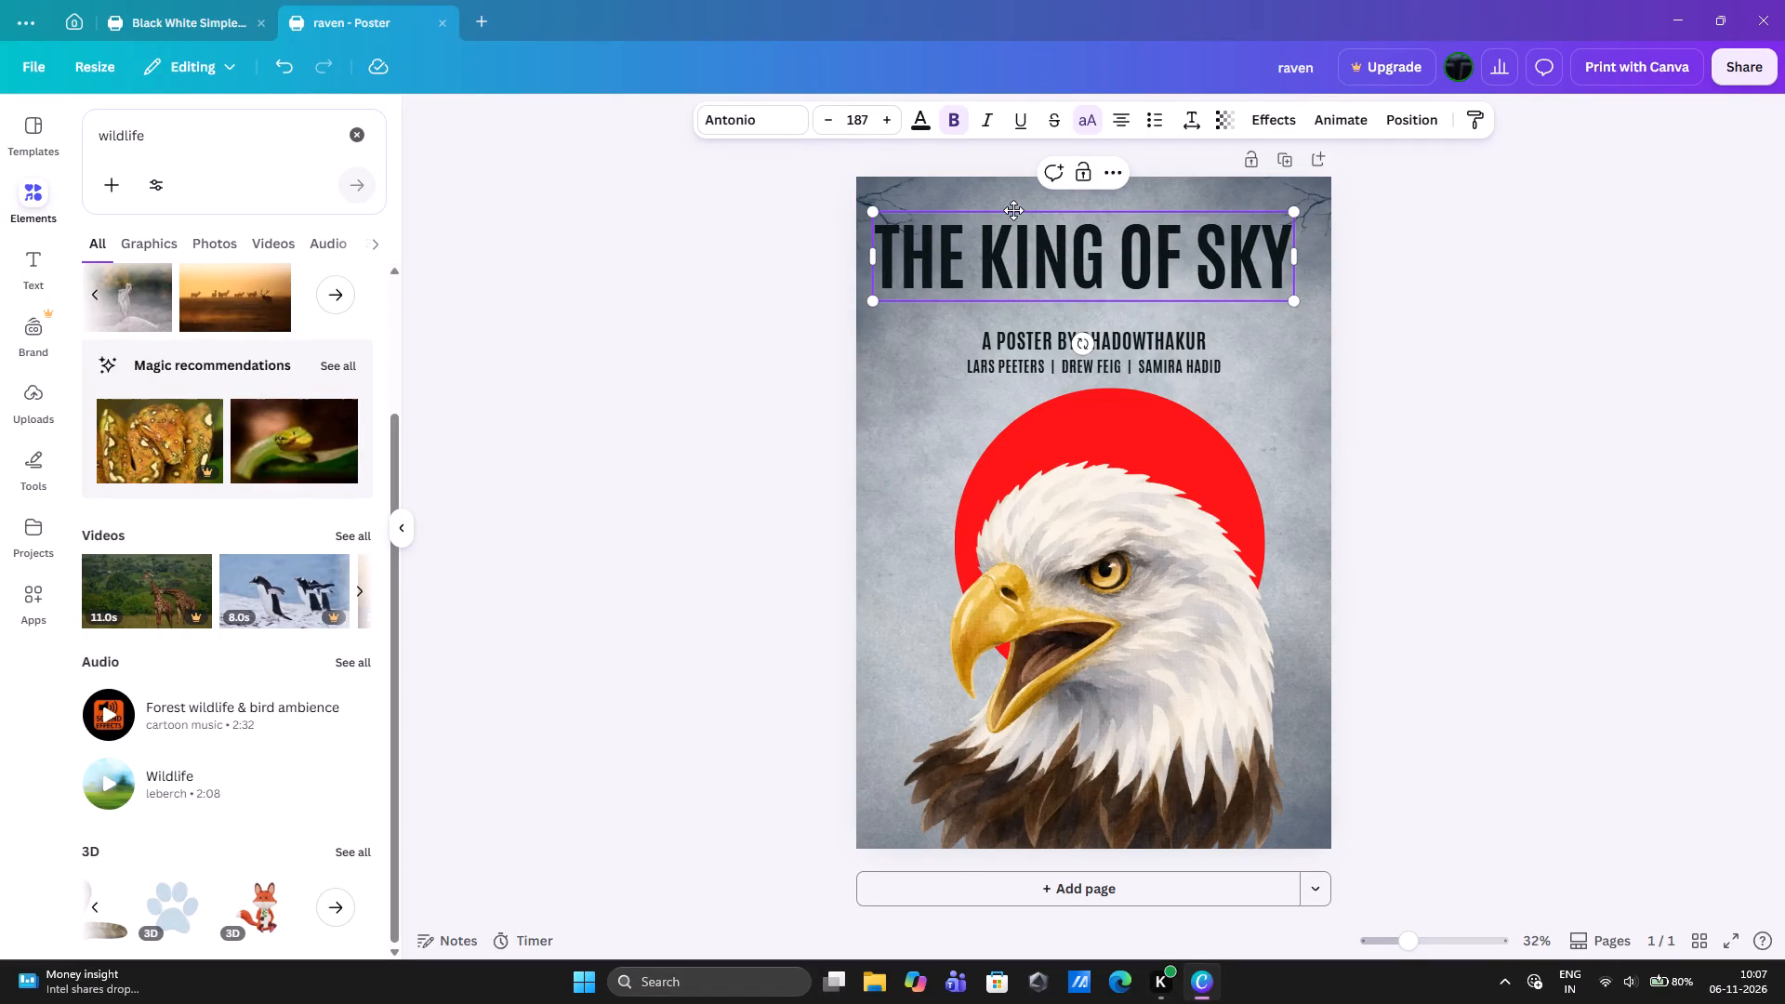
{"action": "left_click_drag", "start_coordinate": [1013, 211], "coordinate": [1029, 222]}
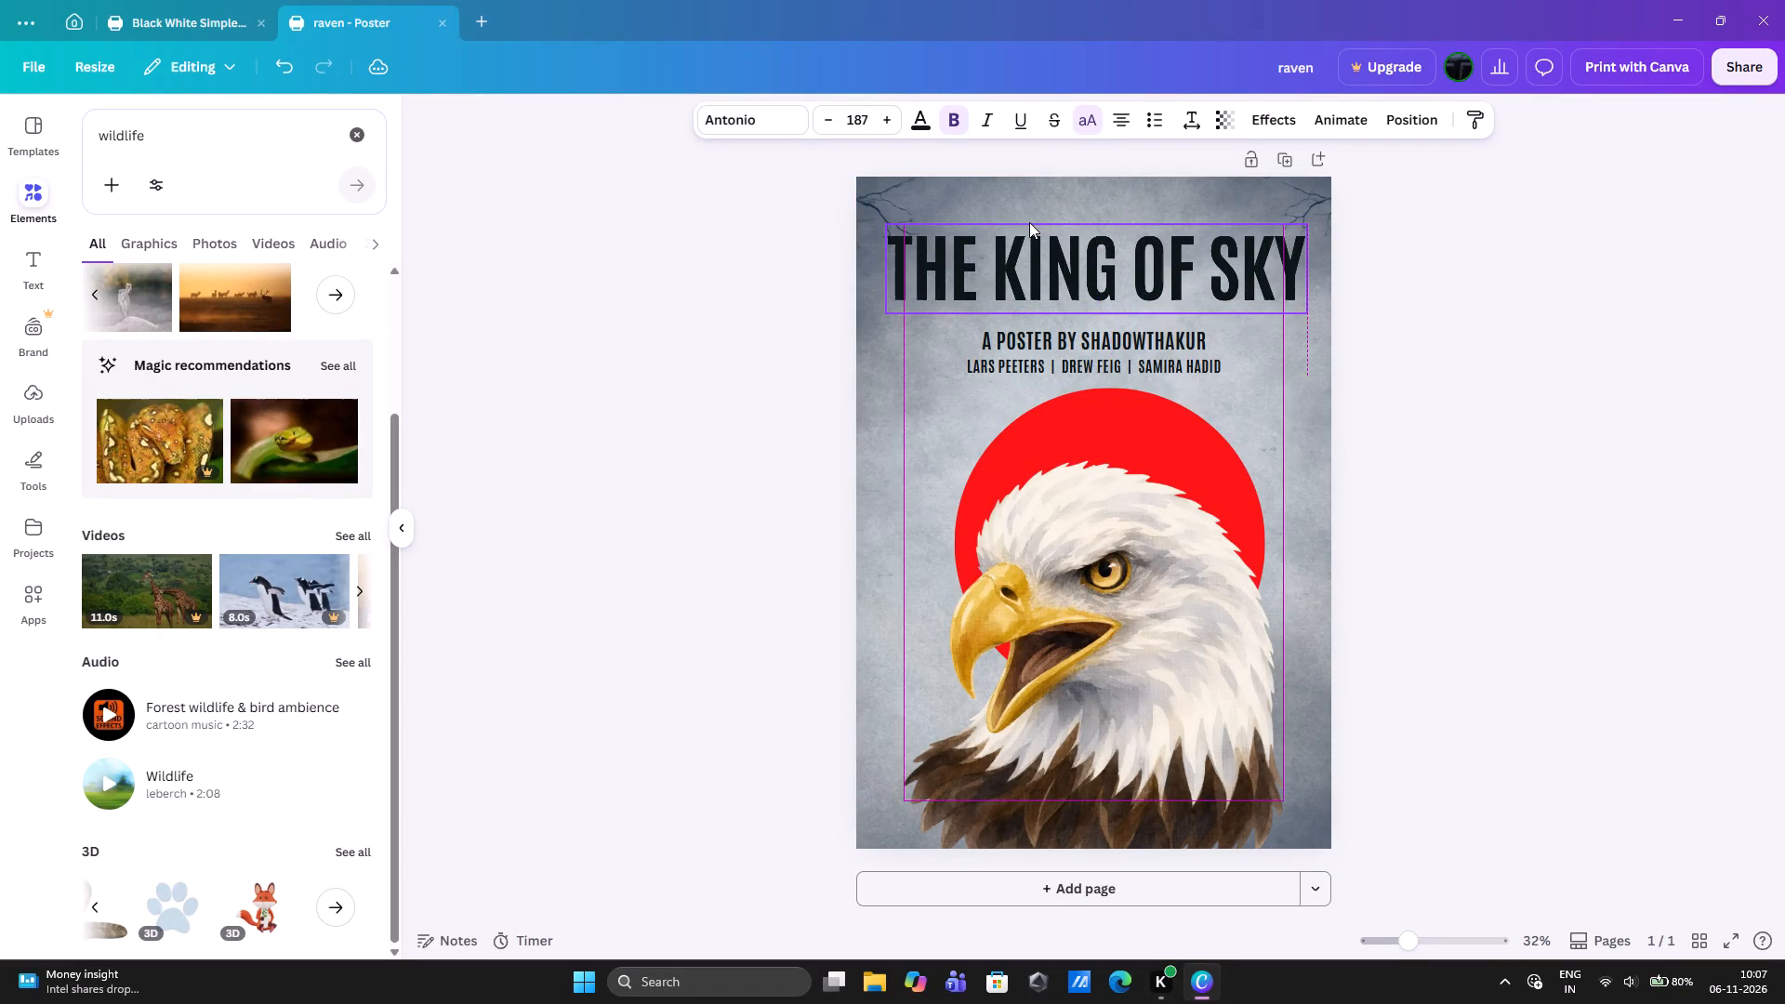
{"action": "left_click_drag", "start_coordinate": [1029, 222], "coordinate": [1025, 223]}
{"action": "left_click_drag", "start_coordinate": [1025, 223], "coordinate": [1023, 224]}
{"action": "left_click", "coordinate": [681, 398]}
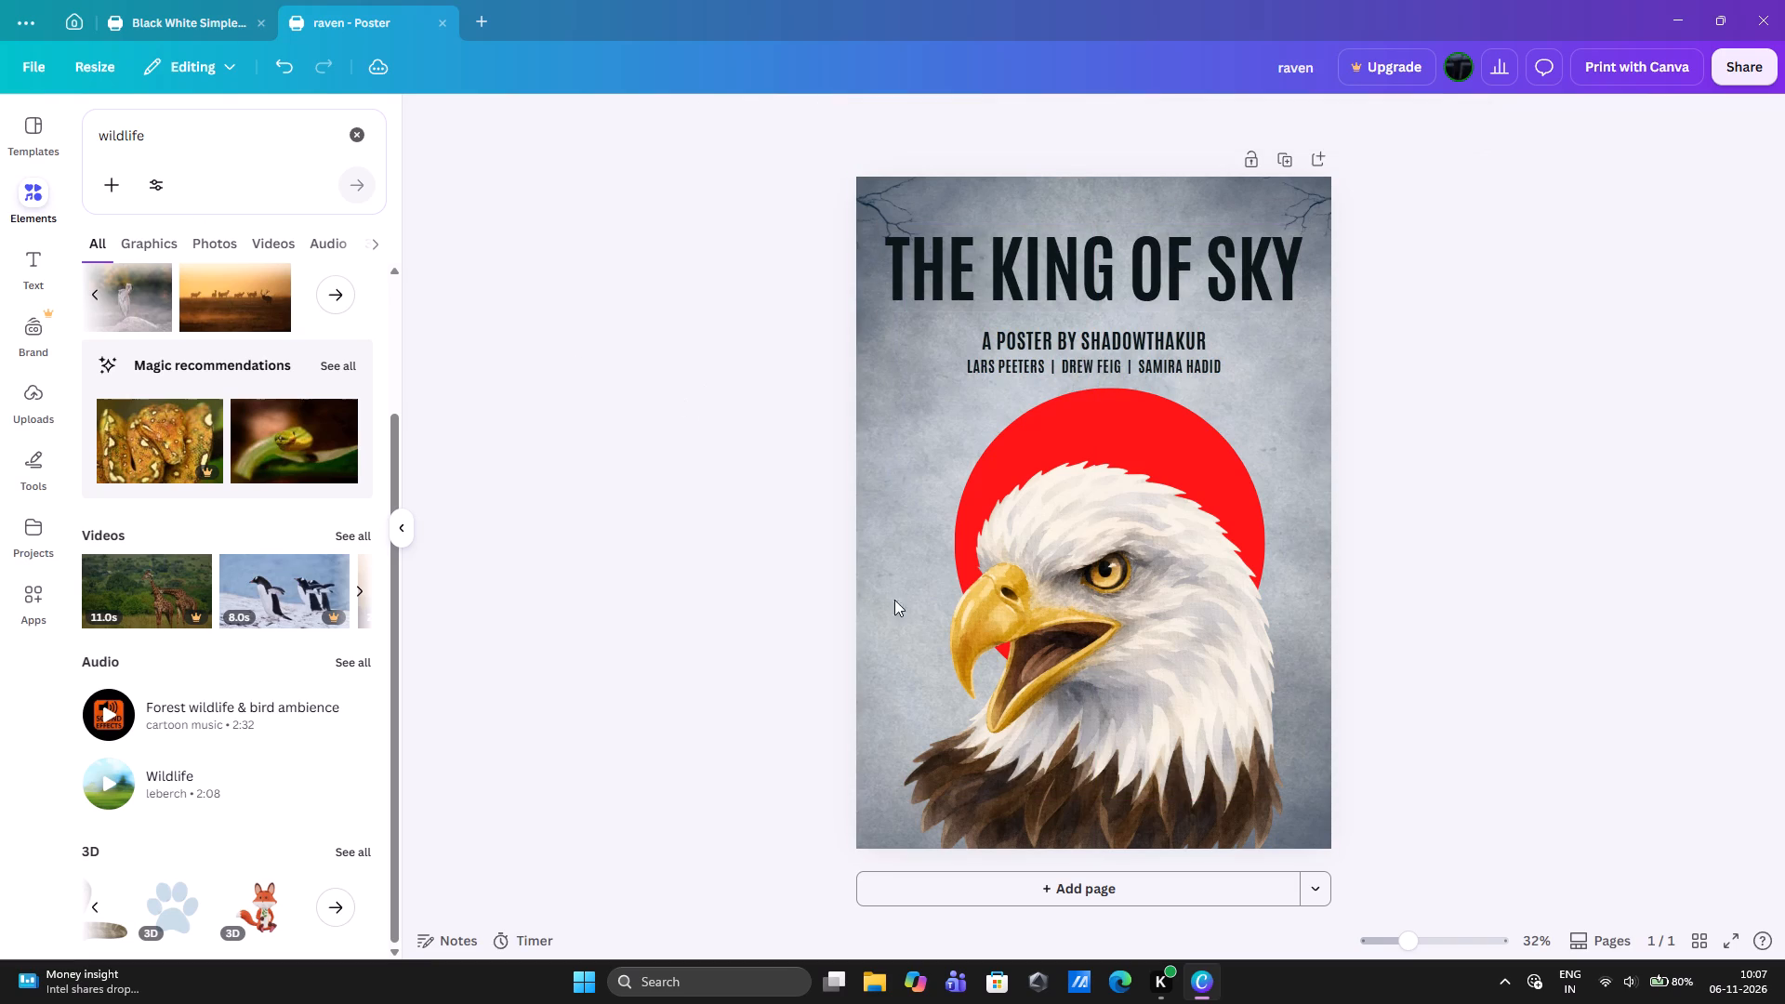
Move the "A poster by" credit line up so it sits directly beneath the title.
{"action": "left_click_drag", "start_coordinate": [1012, 341], "coordinate": [1012, 339]}
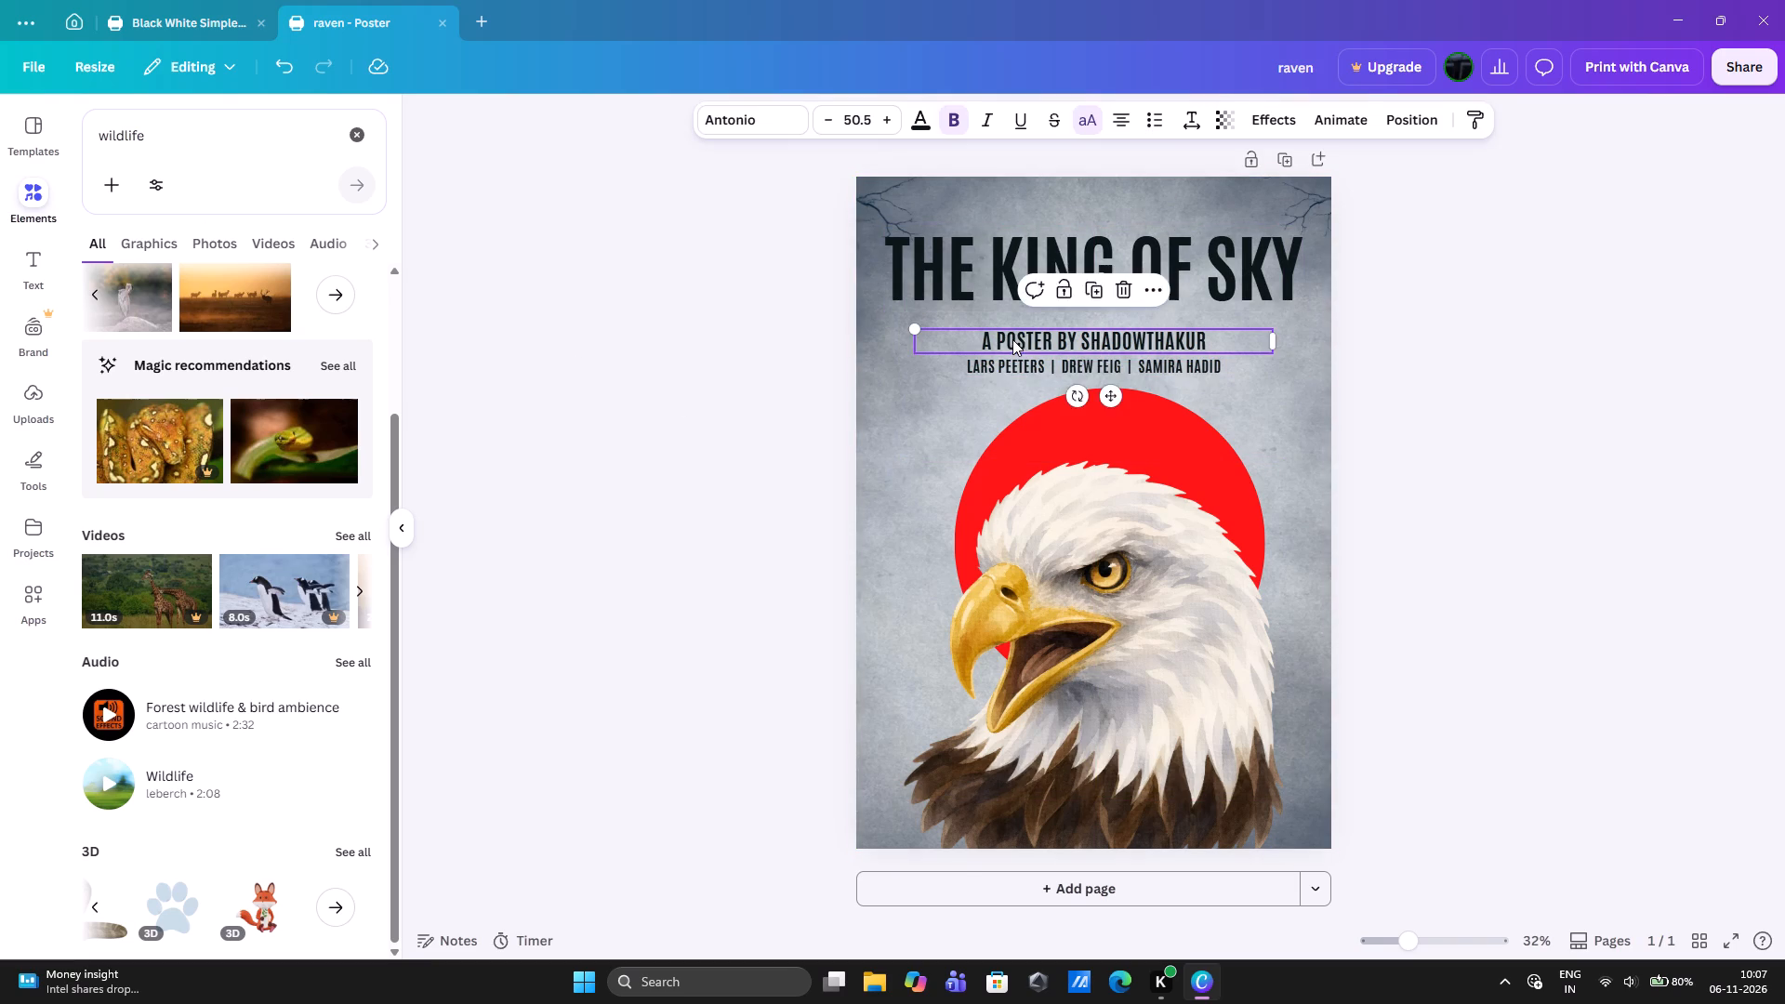
{"action": "left_click_drag", "start_coordinate": [1012, 339], "coordinate": [1014, 327]}
{"action": "left_click", "coordinate": [1570, 513]}
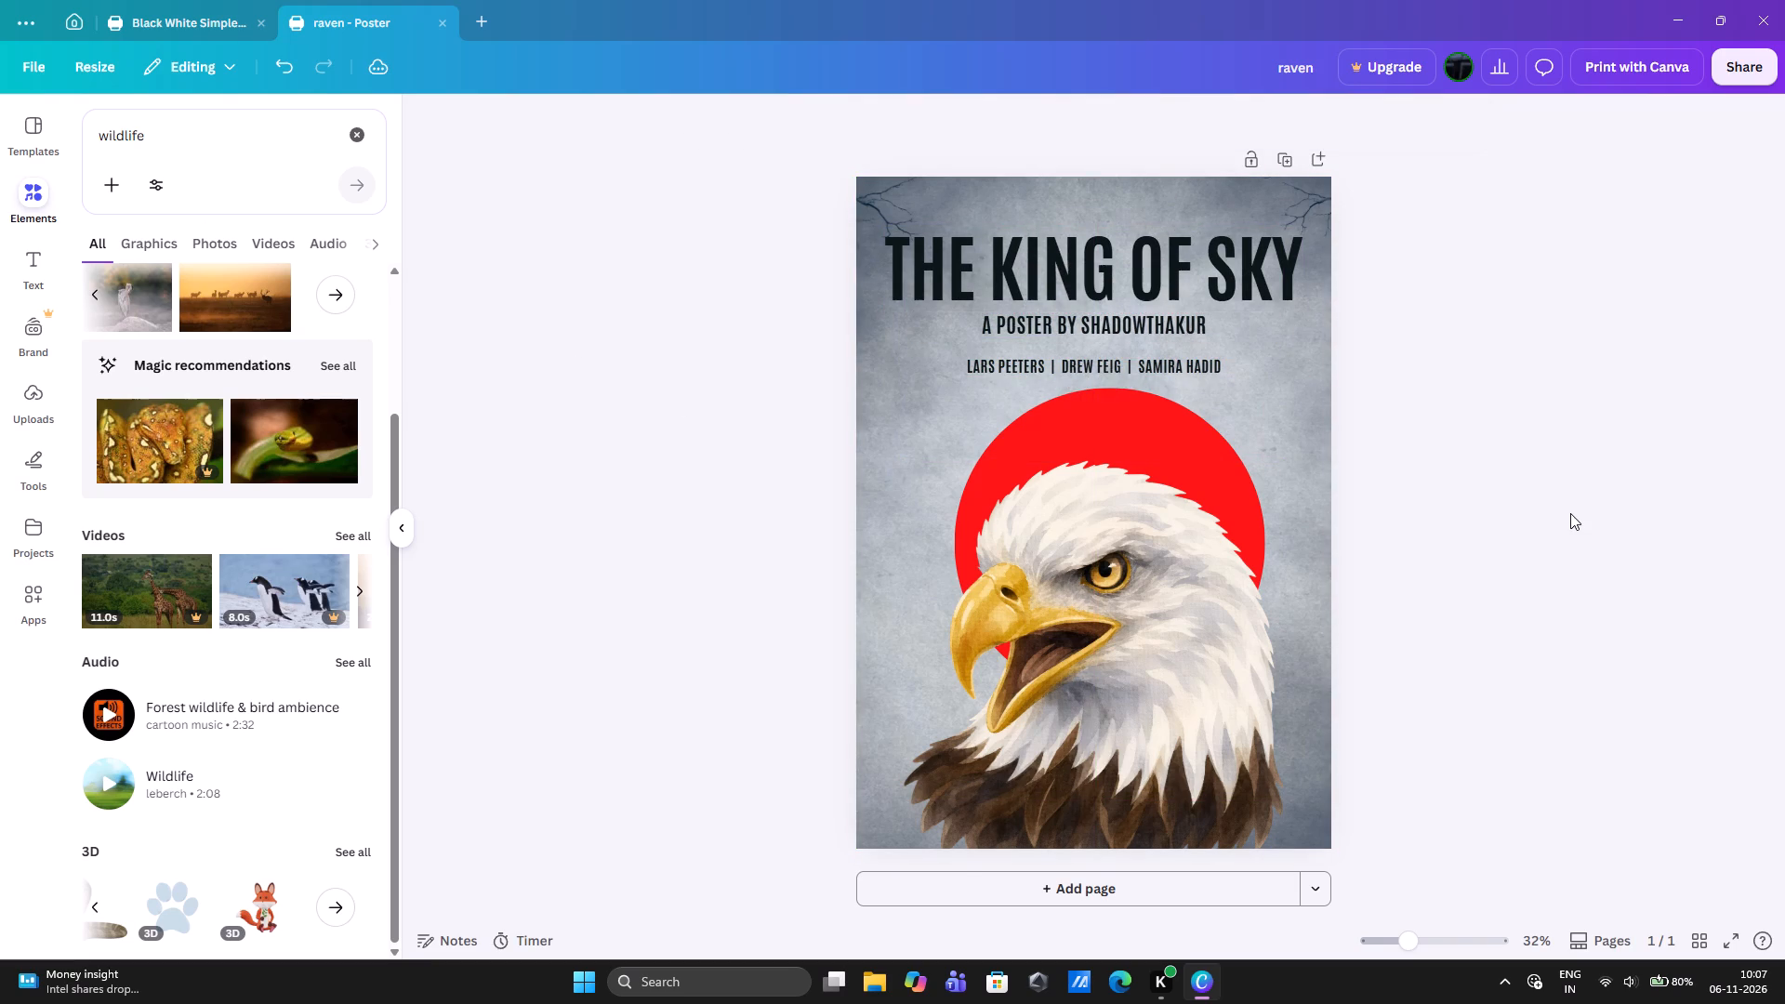
Clear the line of cast names below the credit line.
{"action": "double_click", "coordinate": [1157, 363]}
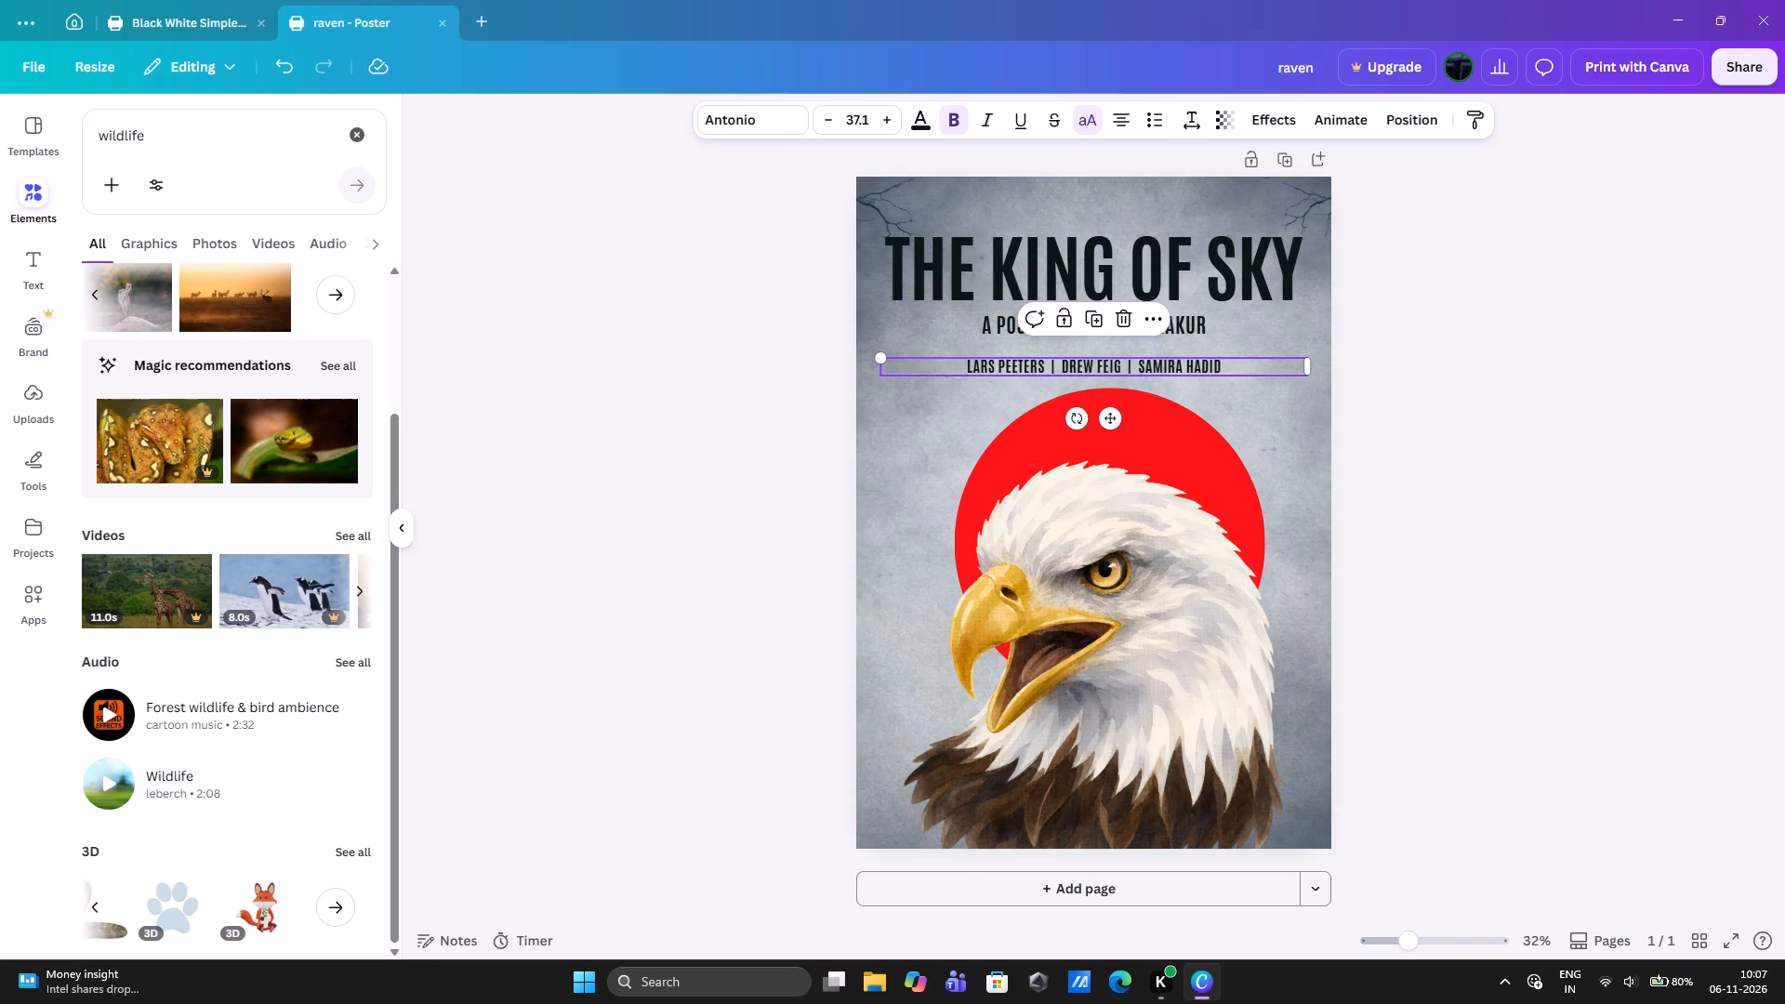
{"action": "key", "text": "Delete"}
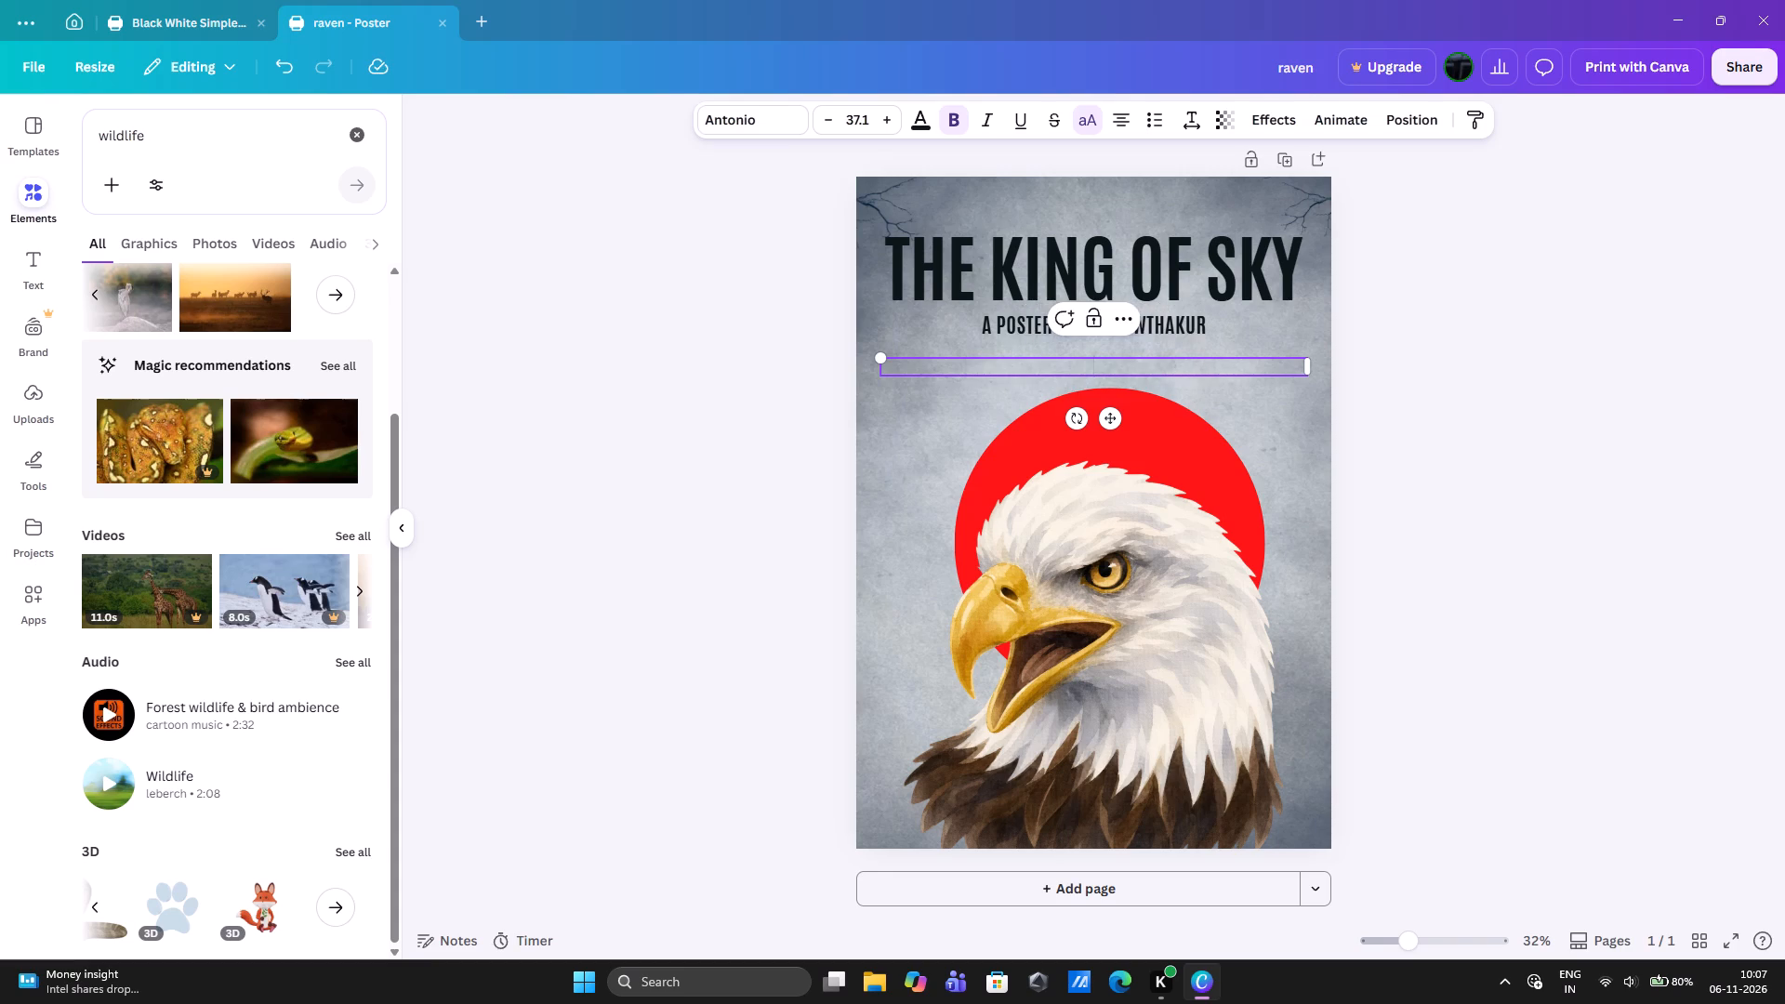
{"action": "left_click", "coordinate": [1120, 325]}
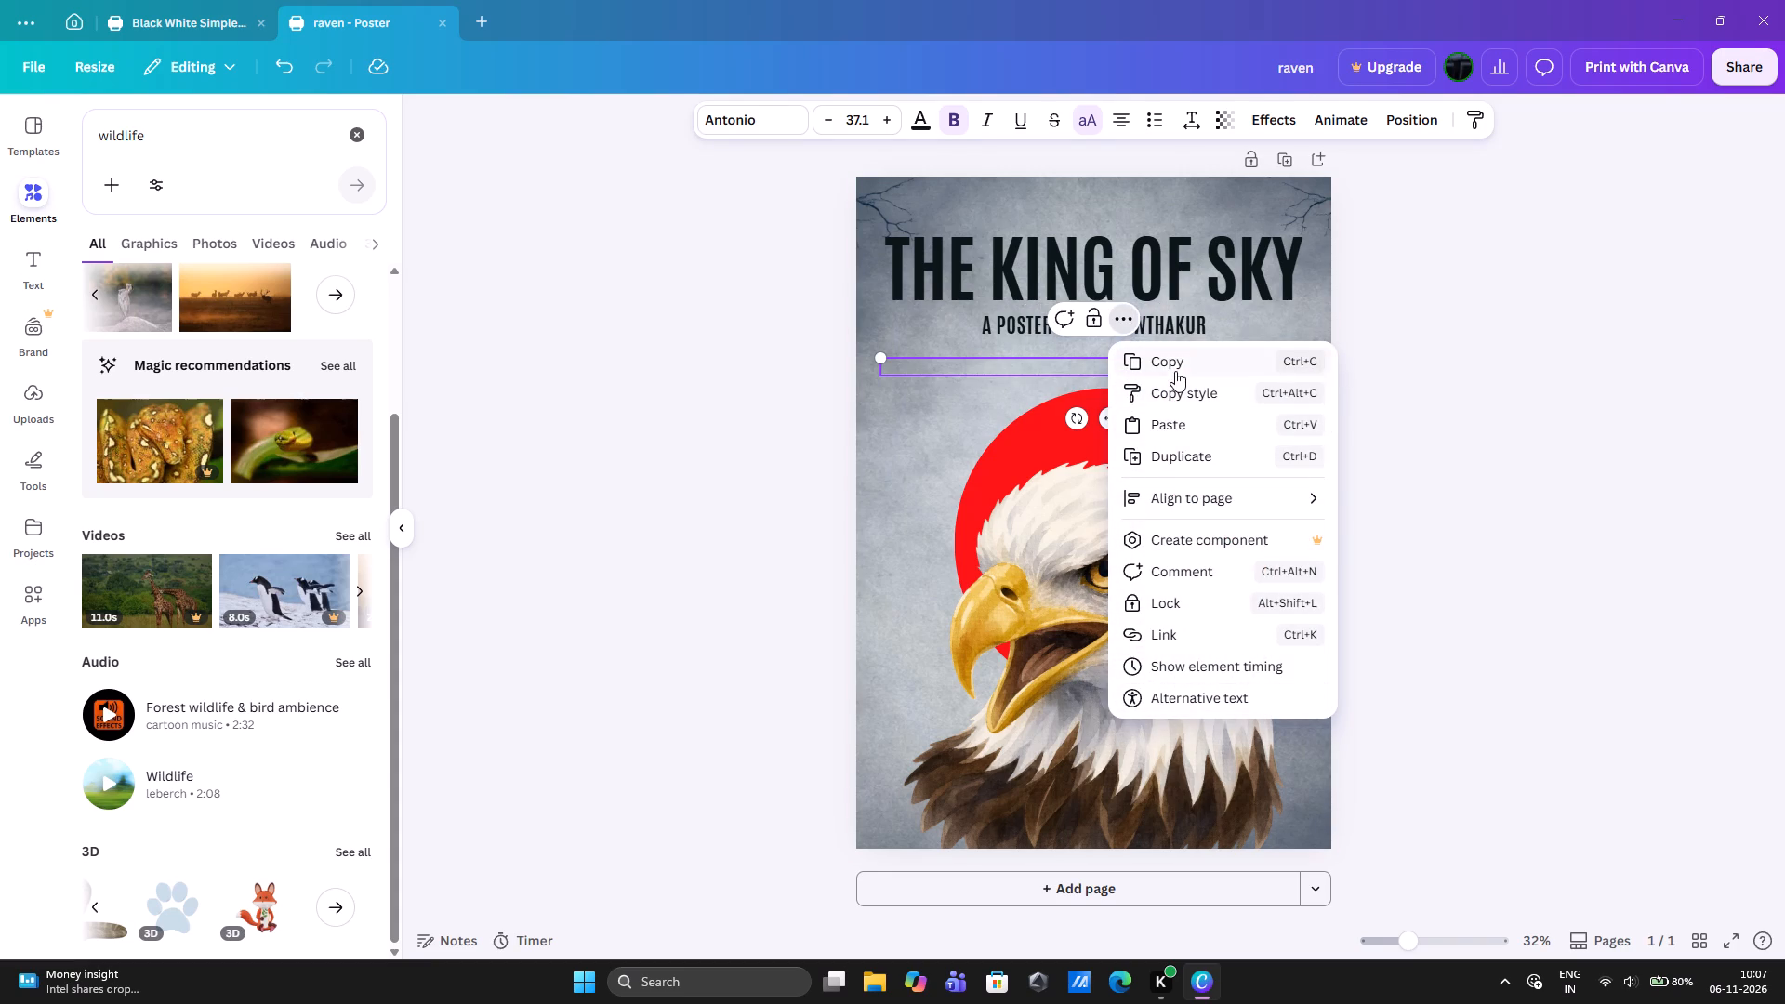
{"action": "left_click", "coordinate": [750, 443]}
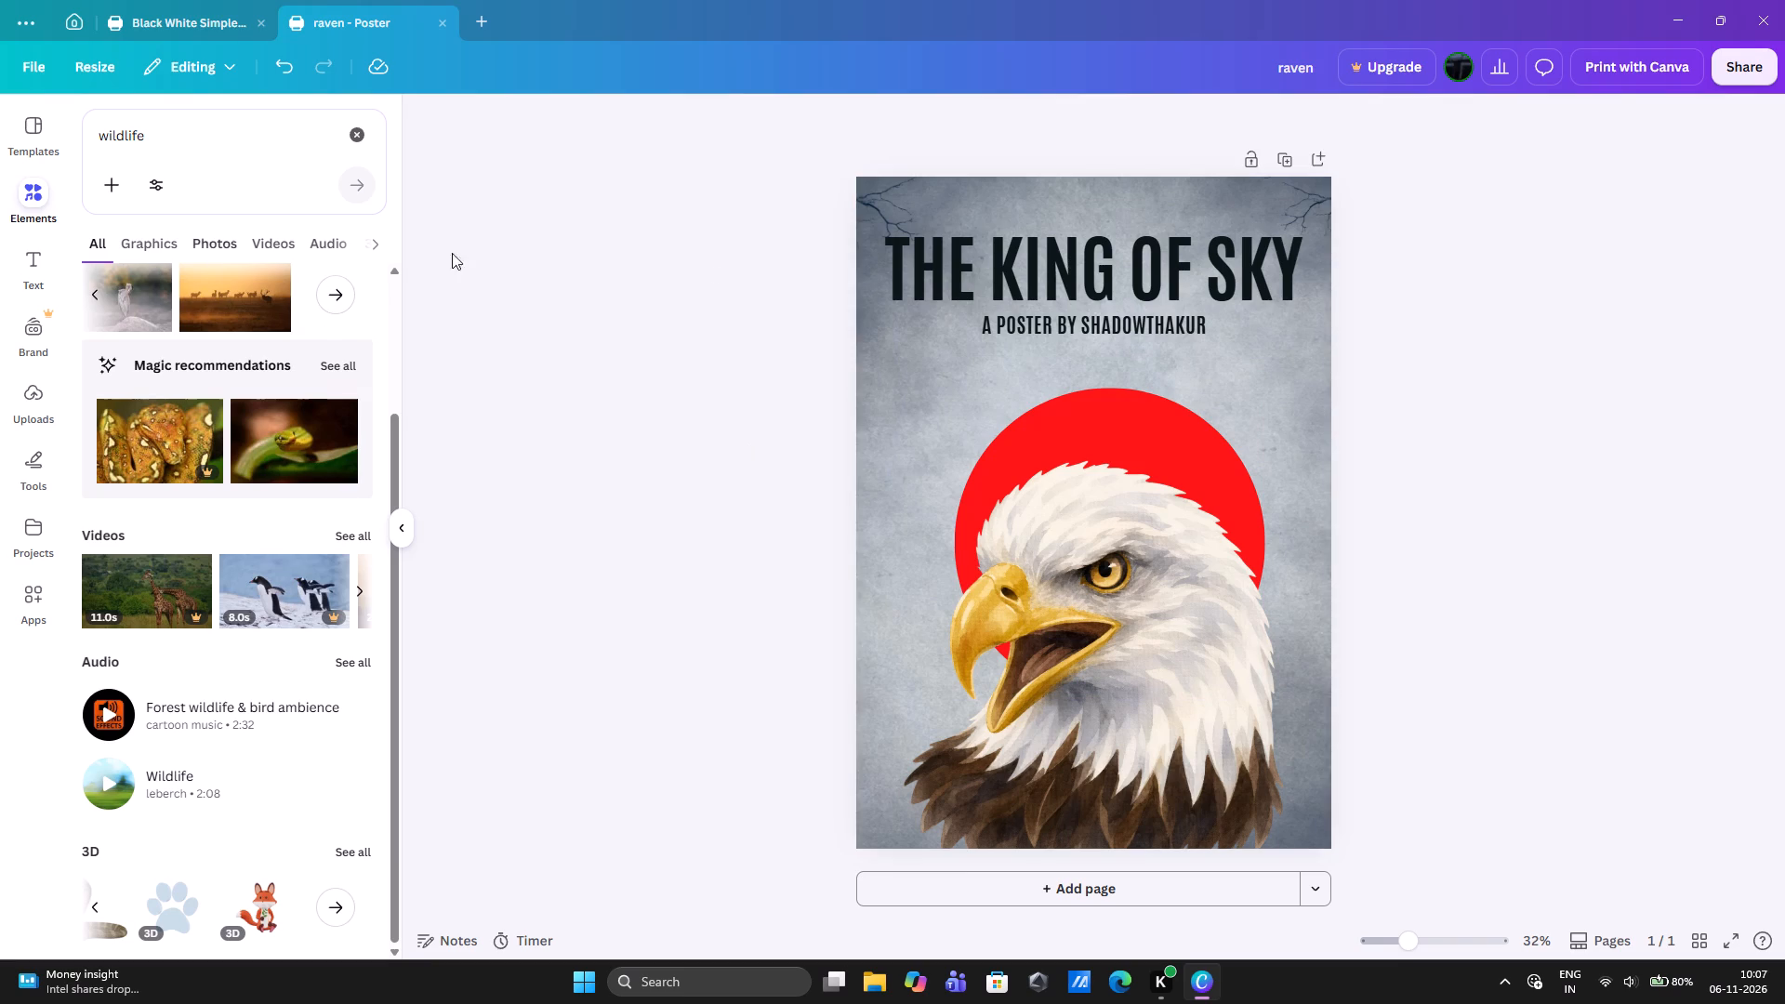
Search the elements for "vignette" and add the free square graphic that fades downward to black.
{"action": "left_click", "coordinate": [280, 145]}
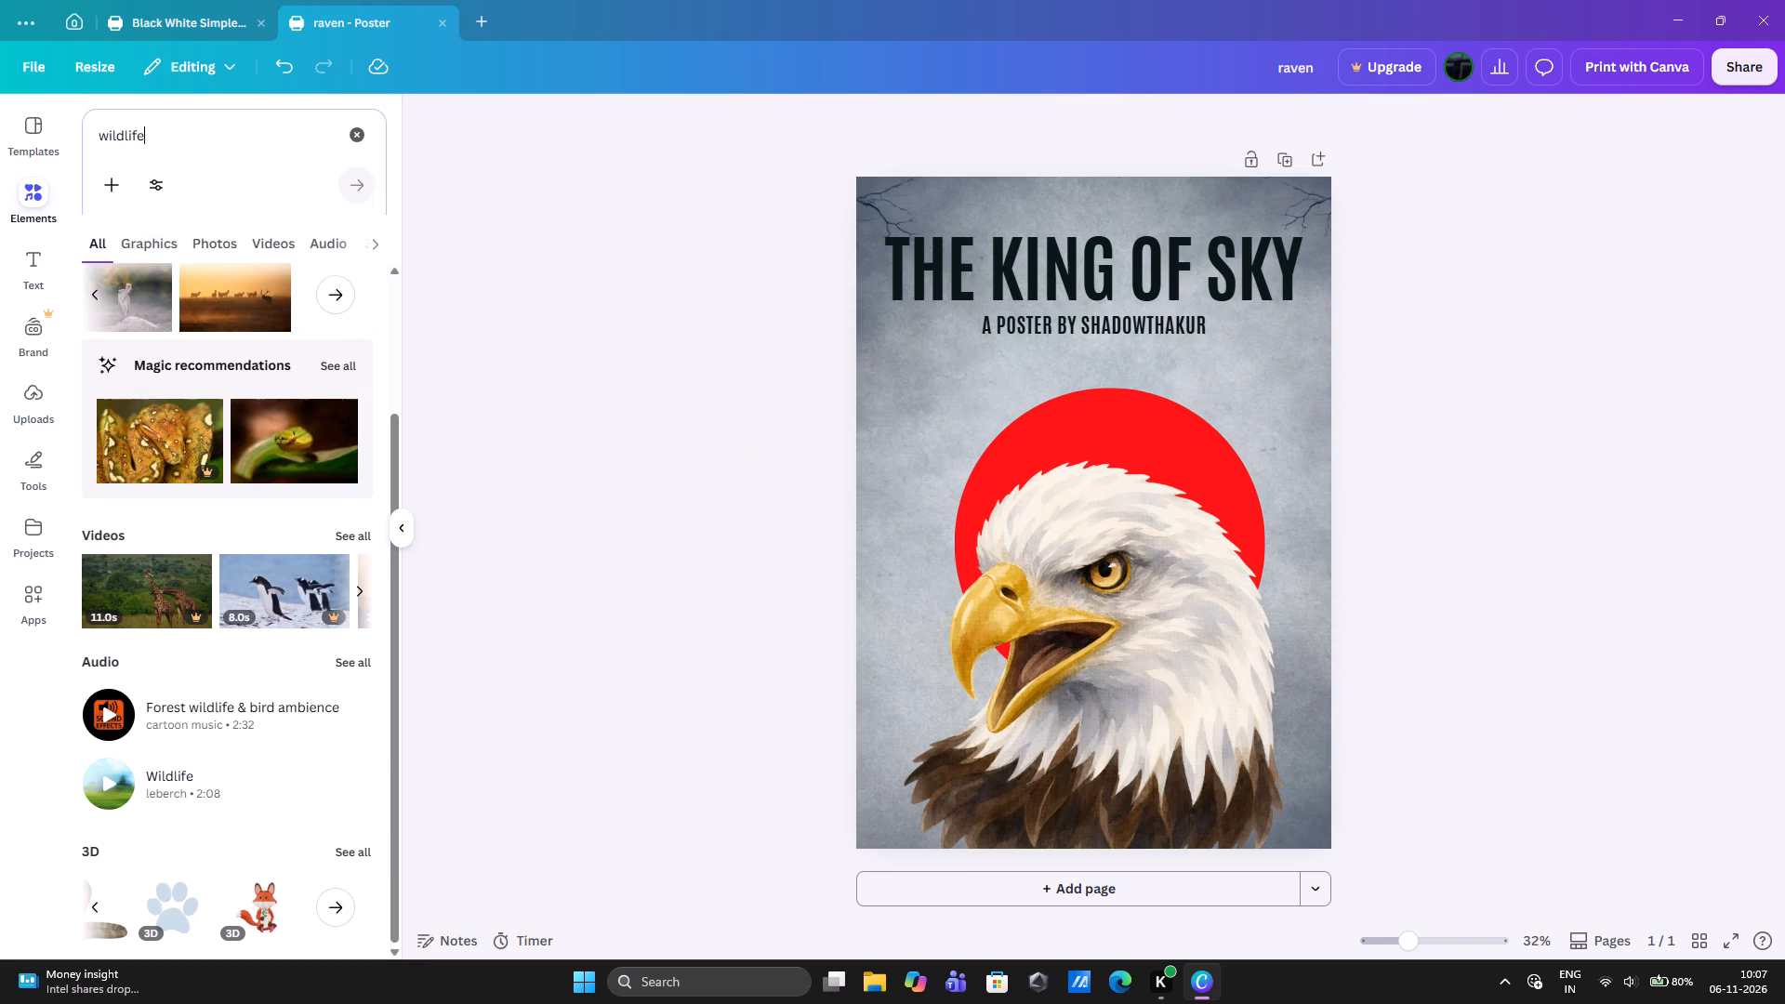
{"action": "key", "text": "ctrl+a"}
{"action": "type", "text": "vignette'"}
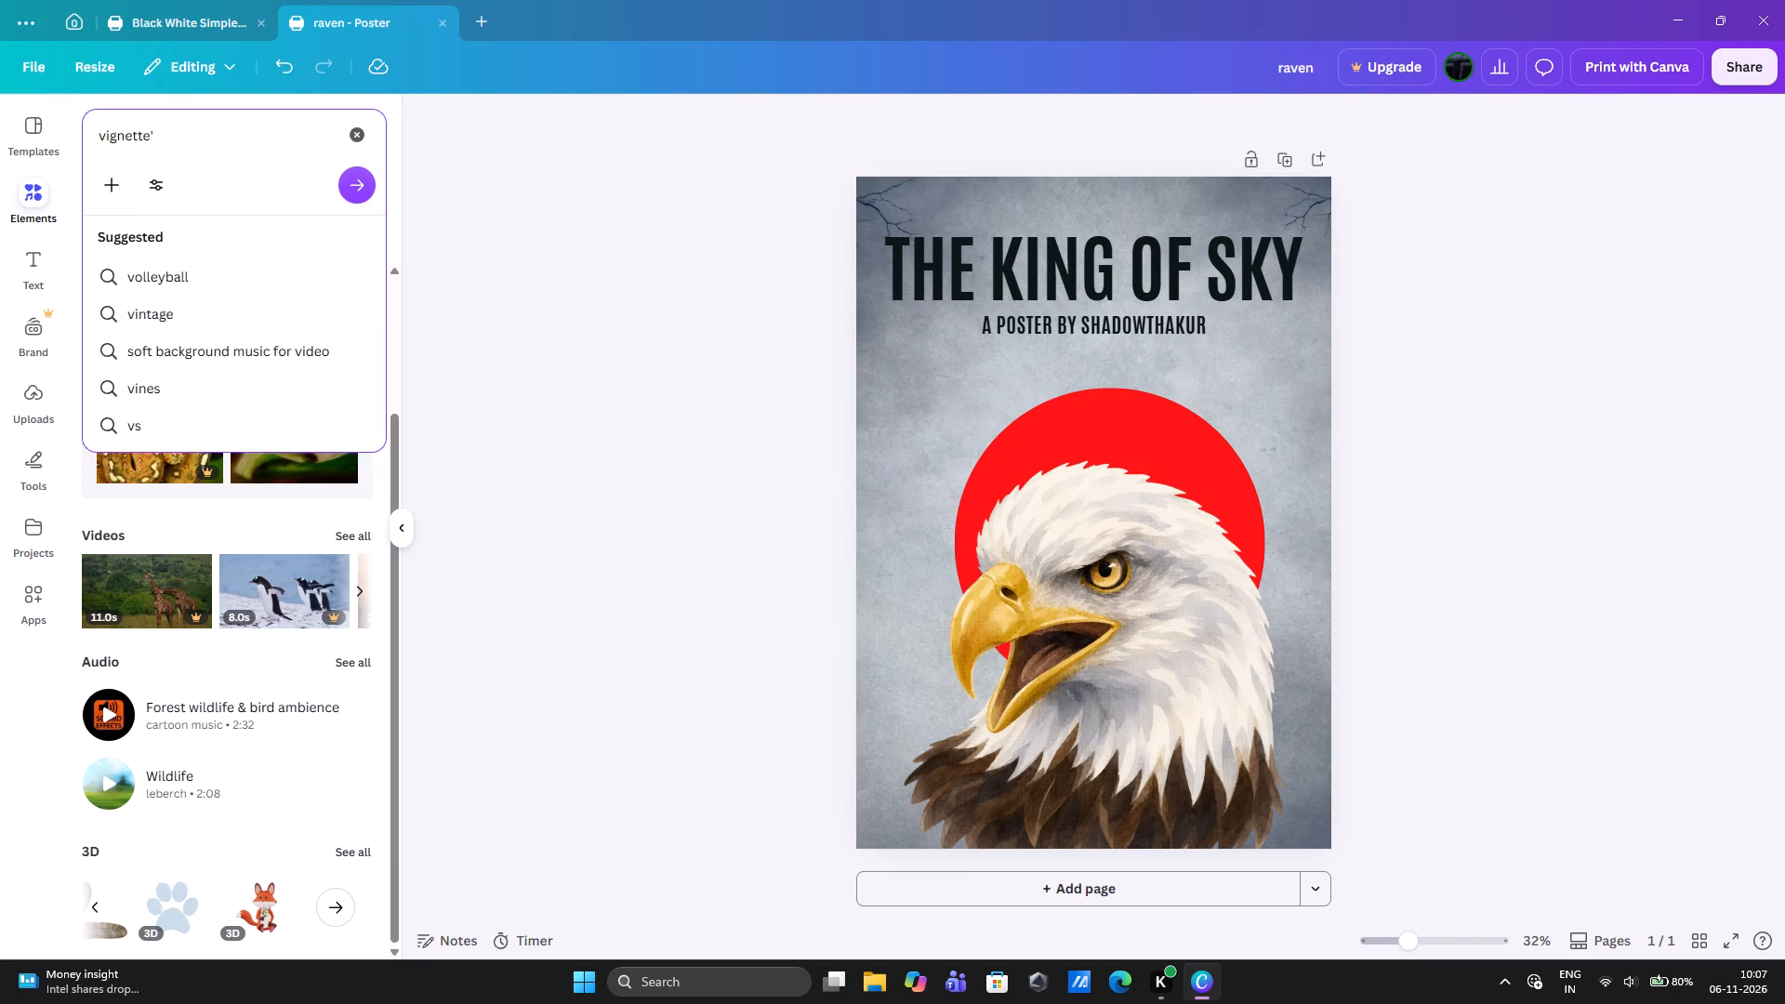
{"action": "key", "text": "BackSpace"}
{"action": "key", "text": "Return"}
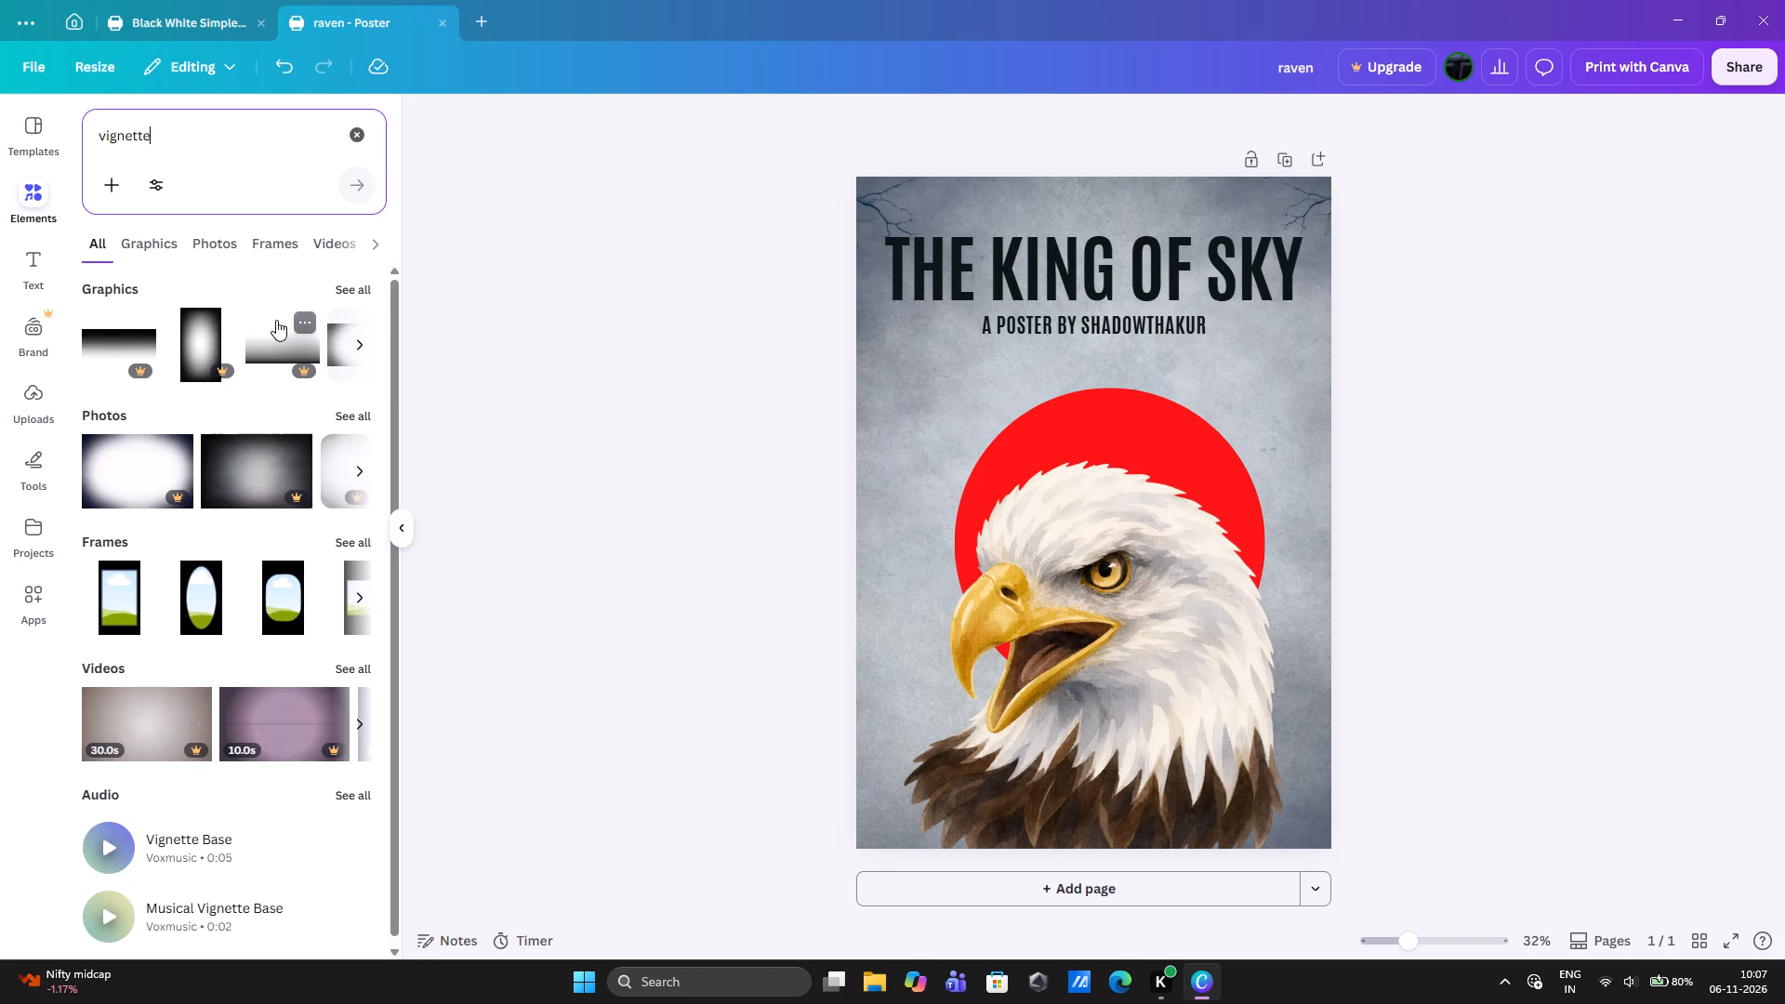
{"action": "scroll", "coordinate": [276, 320], "scroll_direction": "left", "scroll_amount": 5}
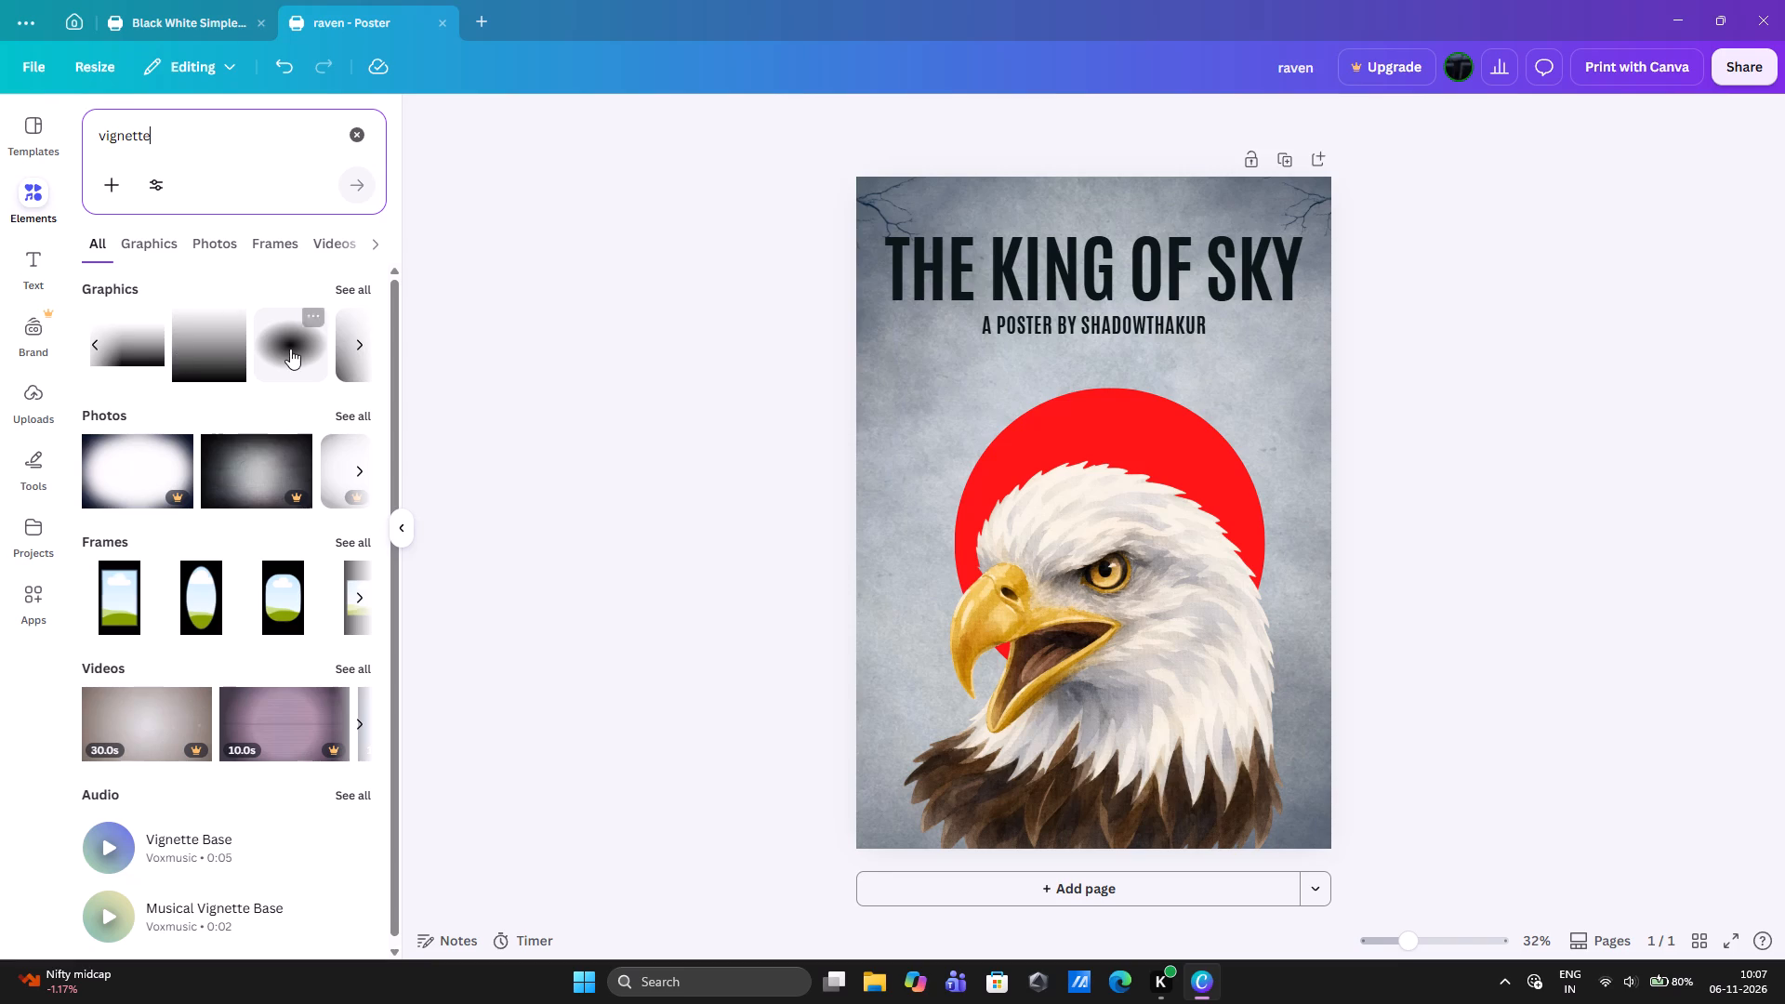
{"action": "scroll", "coordinate": [290, 349], "scroll_direction": "left", "scroll_amount": 2}
{"action": "left_click", "coordinate": [211, 353]}
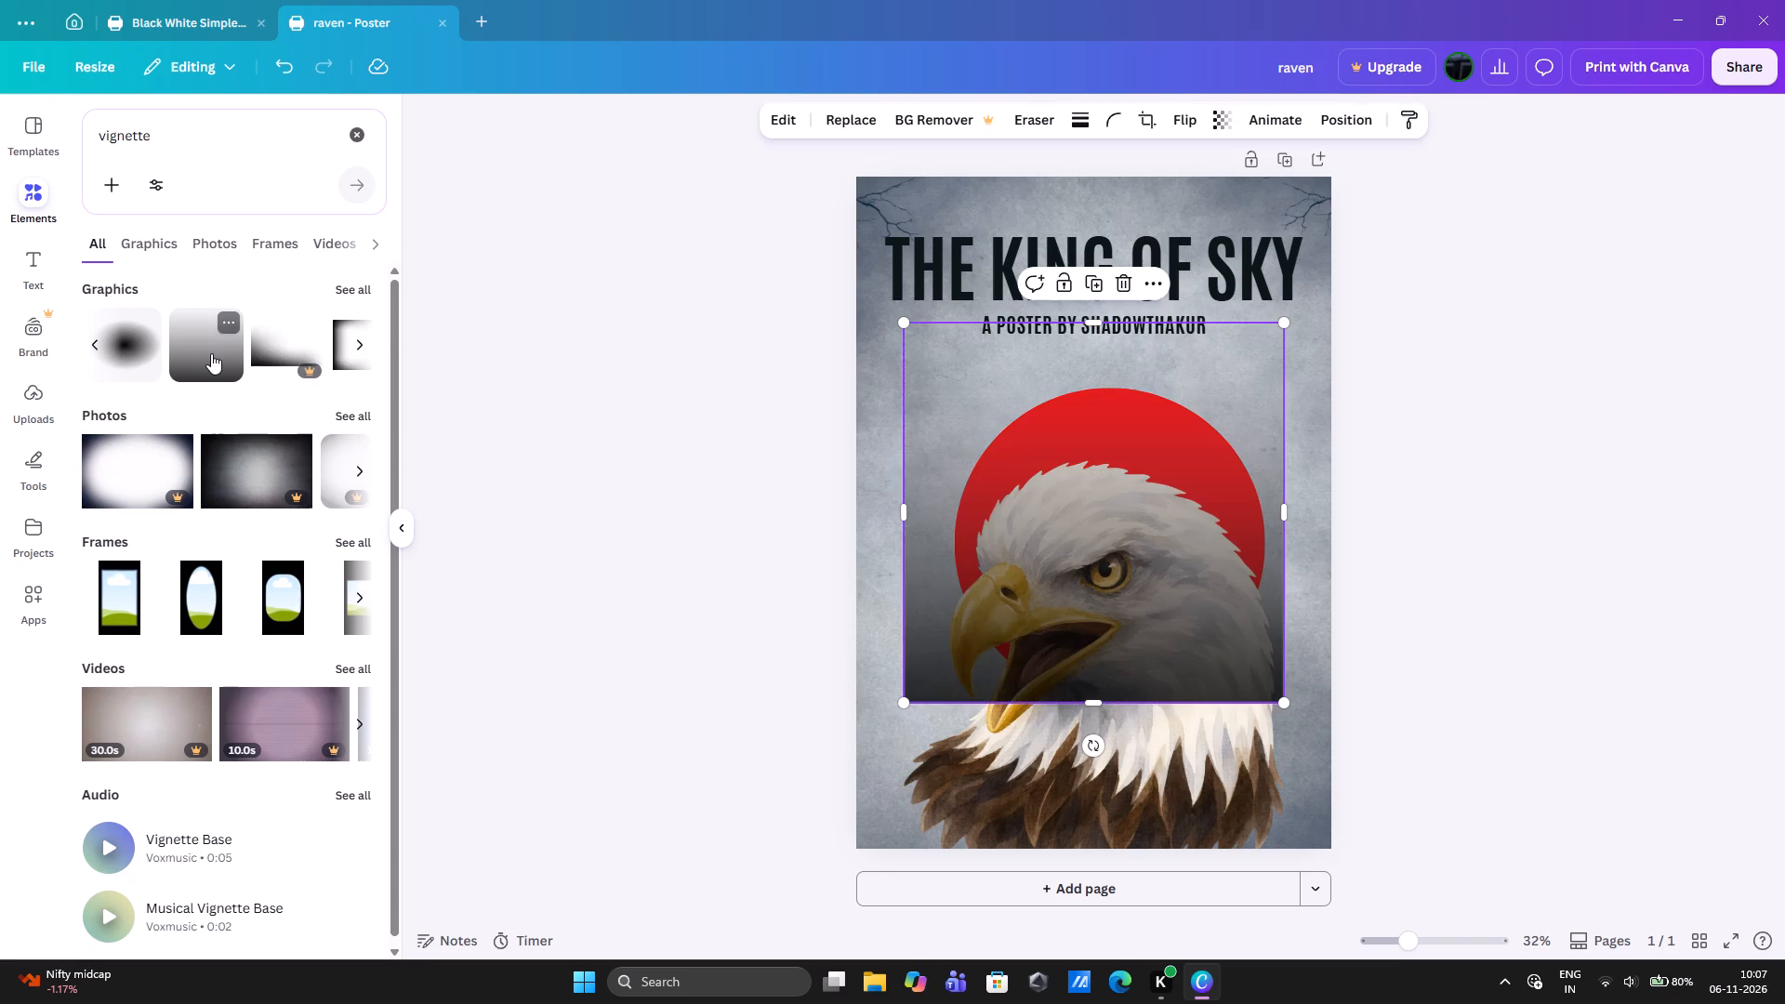
Enlarge the gradient graphic past the poster's width and centre it over the lower part so the bottom darkens.
{"action": "left_click_drag", "start_coordinate": [1279, 704], "coordinate": [1449, 810]}
{"action": "left_click_drag", "start_coordinate": [1354, 625], "coordinate": [1292, 678]}
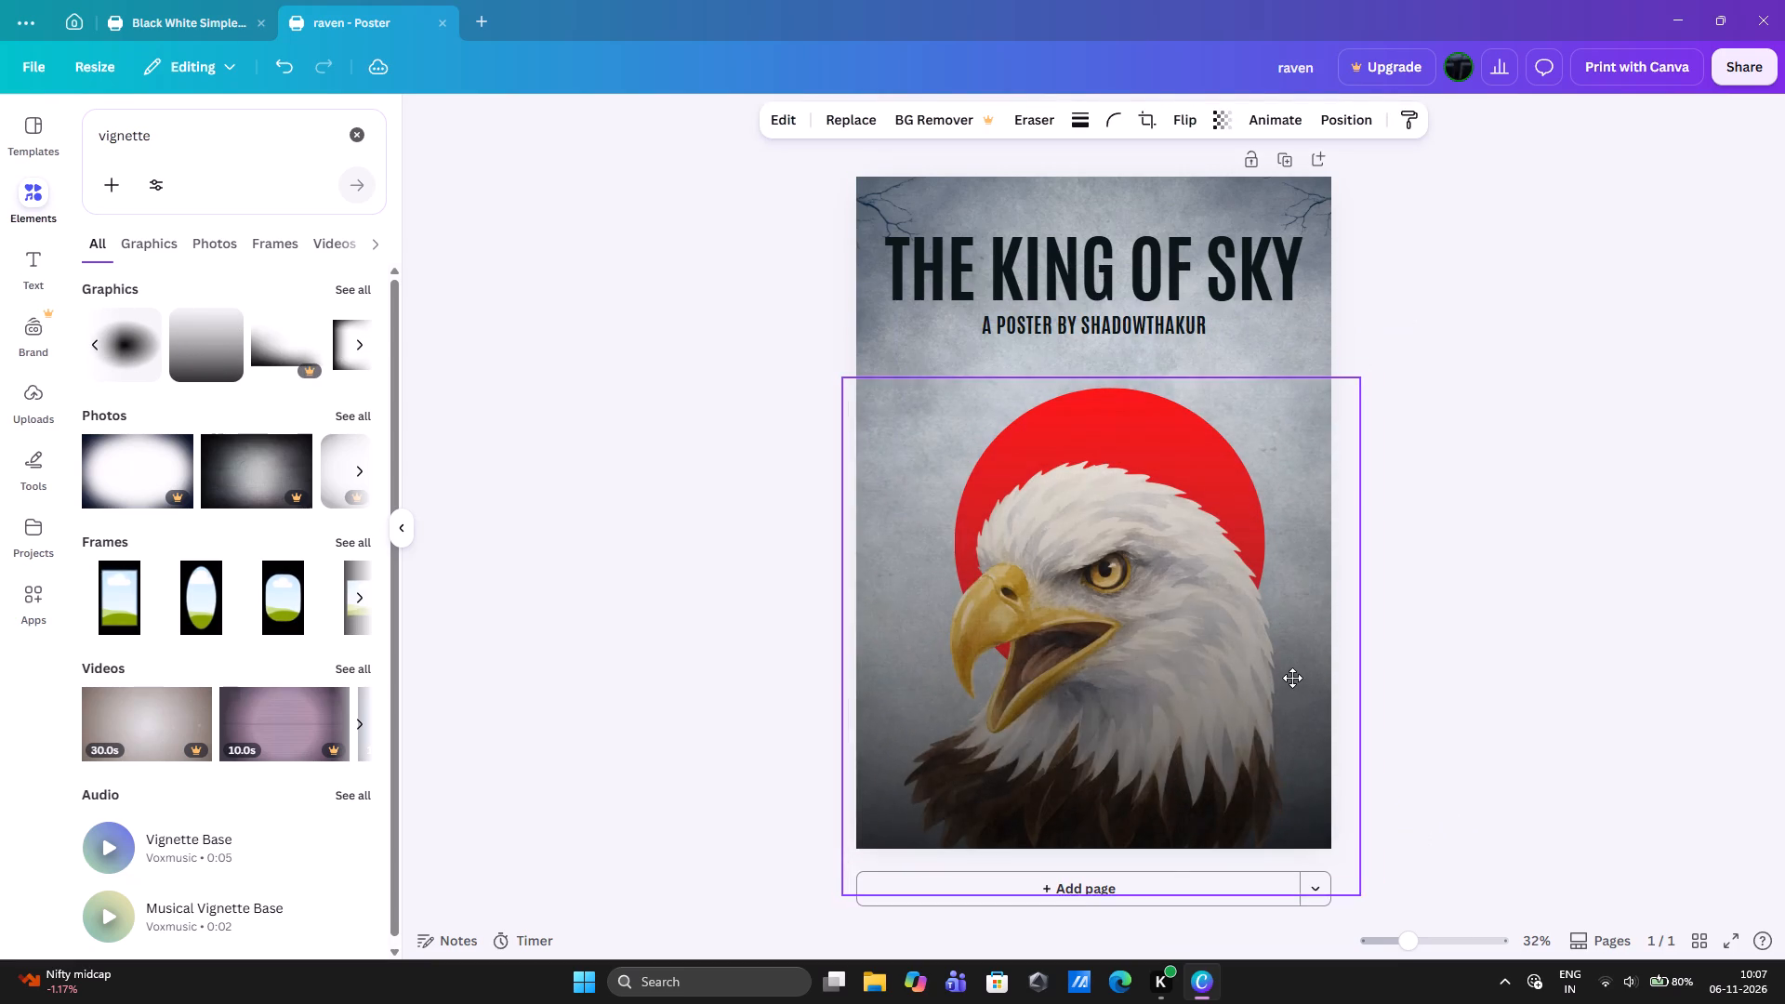
{"action": "left_click_drag", "start_coordinate": [1292, 678], "coordinate": [1299, 654]}
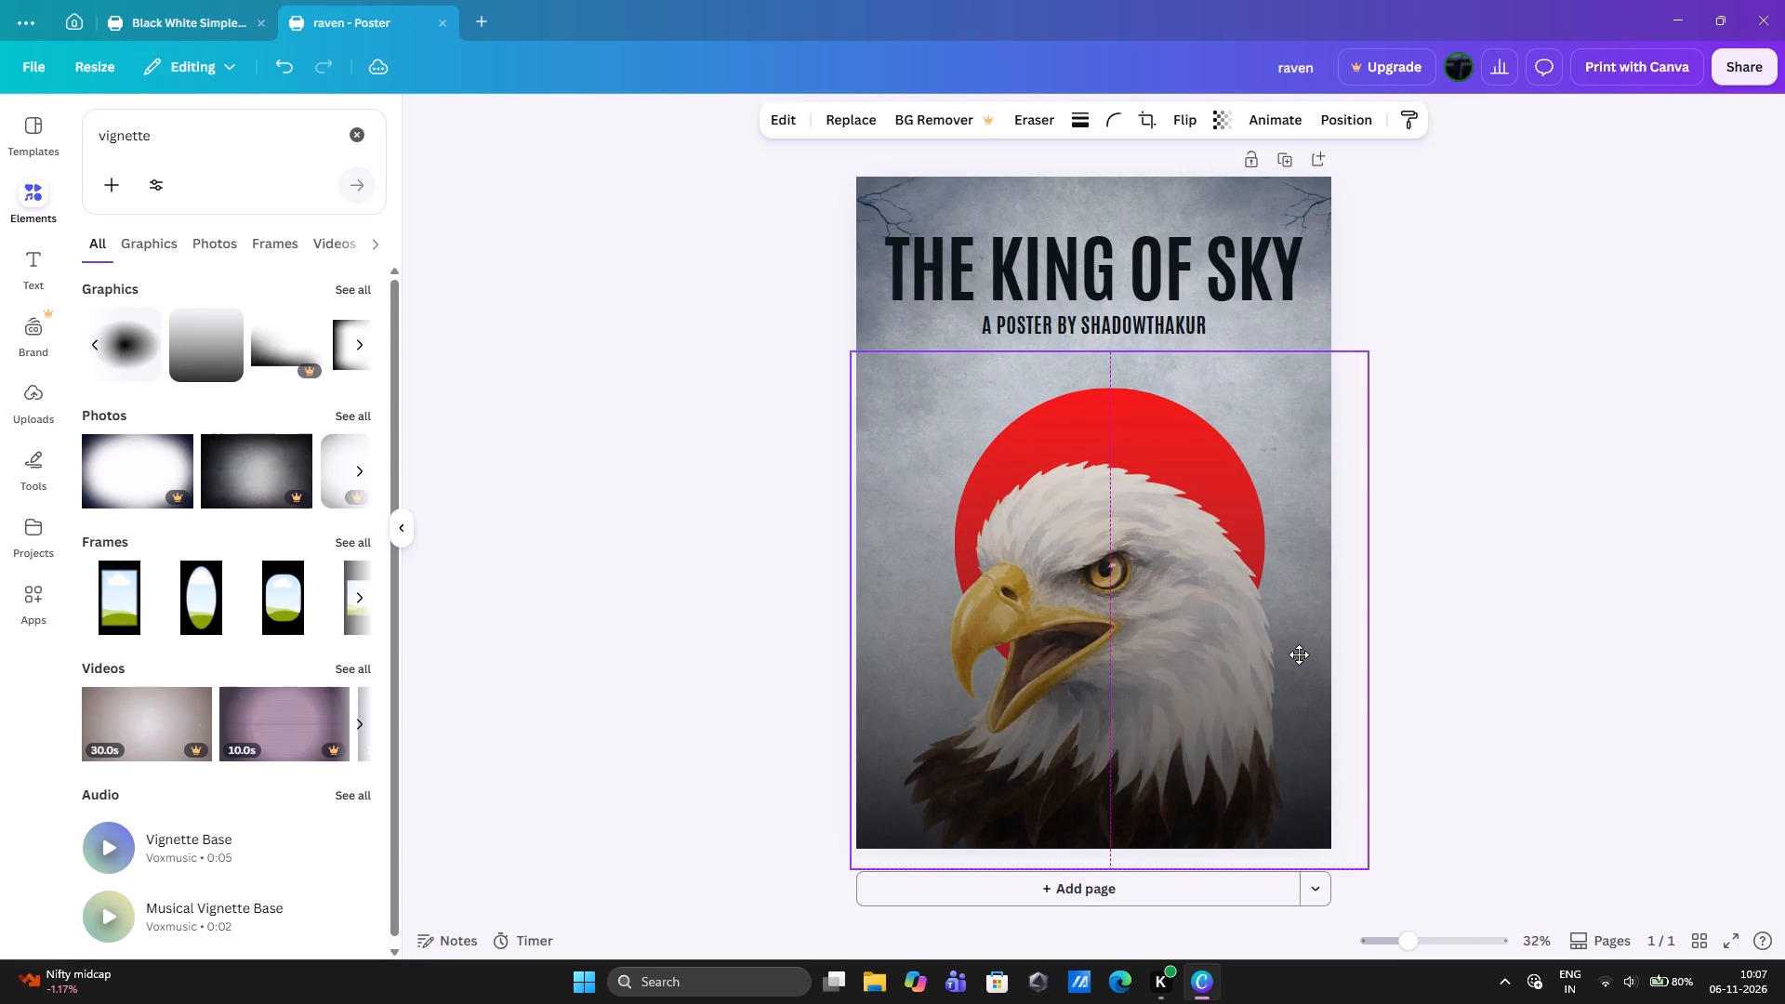
{"action": "left_click_drag", "start_coordinate": [1299, 654], "coordinate": [1286, 651]}
{"action": "left_click", "coordinate": [1714, 651]}
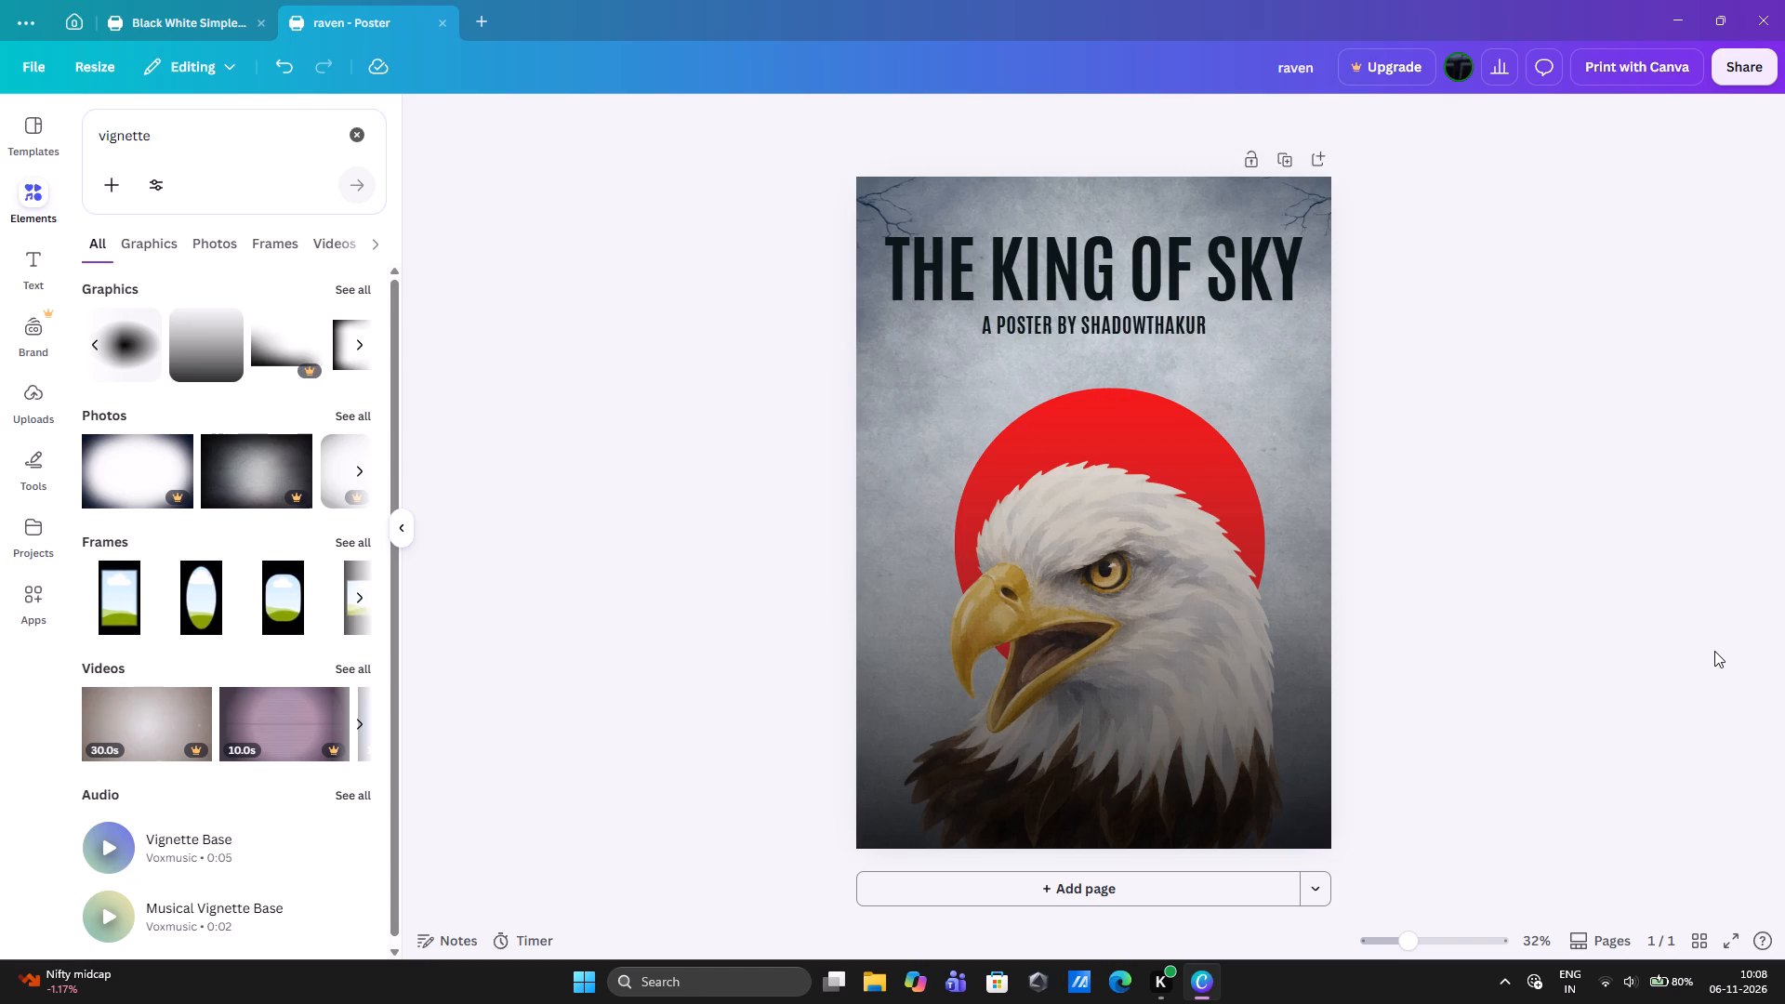
Slide the gradient overlay toward the poster's left side to uncover most of the red circle.
{"action": "left_click", "coordinate": [1157, 405]}
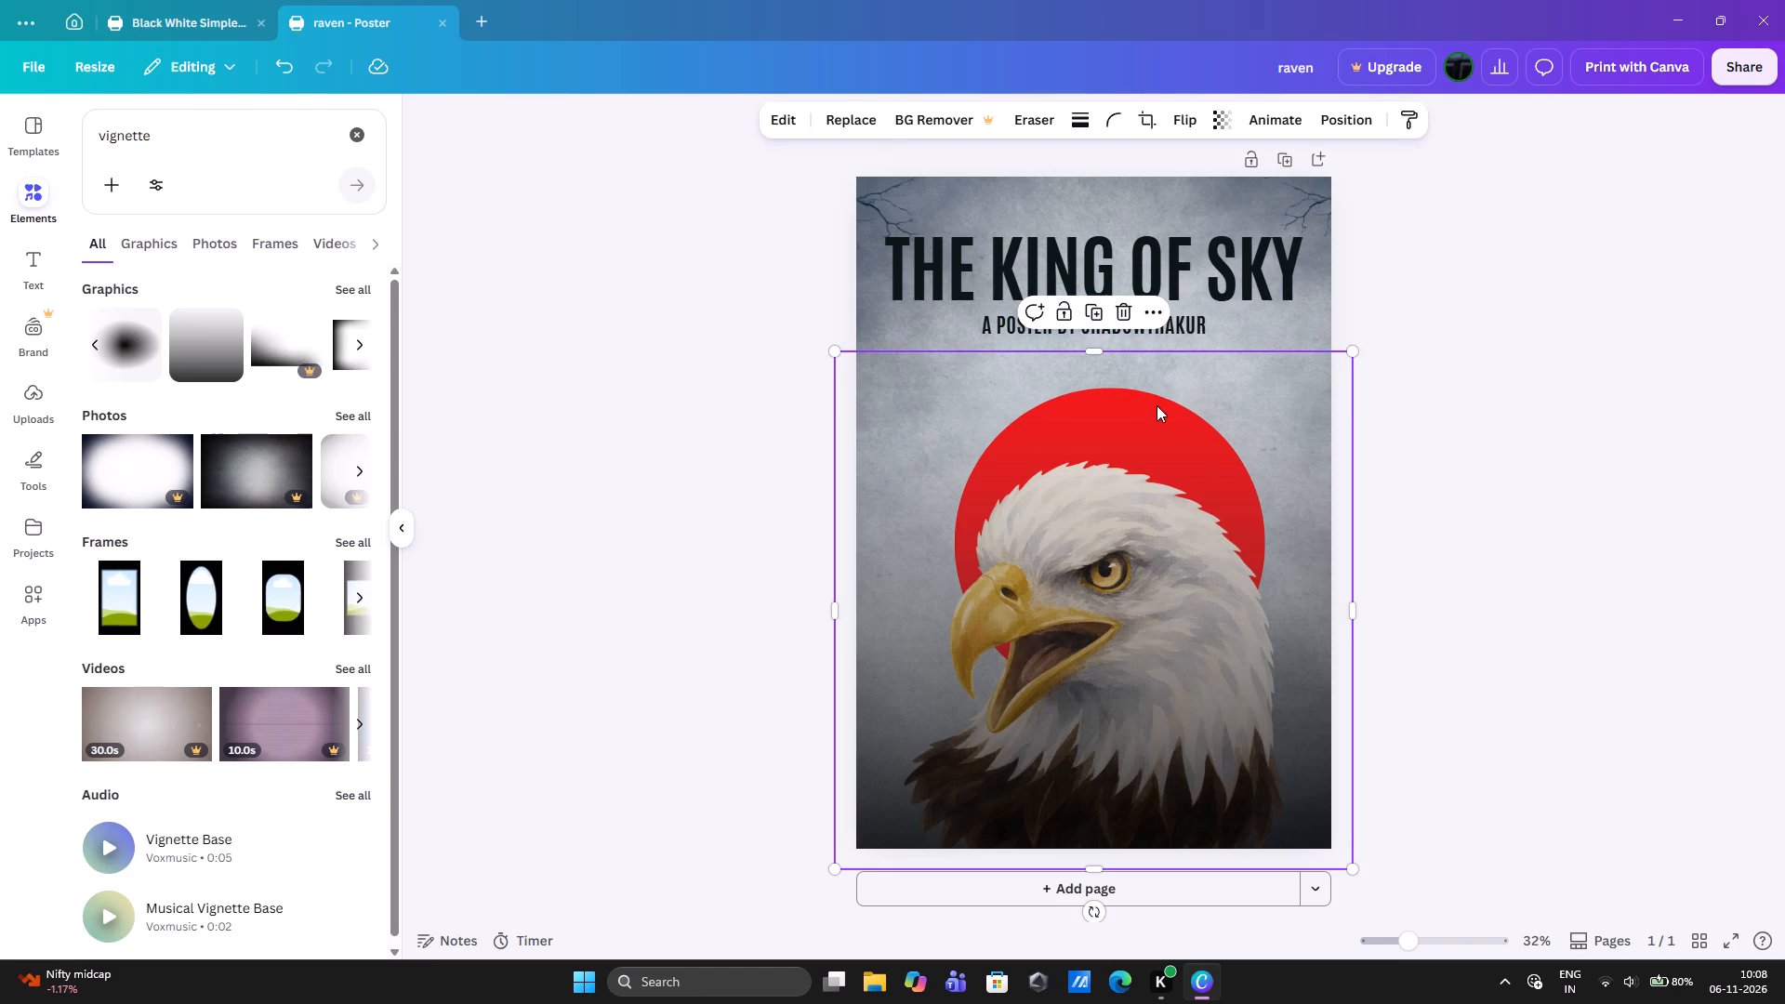
{"action": "left_click", "coordinate": [1544, 335]}
{"action": "left_click_drag", "start_coordinate": [1201, 432], "coordinate": [883, 430]}
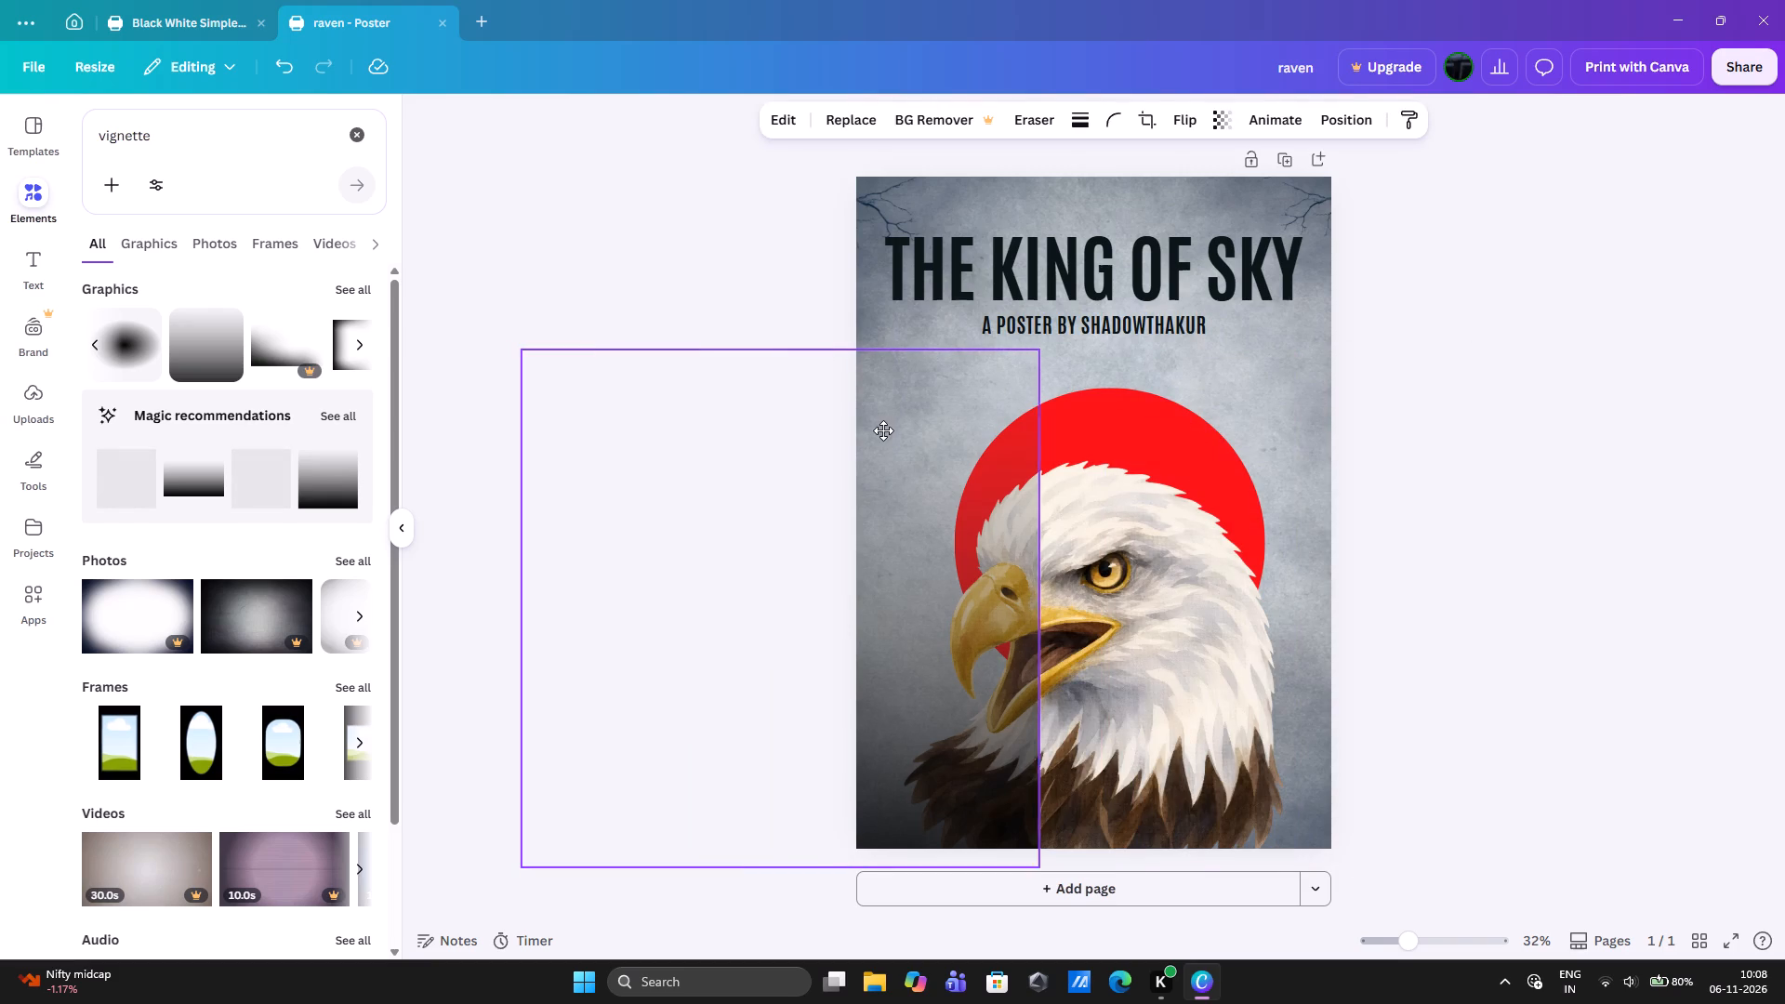
{"action": "left_click_drag", "start_coordinate": [883, 430], "coordinate": [882, 430]}
Recolour the red circle behind the eagle, trying the eagle photo's light and grey tones and settling on its medium brown.
{"action": "left_click", "coordinate": [1130, 425]}
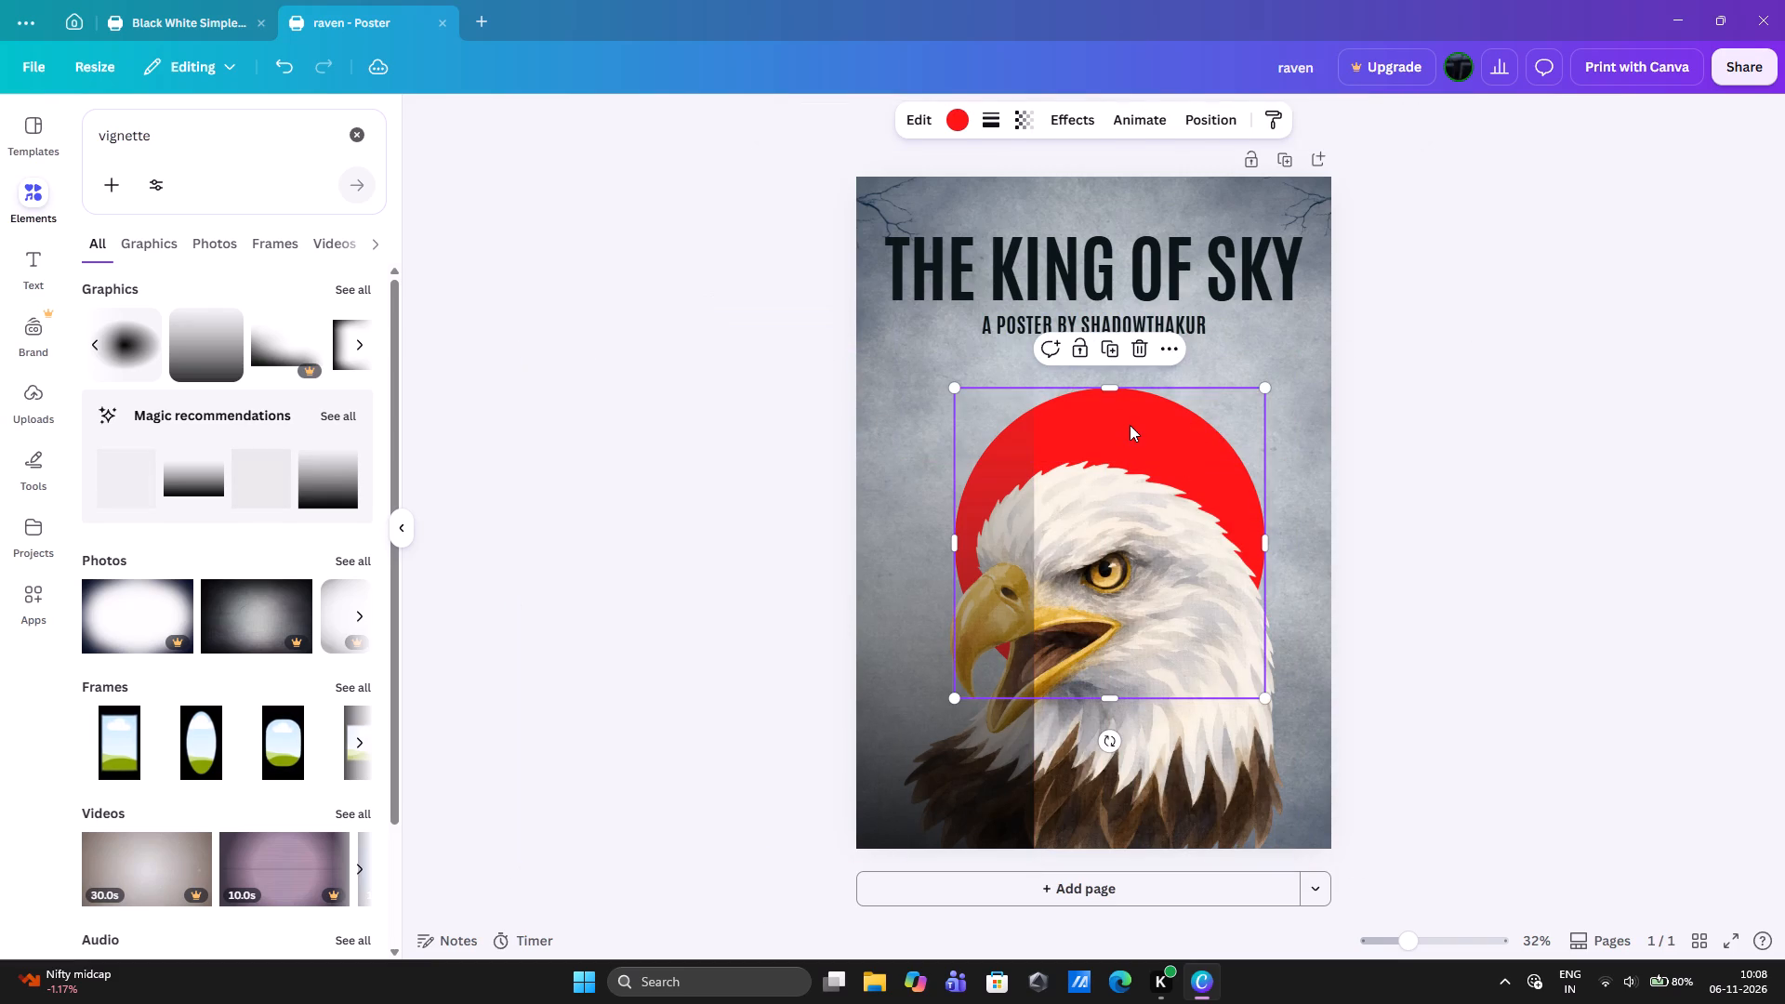
{"action": "left_click", "coordinate": [952, 114]}
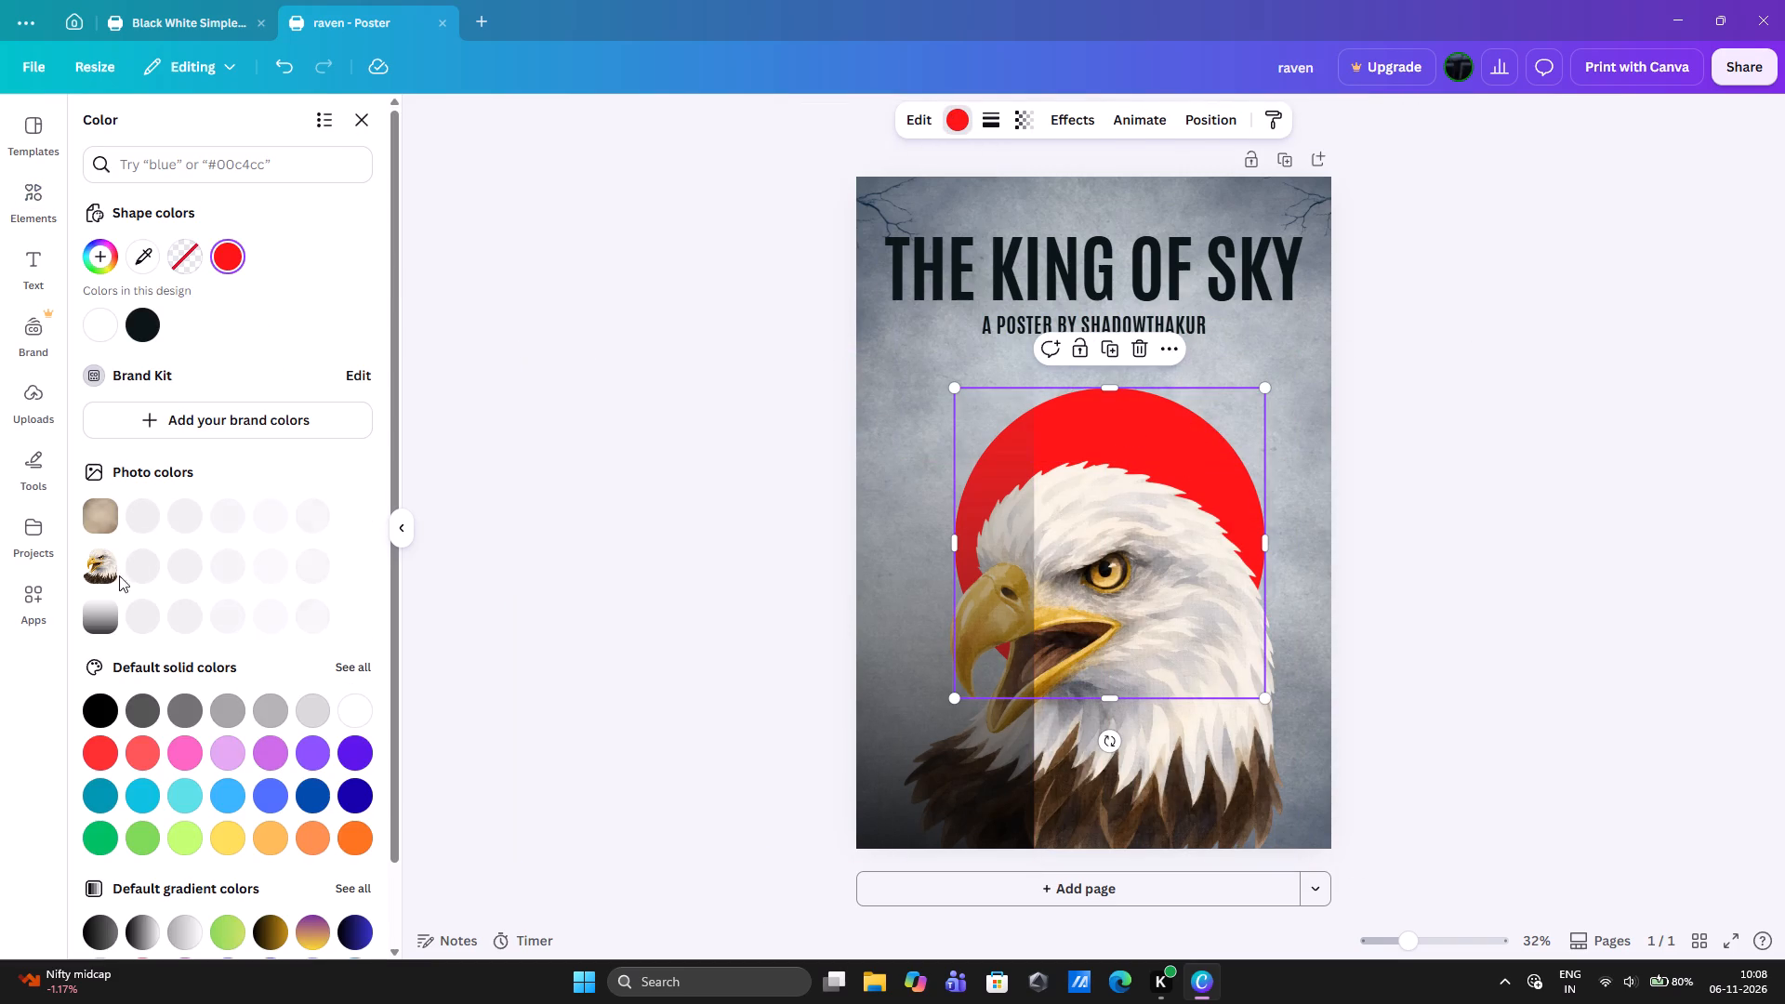
{"action": "left_click", "coordinate": [106, 517]}
{"action": "scroll", "coordinate": [276, 741], "scroll_direction": "down", "scroll_amount": 3}
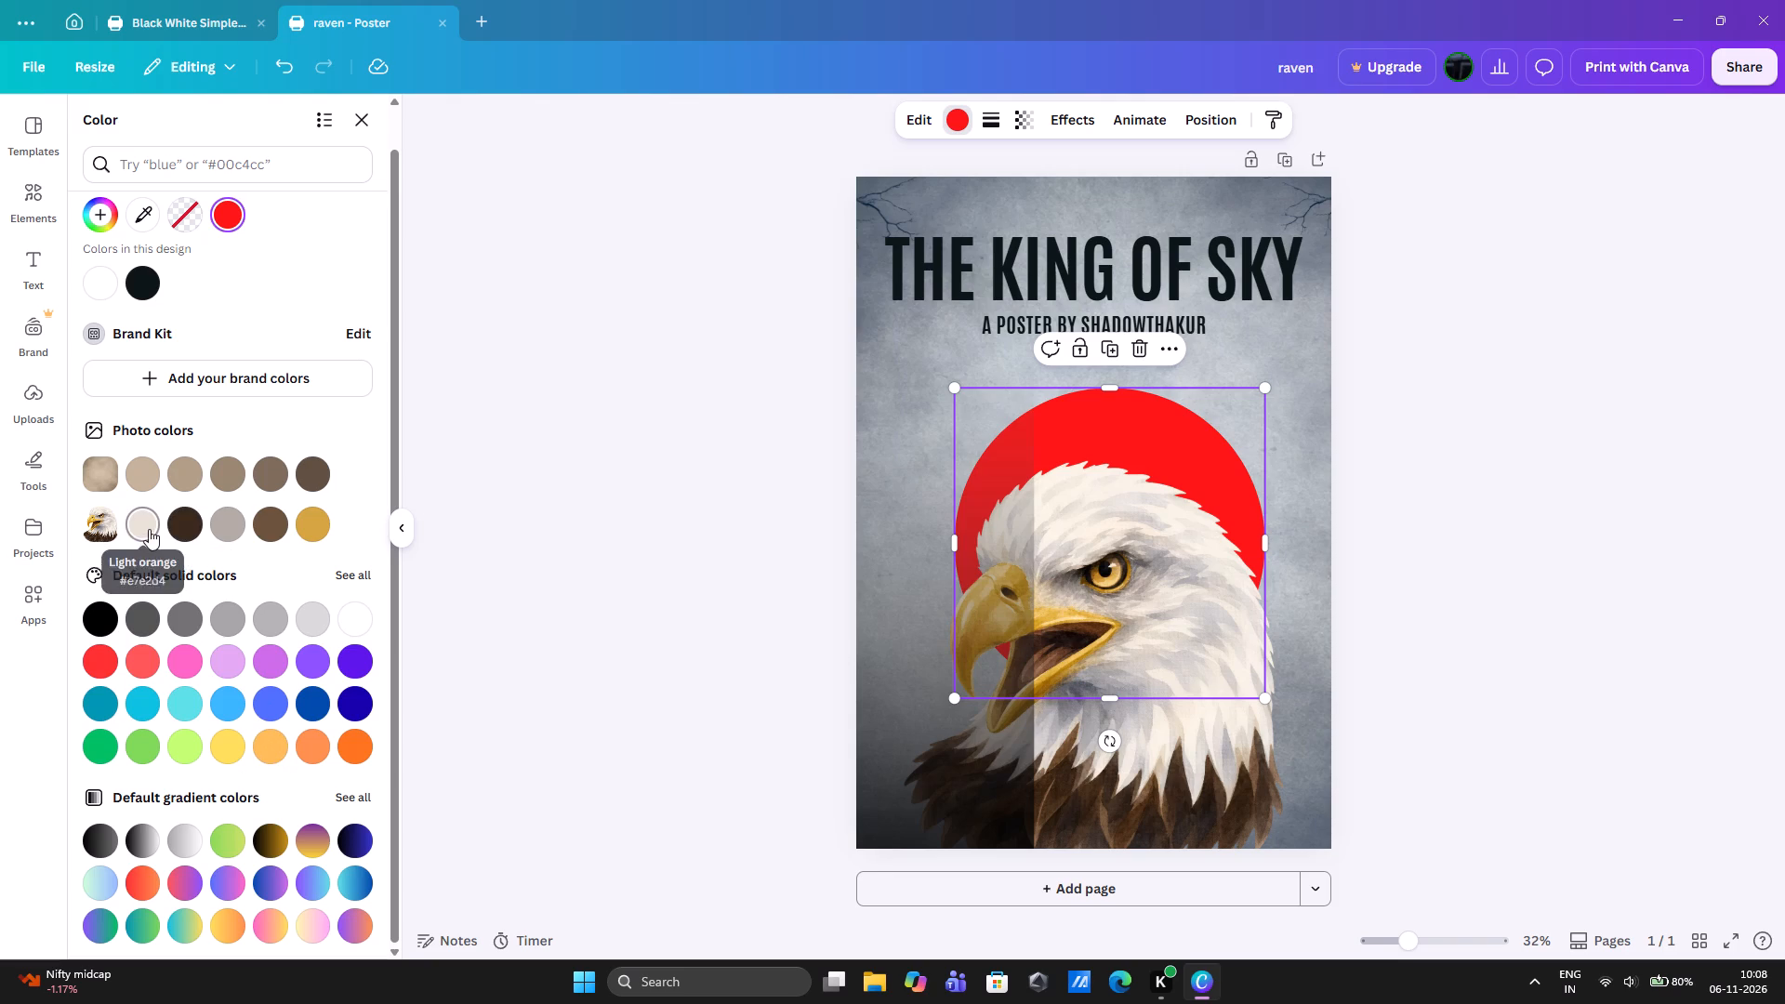
{"action": "left_click", "coordinate": [148, 528]}
{"action": "left_click", "coordinate": [185, 528]}
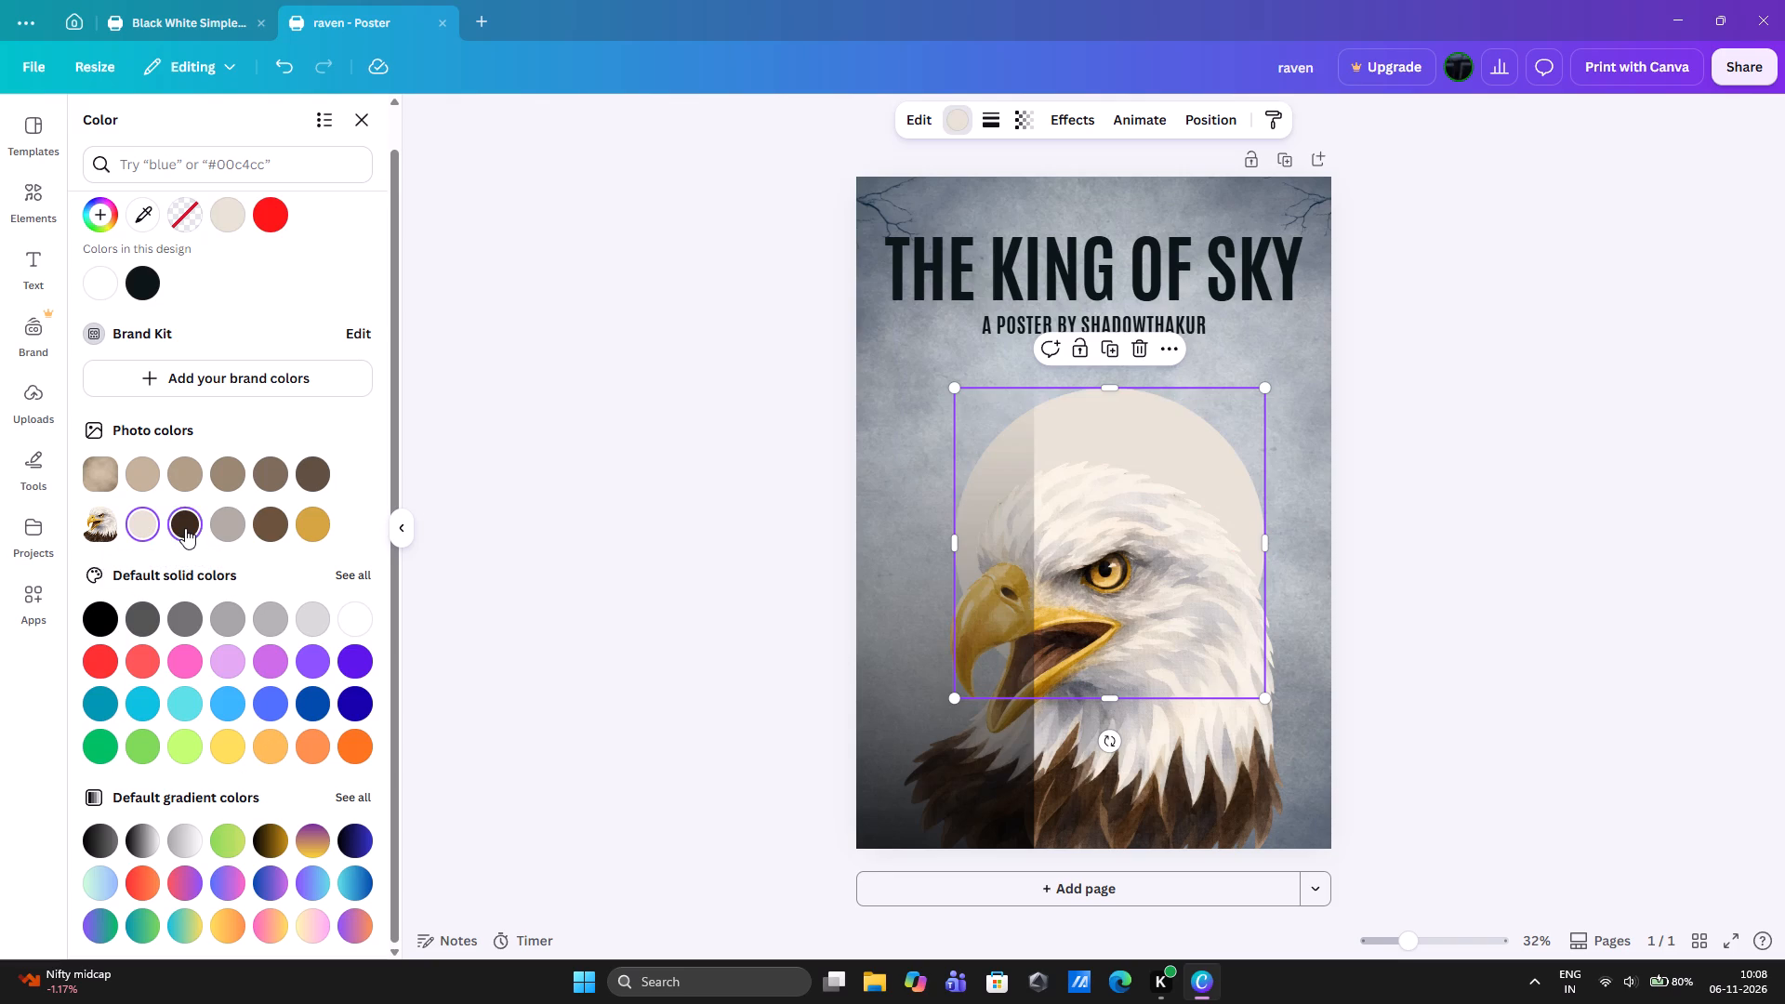
{"action": "left_click", "coordinate": [224, 529]}
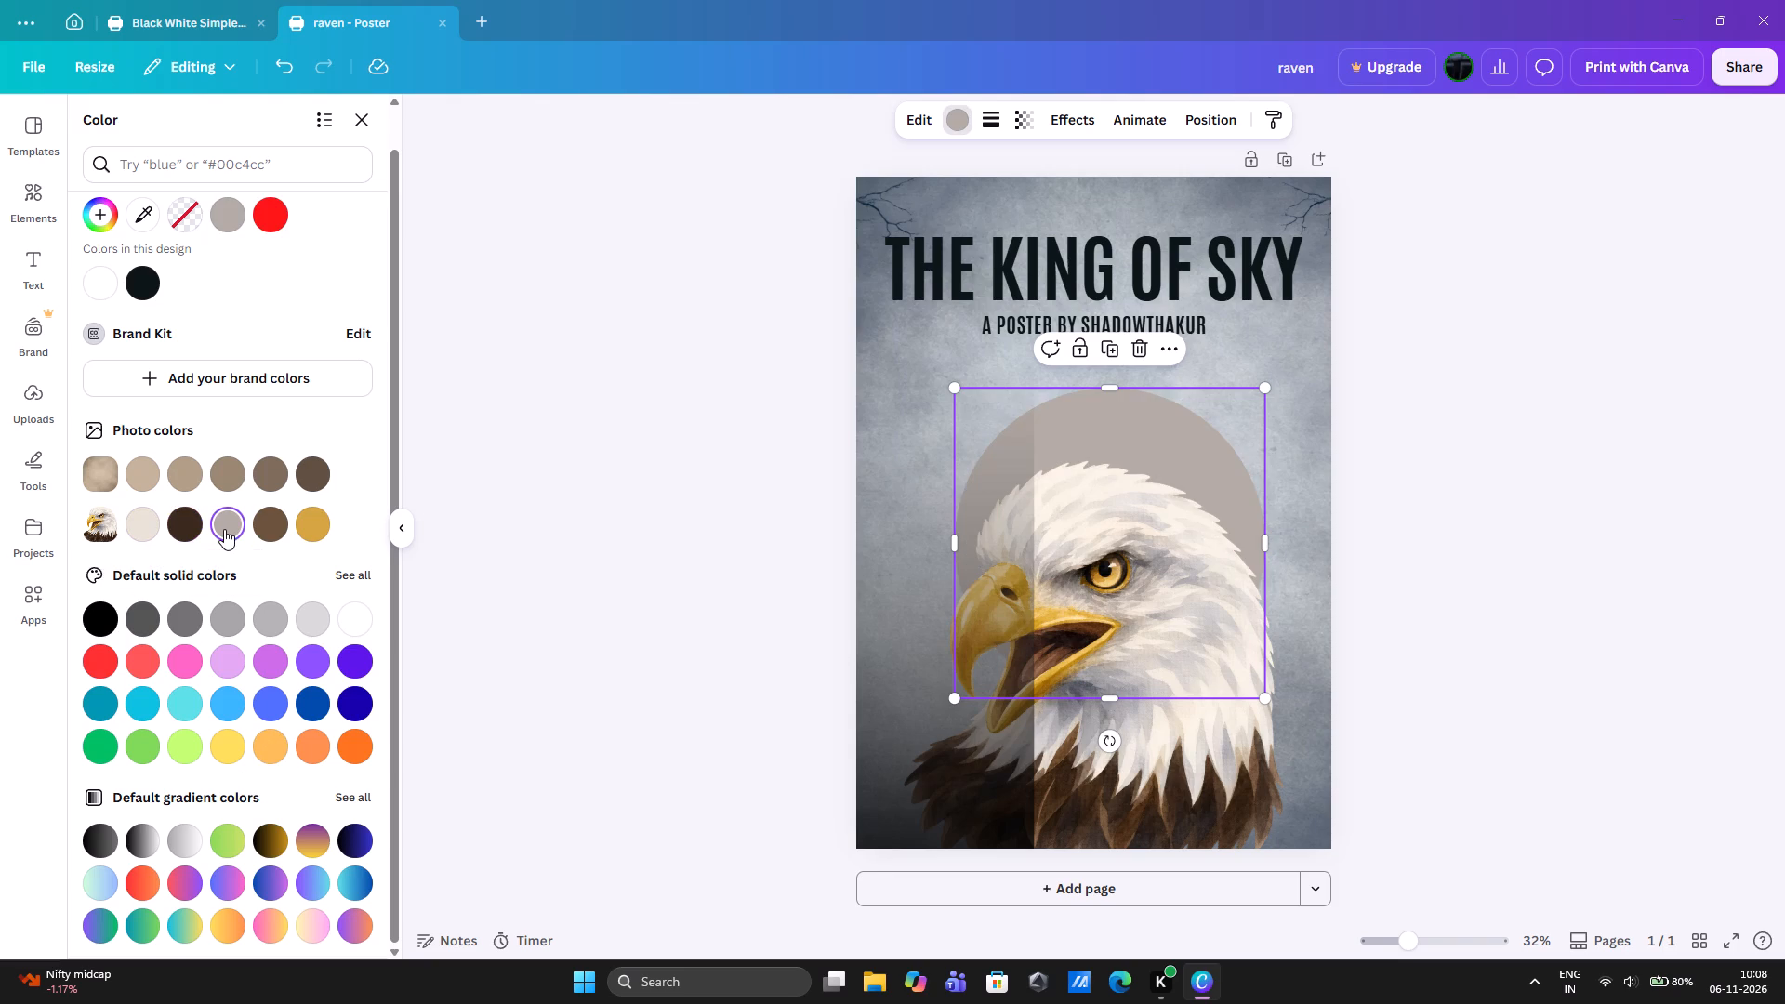
{"action": "left_click", "coordinate": [261, 532]}
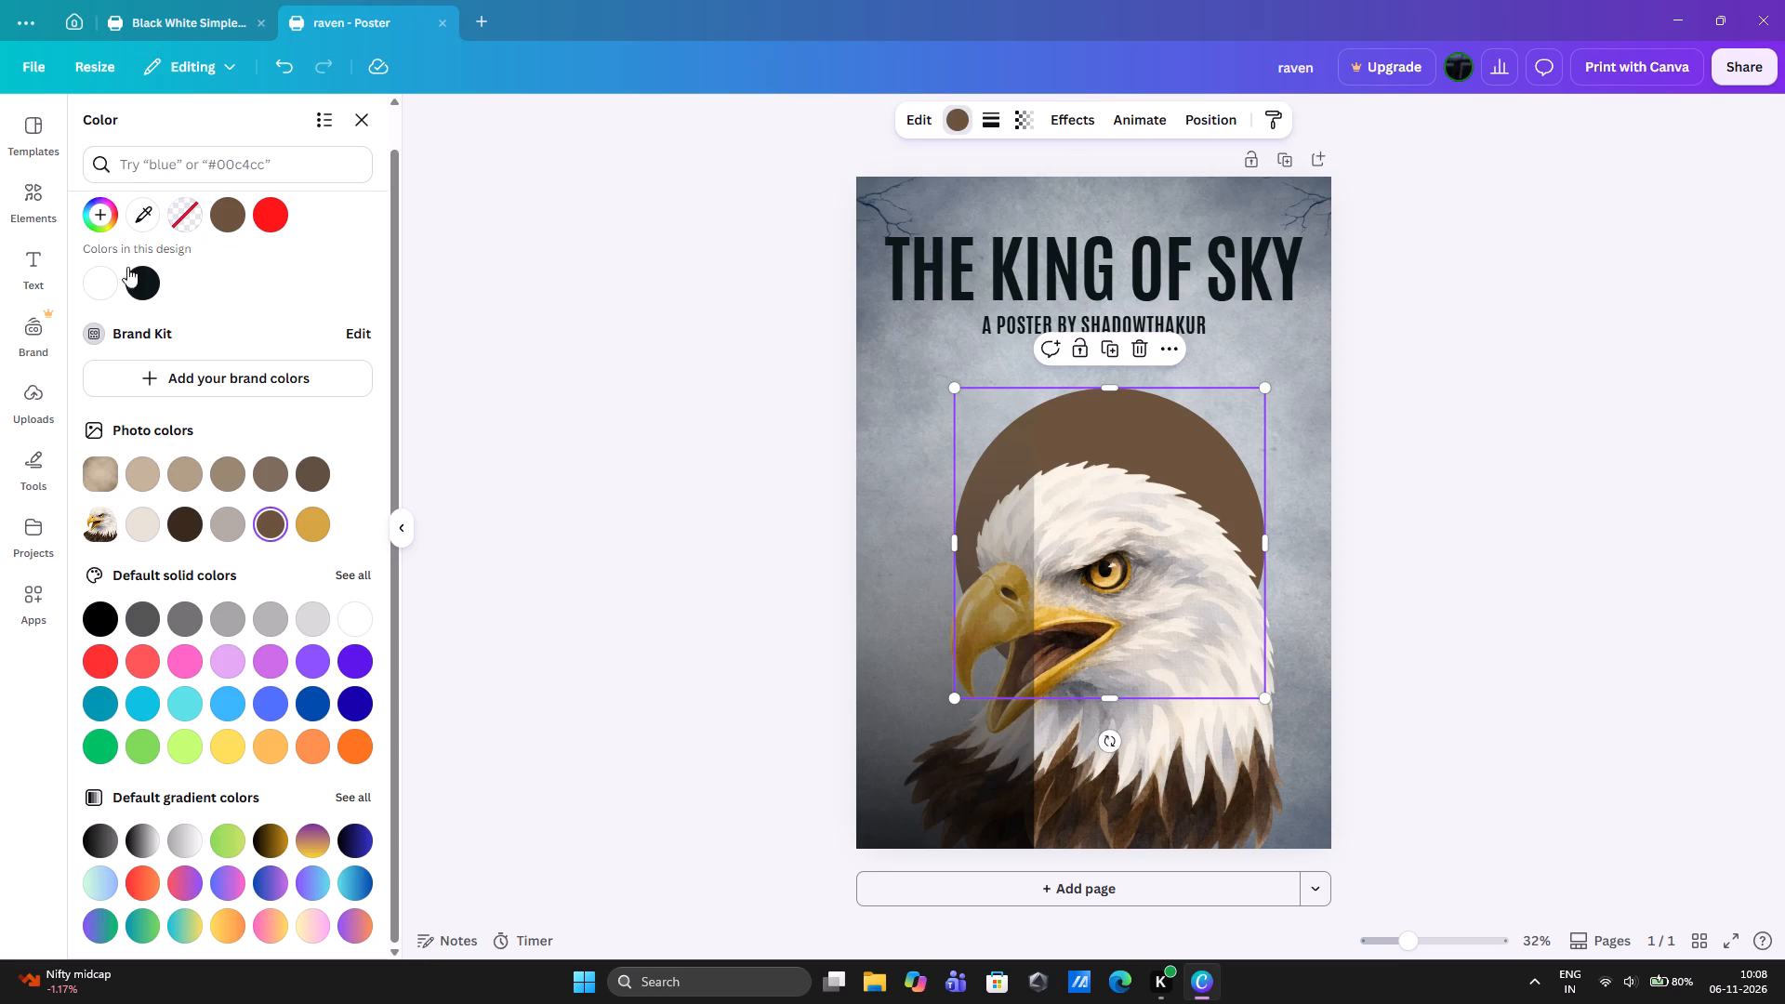
{"action": "scroll", "coordinate": [219, 327], "scroll_direction": "up", "scroll_amount": 4}
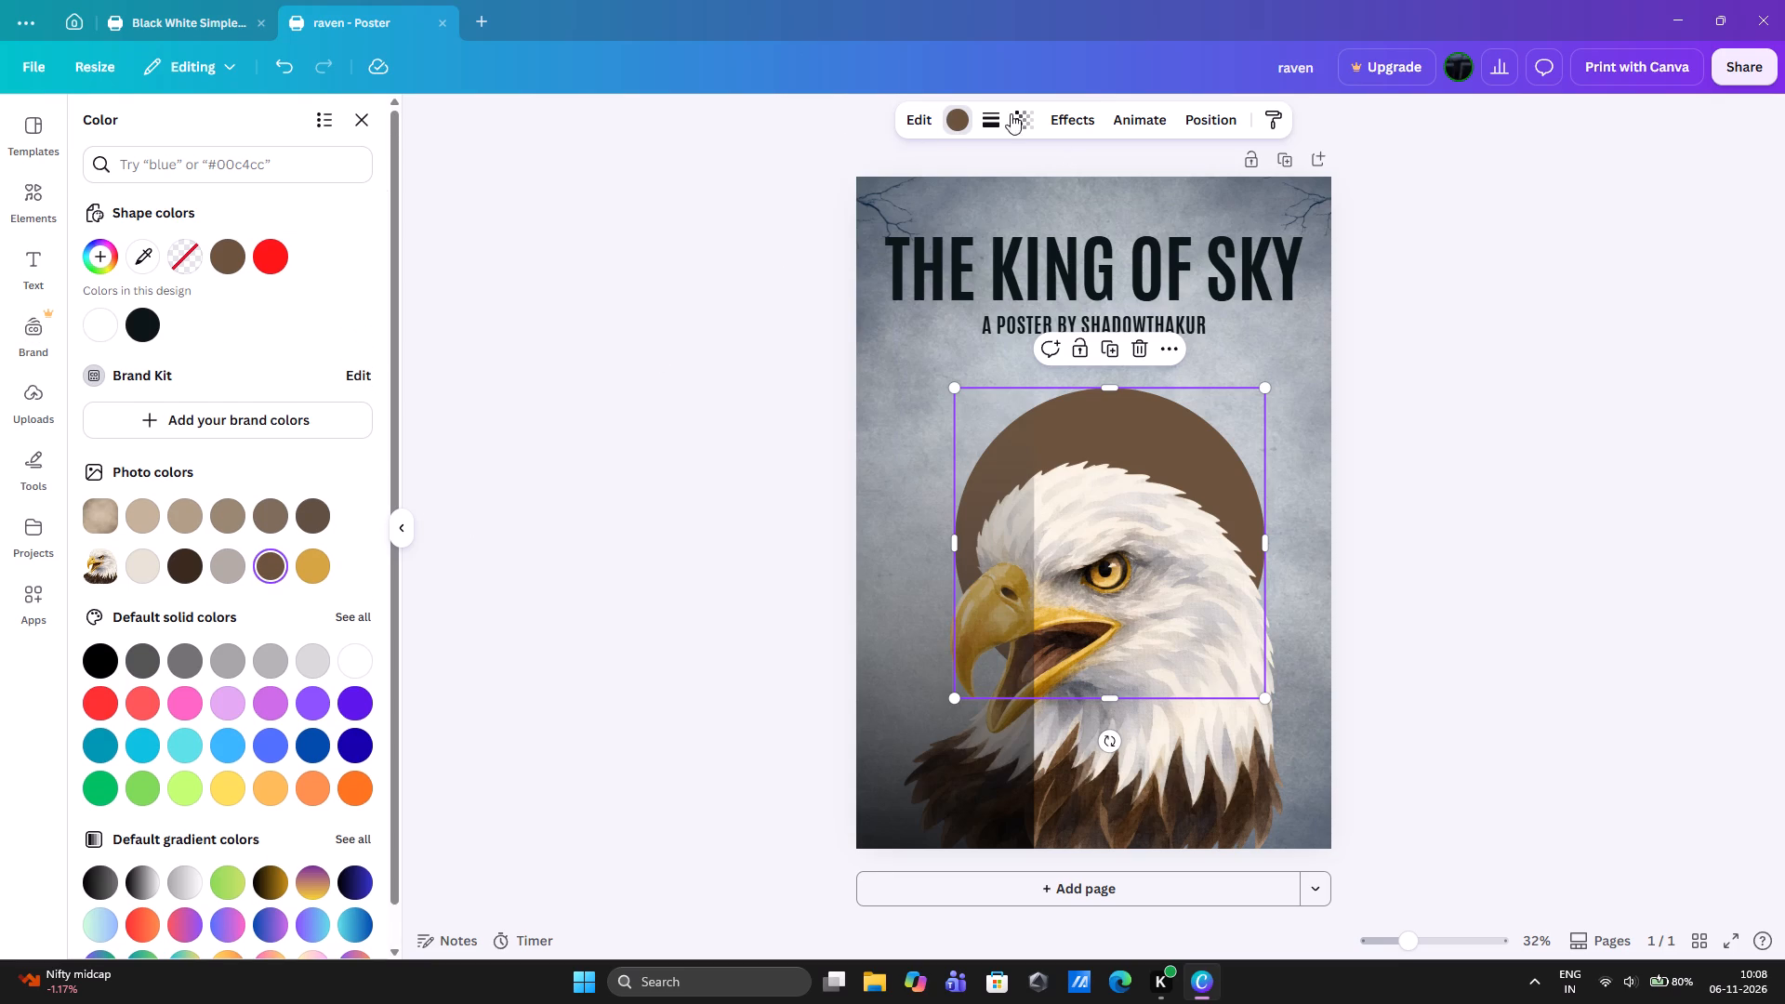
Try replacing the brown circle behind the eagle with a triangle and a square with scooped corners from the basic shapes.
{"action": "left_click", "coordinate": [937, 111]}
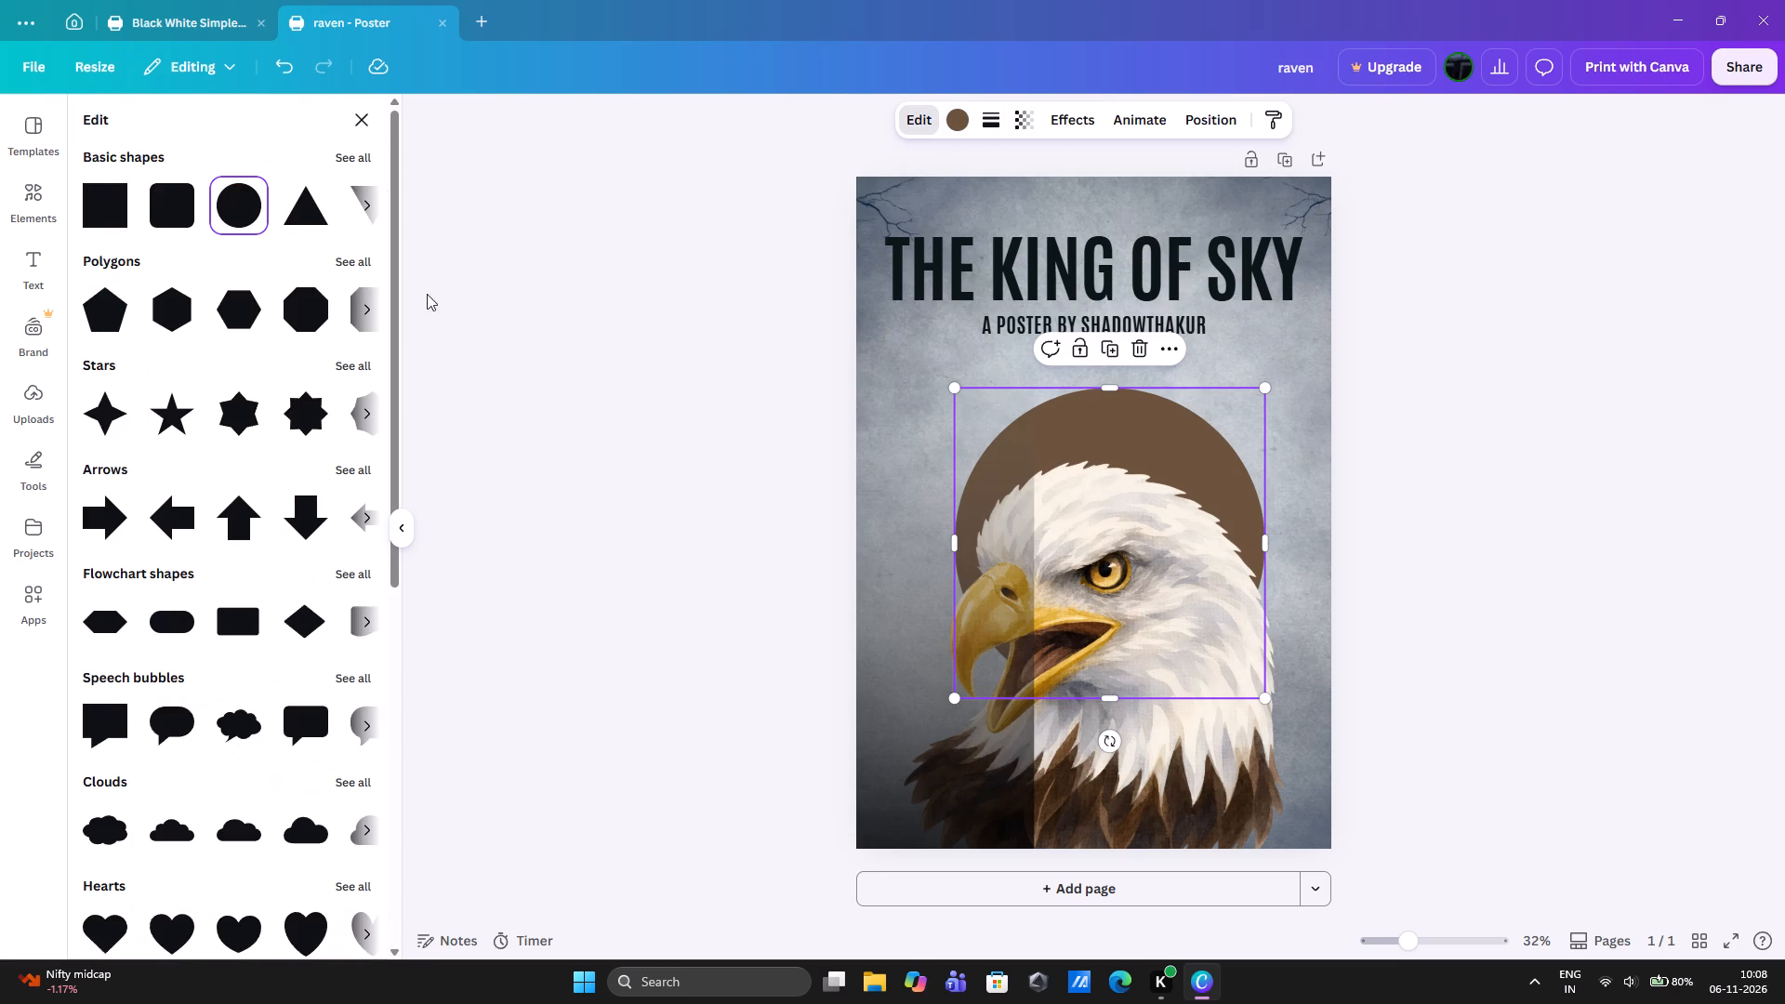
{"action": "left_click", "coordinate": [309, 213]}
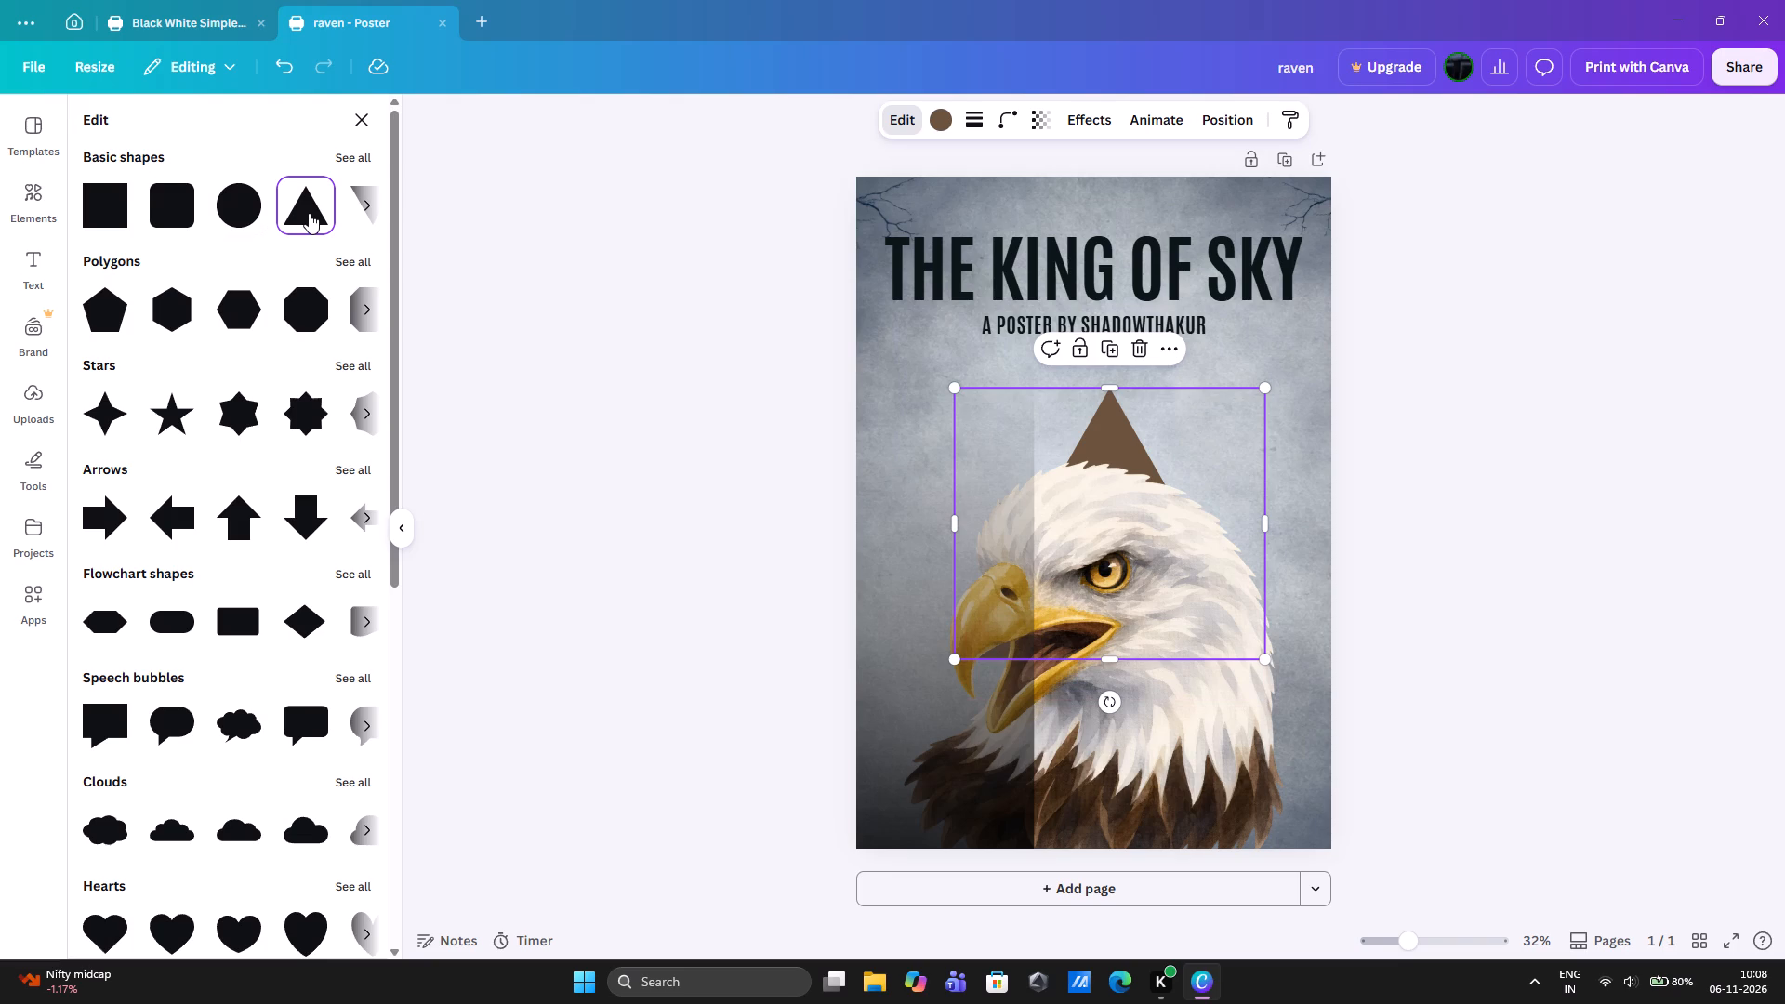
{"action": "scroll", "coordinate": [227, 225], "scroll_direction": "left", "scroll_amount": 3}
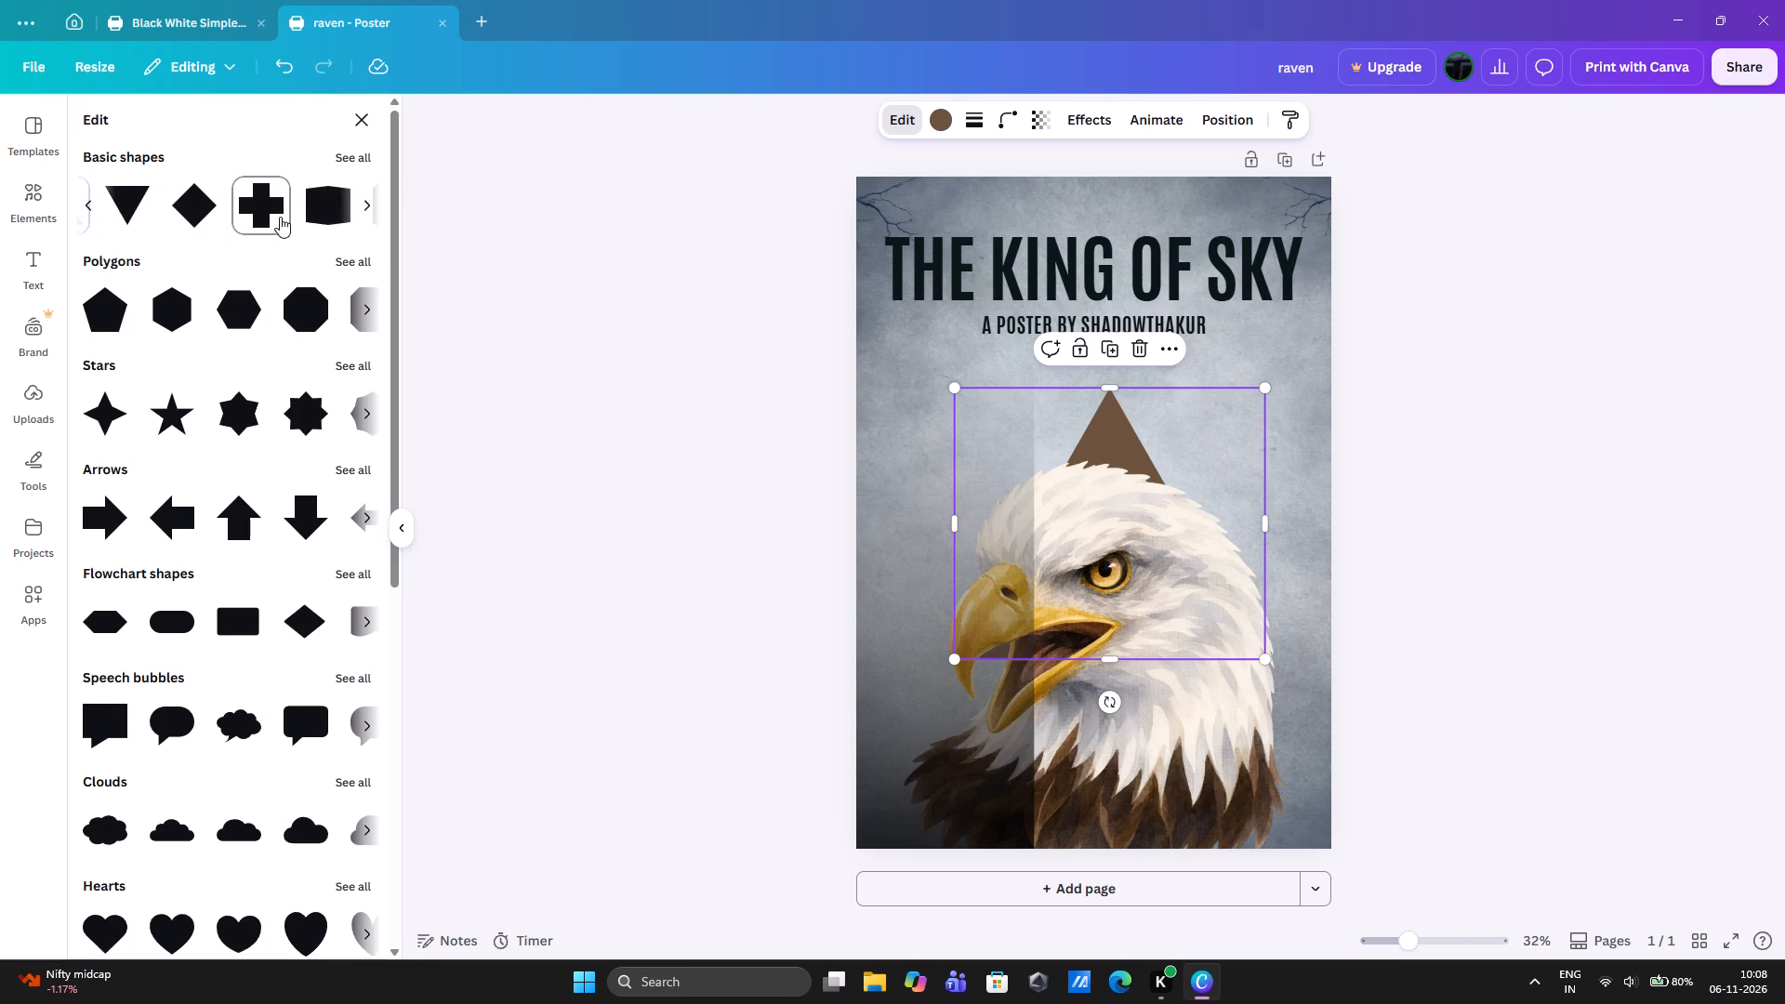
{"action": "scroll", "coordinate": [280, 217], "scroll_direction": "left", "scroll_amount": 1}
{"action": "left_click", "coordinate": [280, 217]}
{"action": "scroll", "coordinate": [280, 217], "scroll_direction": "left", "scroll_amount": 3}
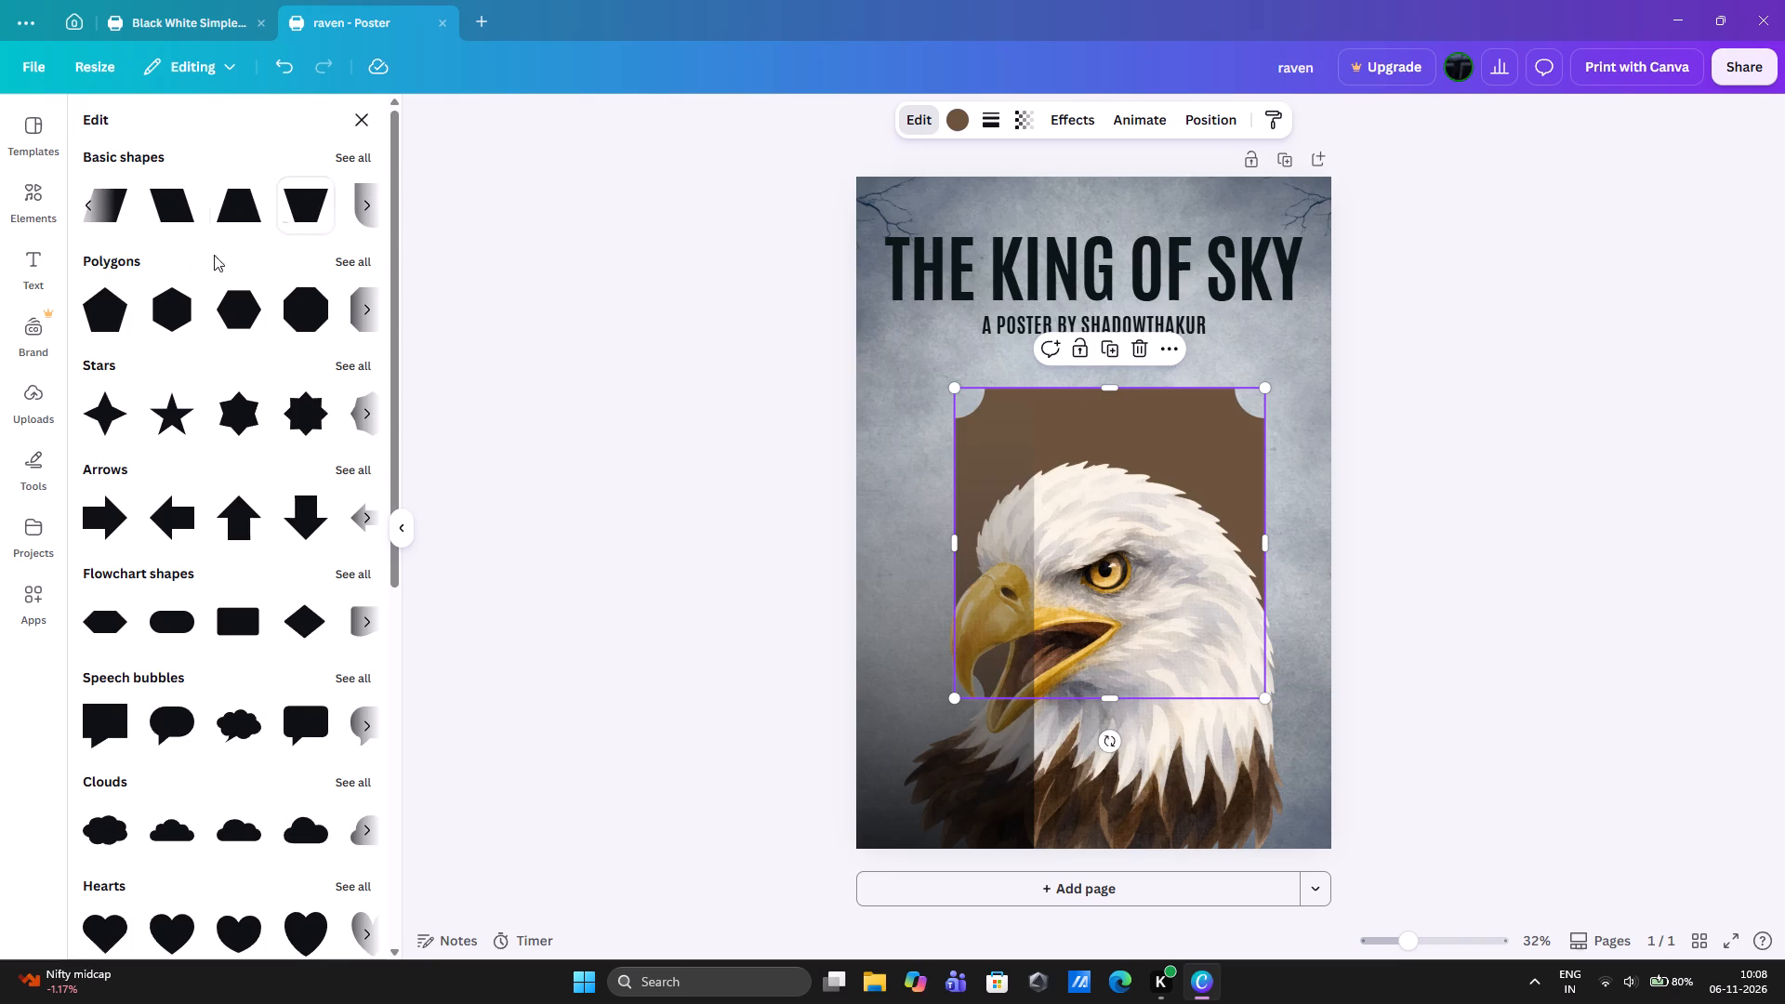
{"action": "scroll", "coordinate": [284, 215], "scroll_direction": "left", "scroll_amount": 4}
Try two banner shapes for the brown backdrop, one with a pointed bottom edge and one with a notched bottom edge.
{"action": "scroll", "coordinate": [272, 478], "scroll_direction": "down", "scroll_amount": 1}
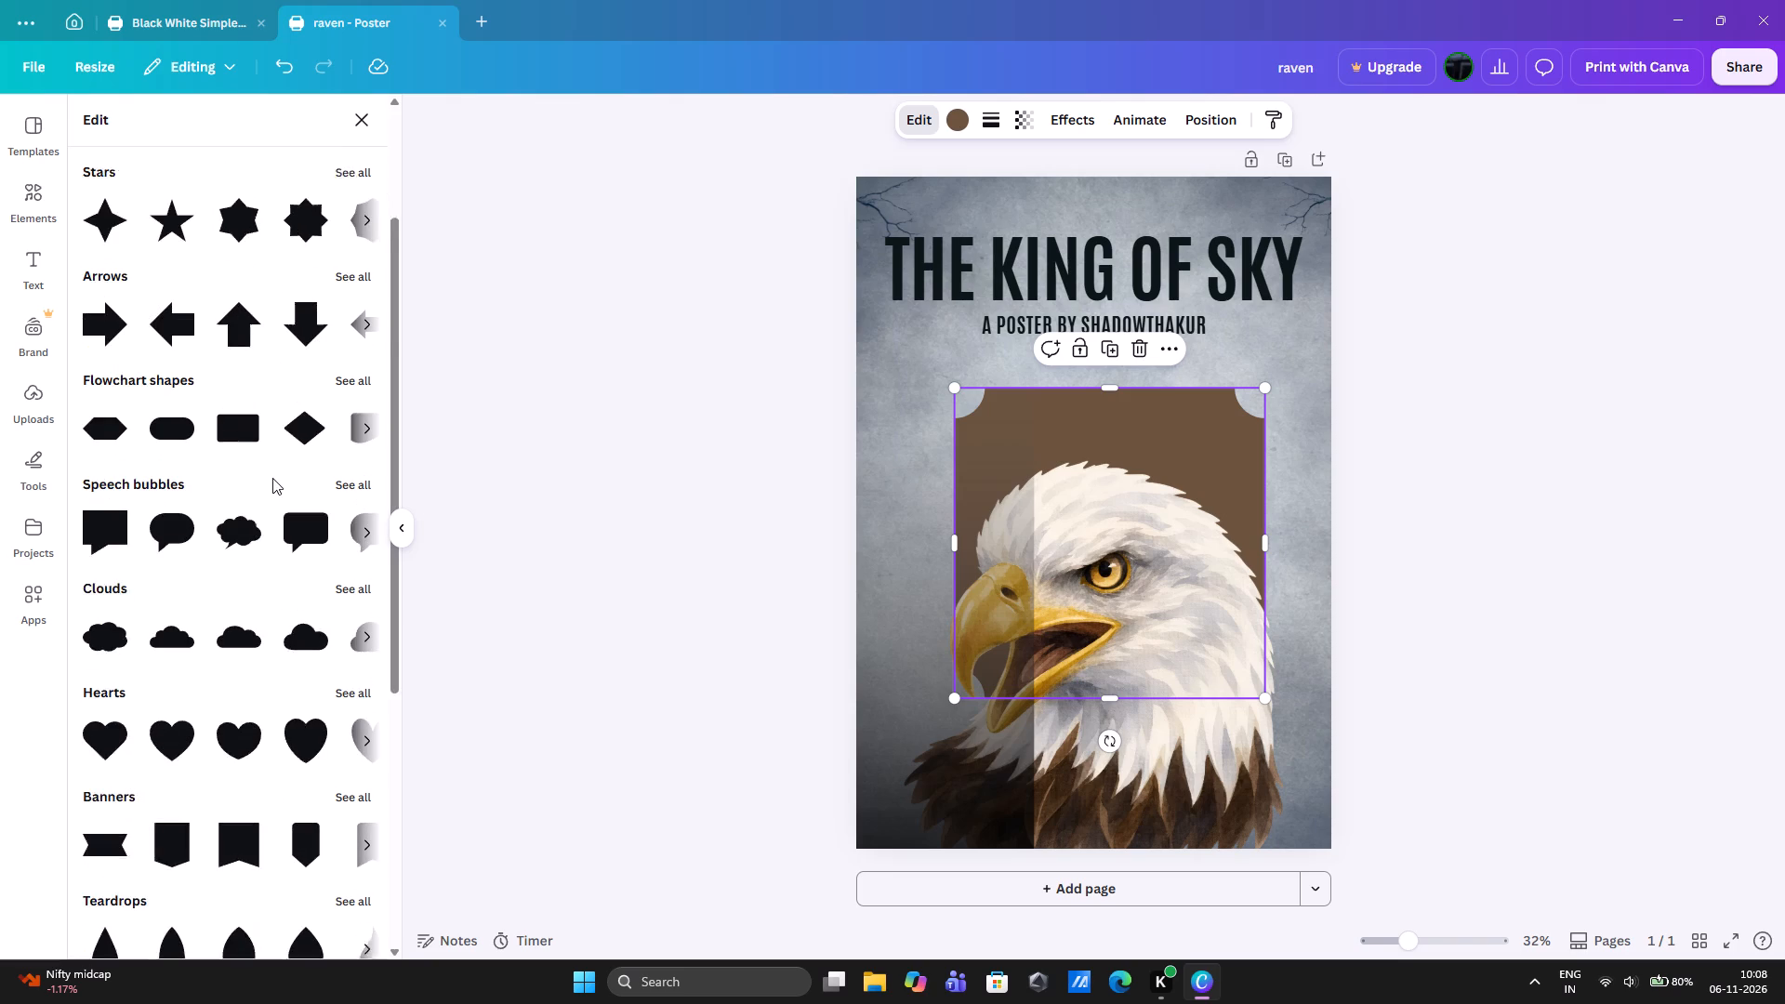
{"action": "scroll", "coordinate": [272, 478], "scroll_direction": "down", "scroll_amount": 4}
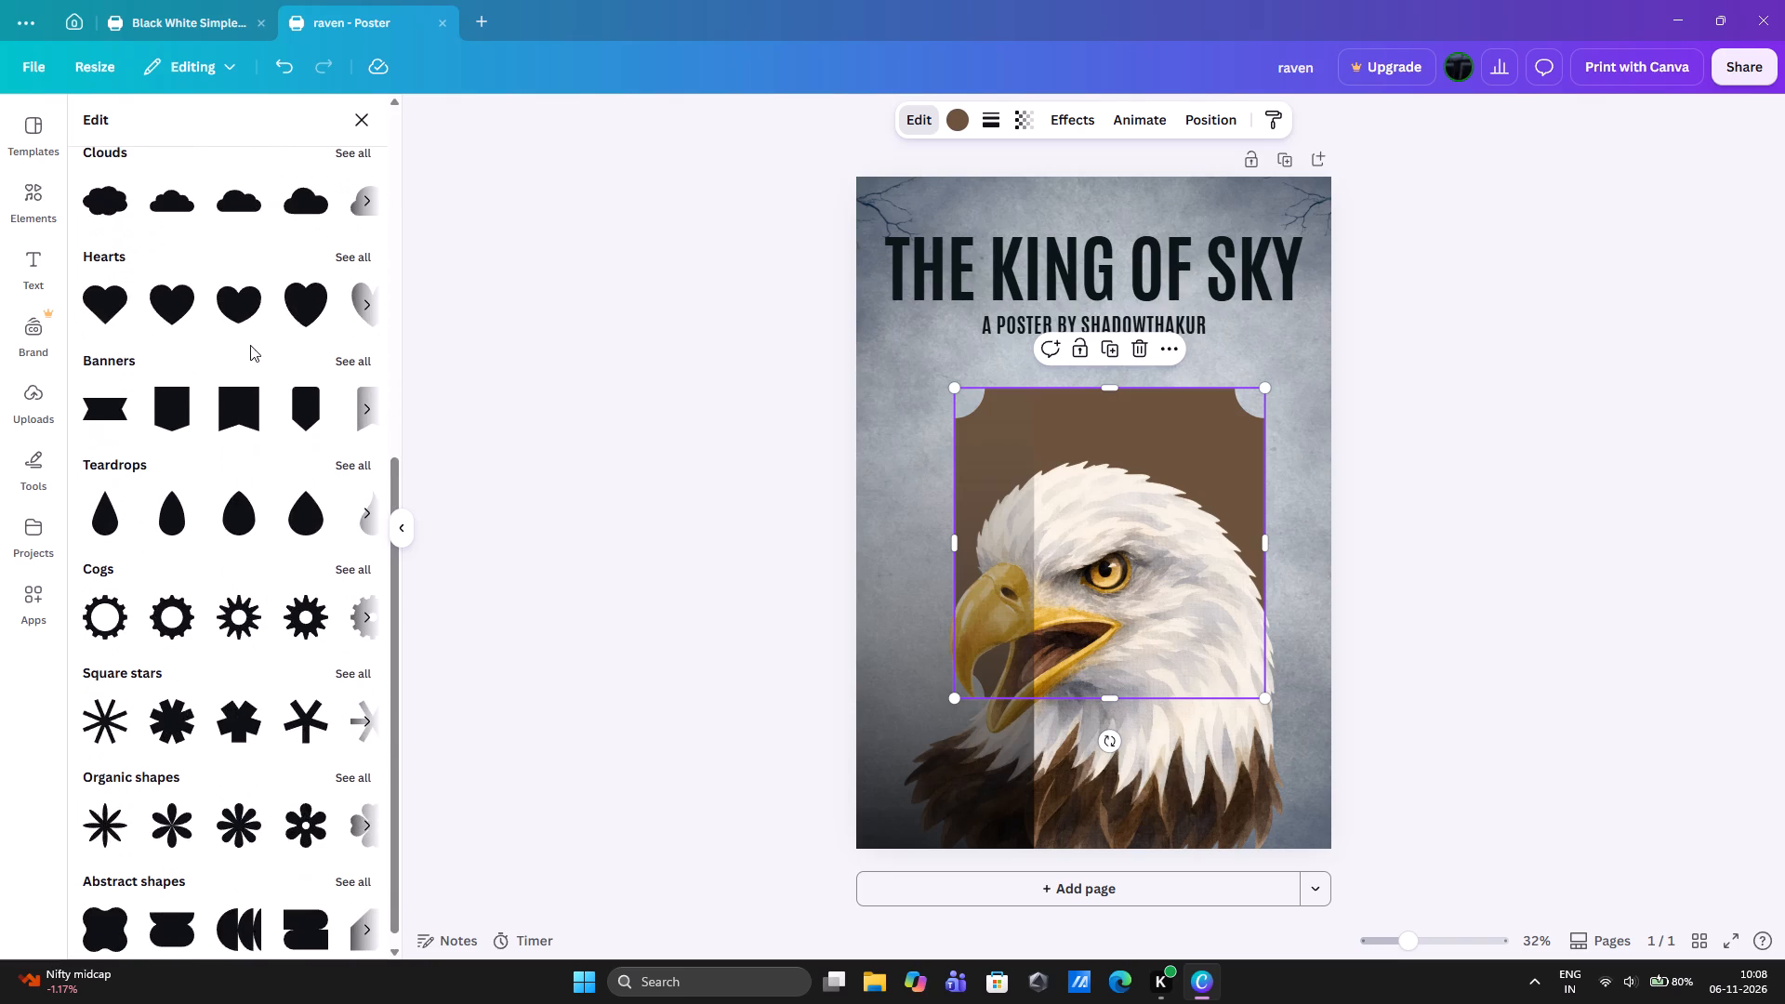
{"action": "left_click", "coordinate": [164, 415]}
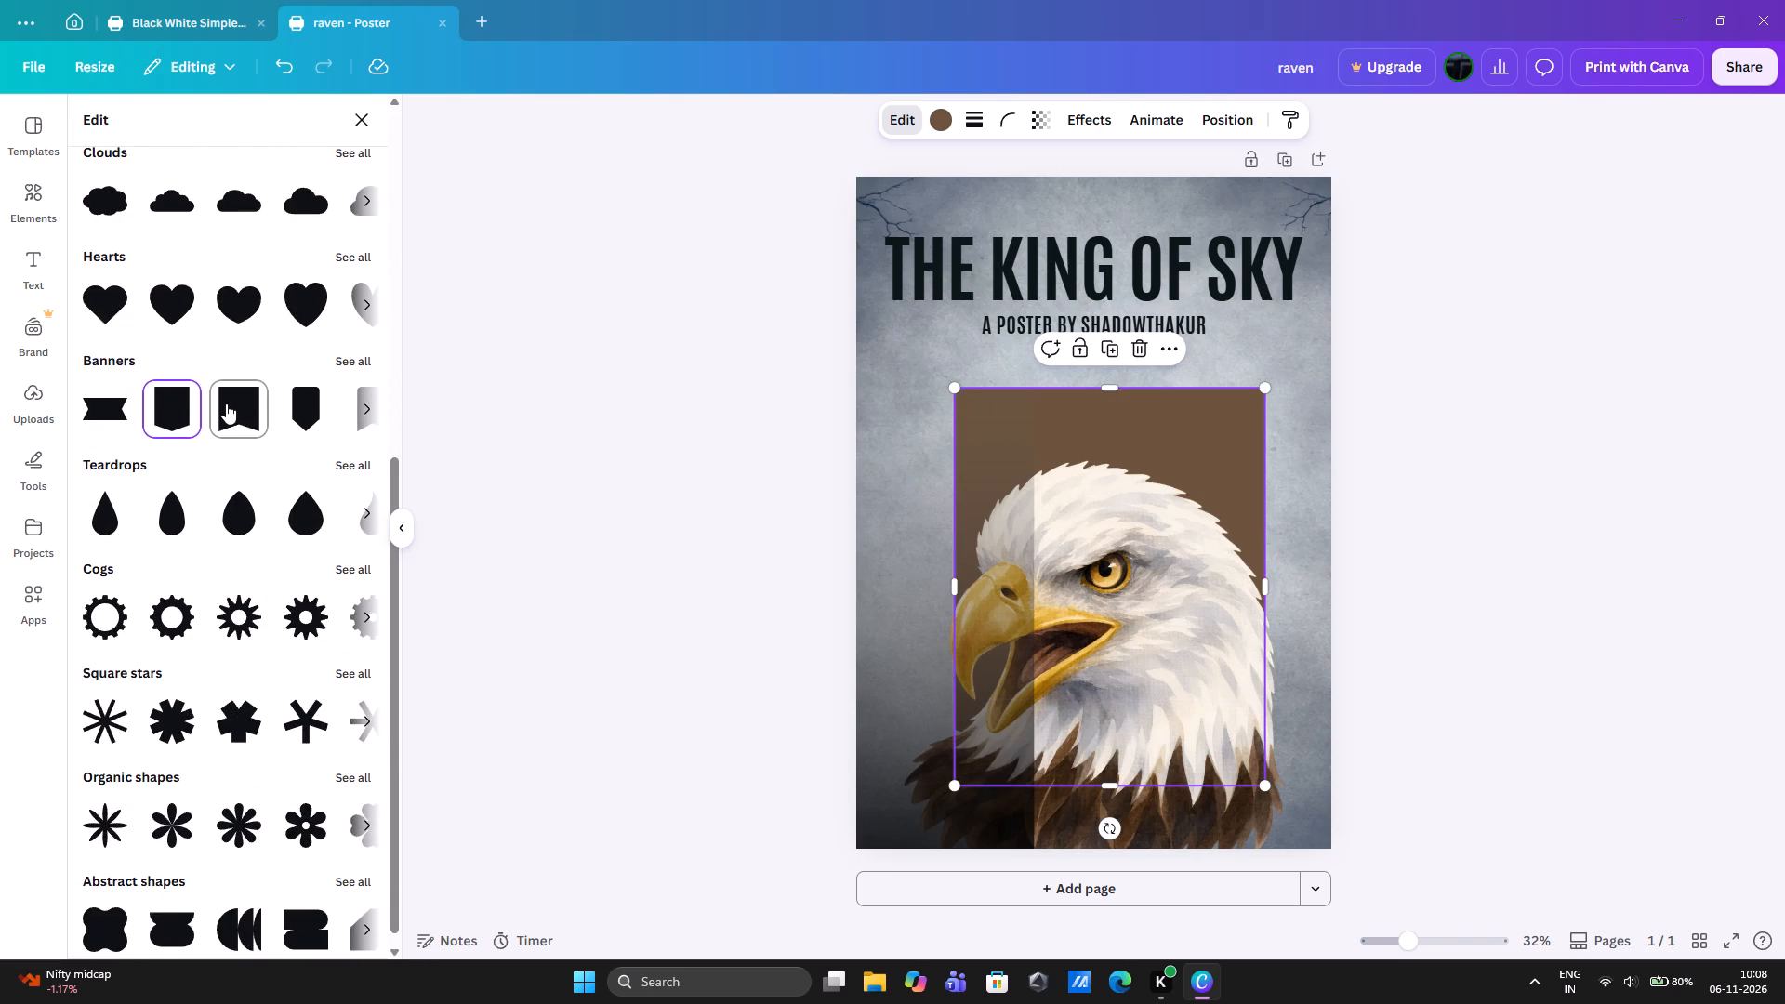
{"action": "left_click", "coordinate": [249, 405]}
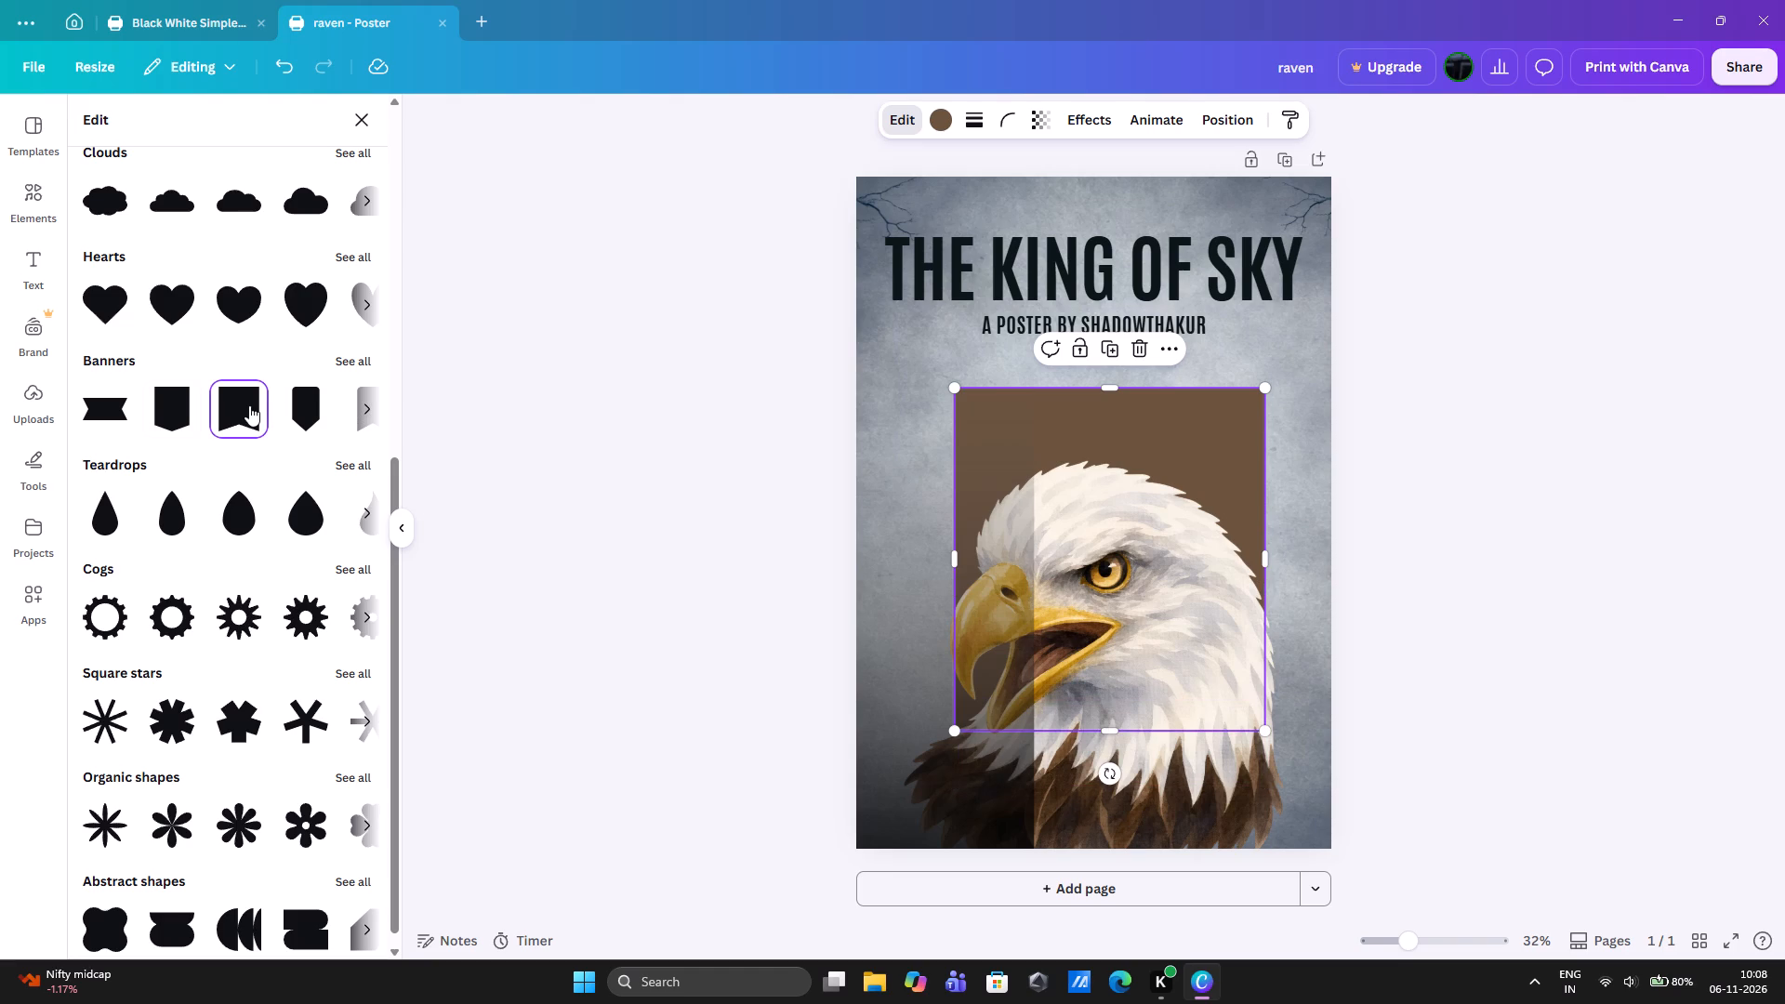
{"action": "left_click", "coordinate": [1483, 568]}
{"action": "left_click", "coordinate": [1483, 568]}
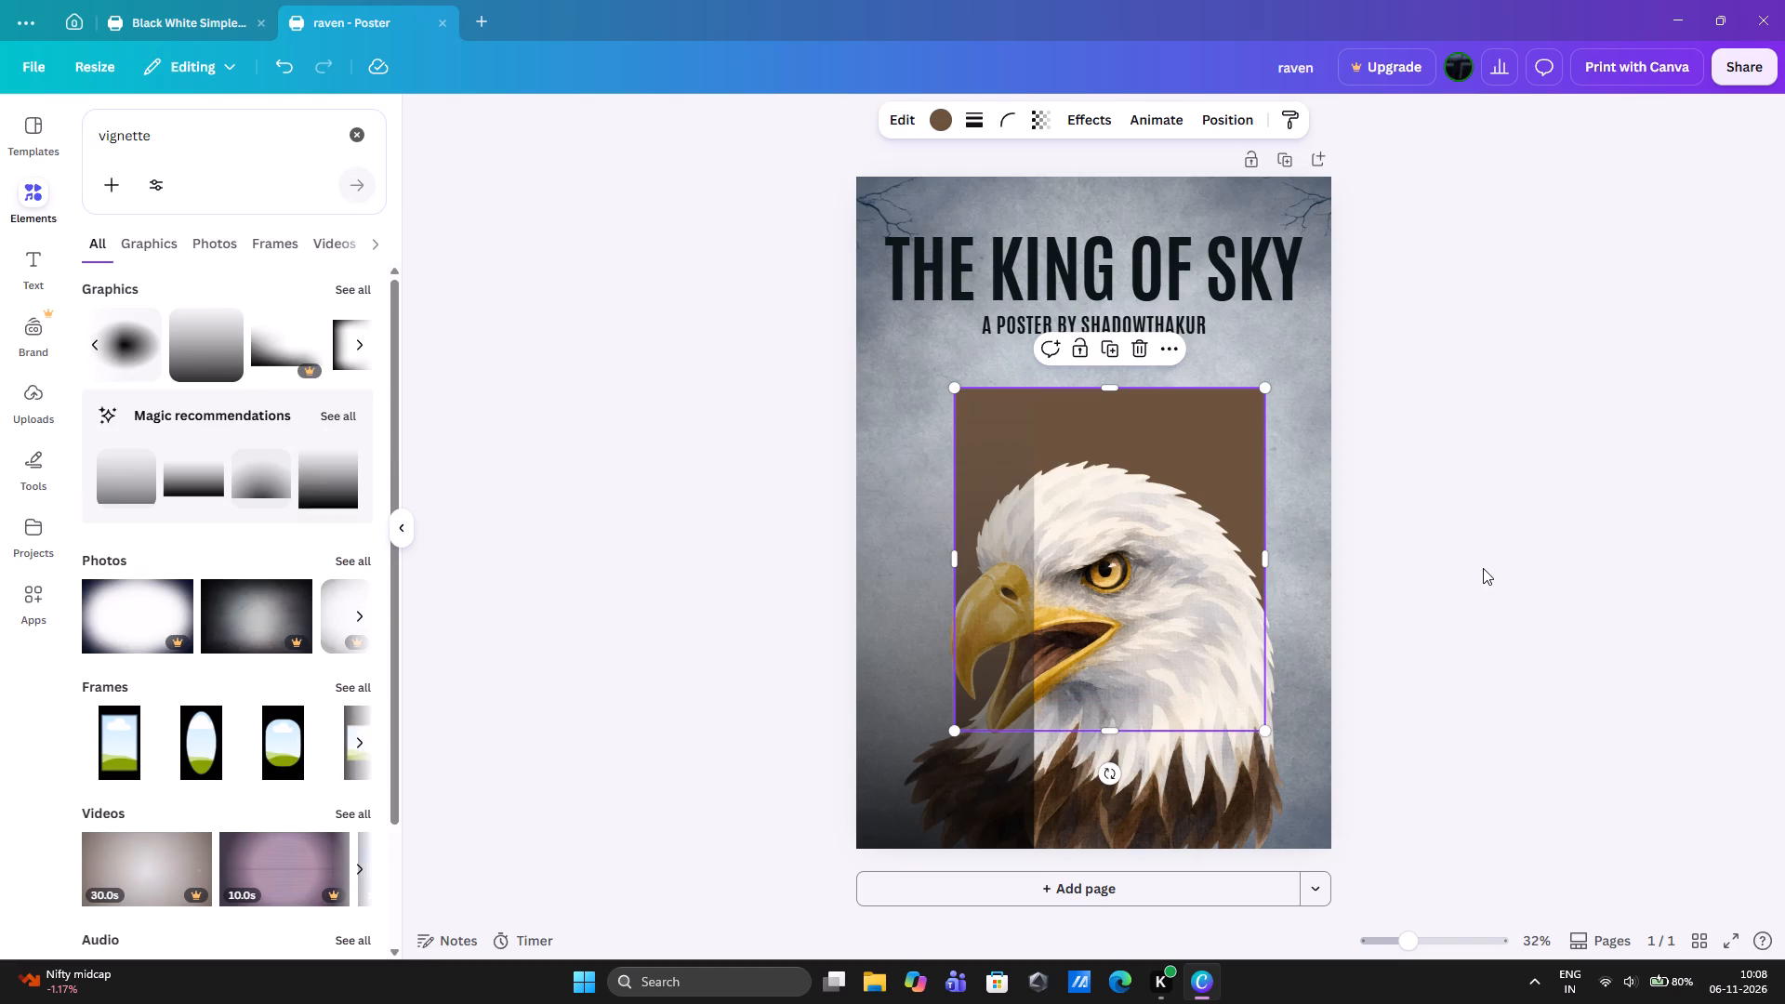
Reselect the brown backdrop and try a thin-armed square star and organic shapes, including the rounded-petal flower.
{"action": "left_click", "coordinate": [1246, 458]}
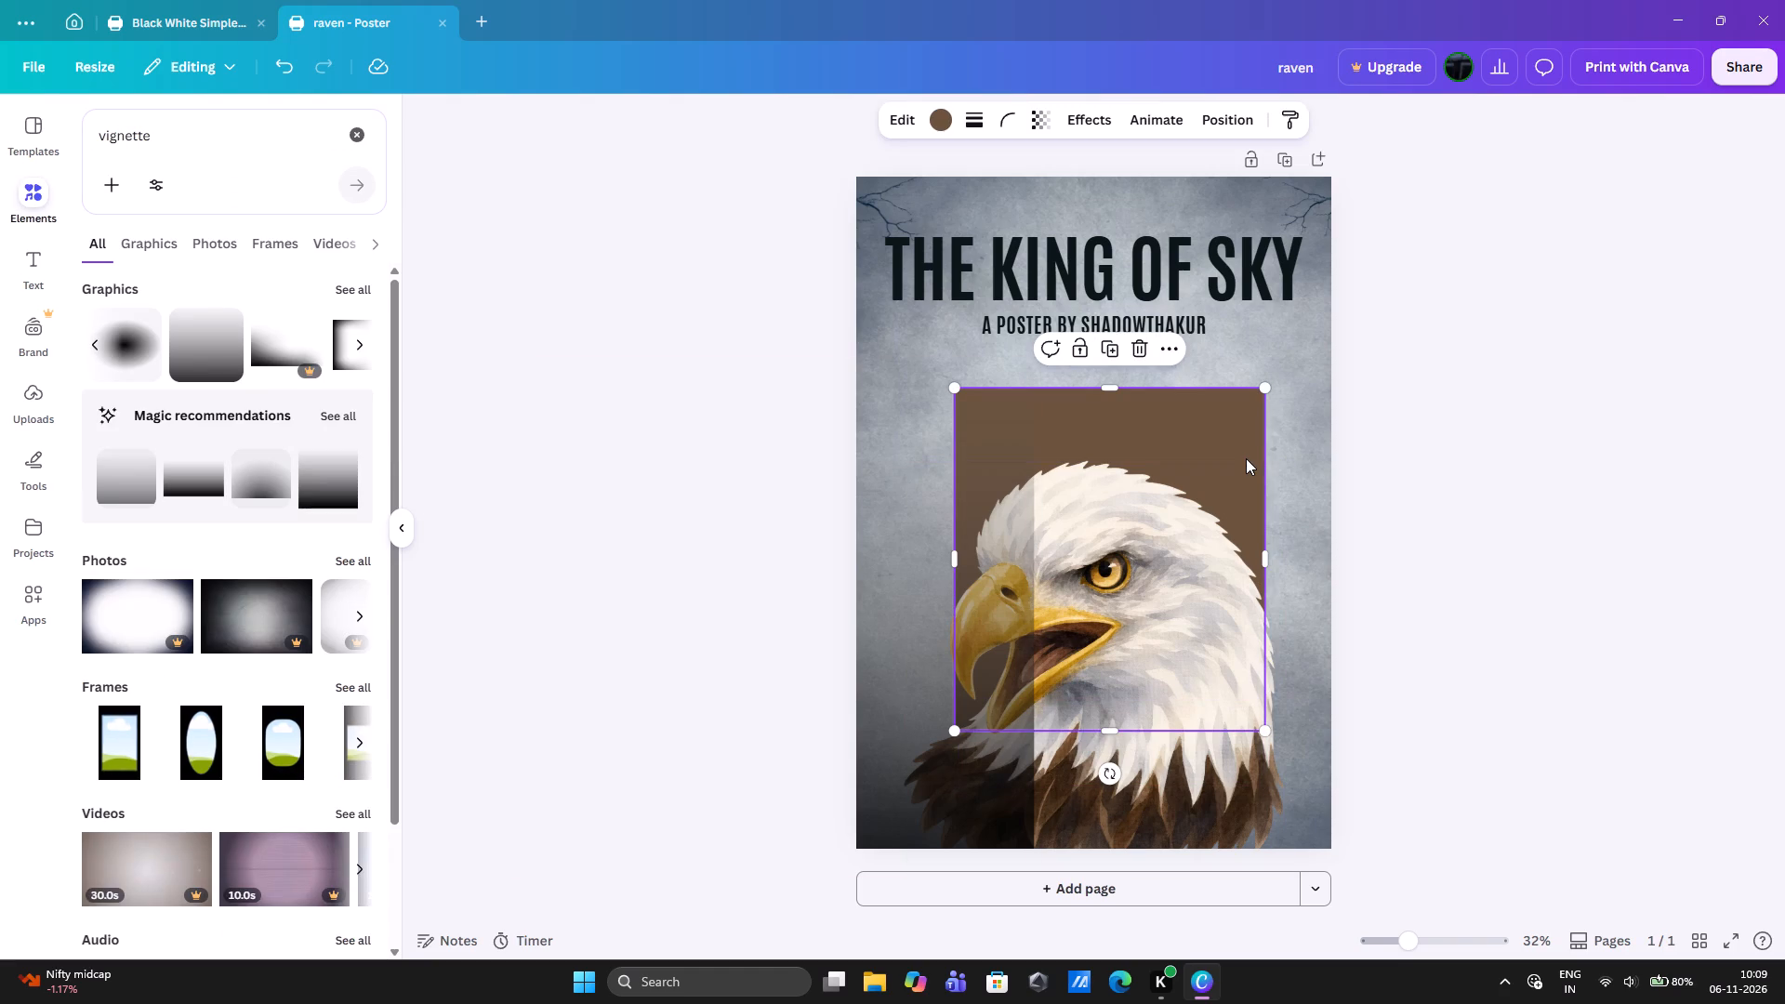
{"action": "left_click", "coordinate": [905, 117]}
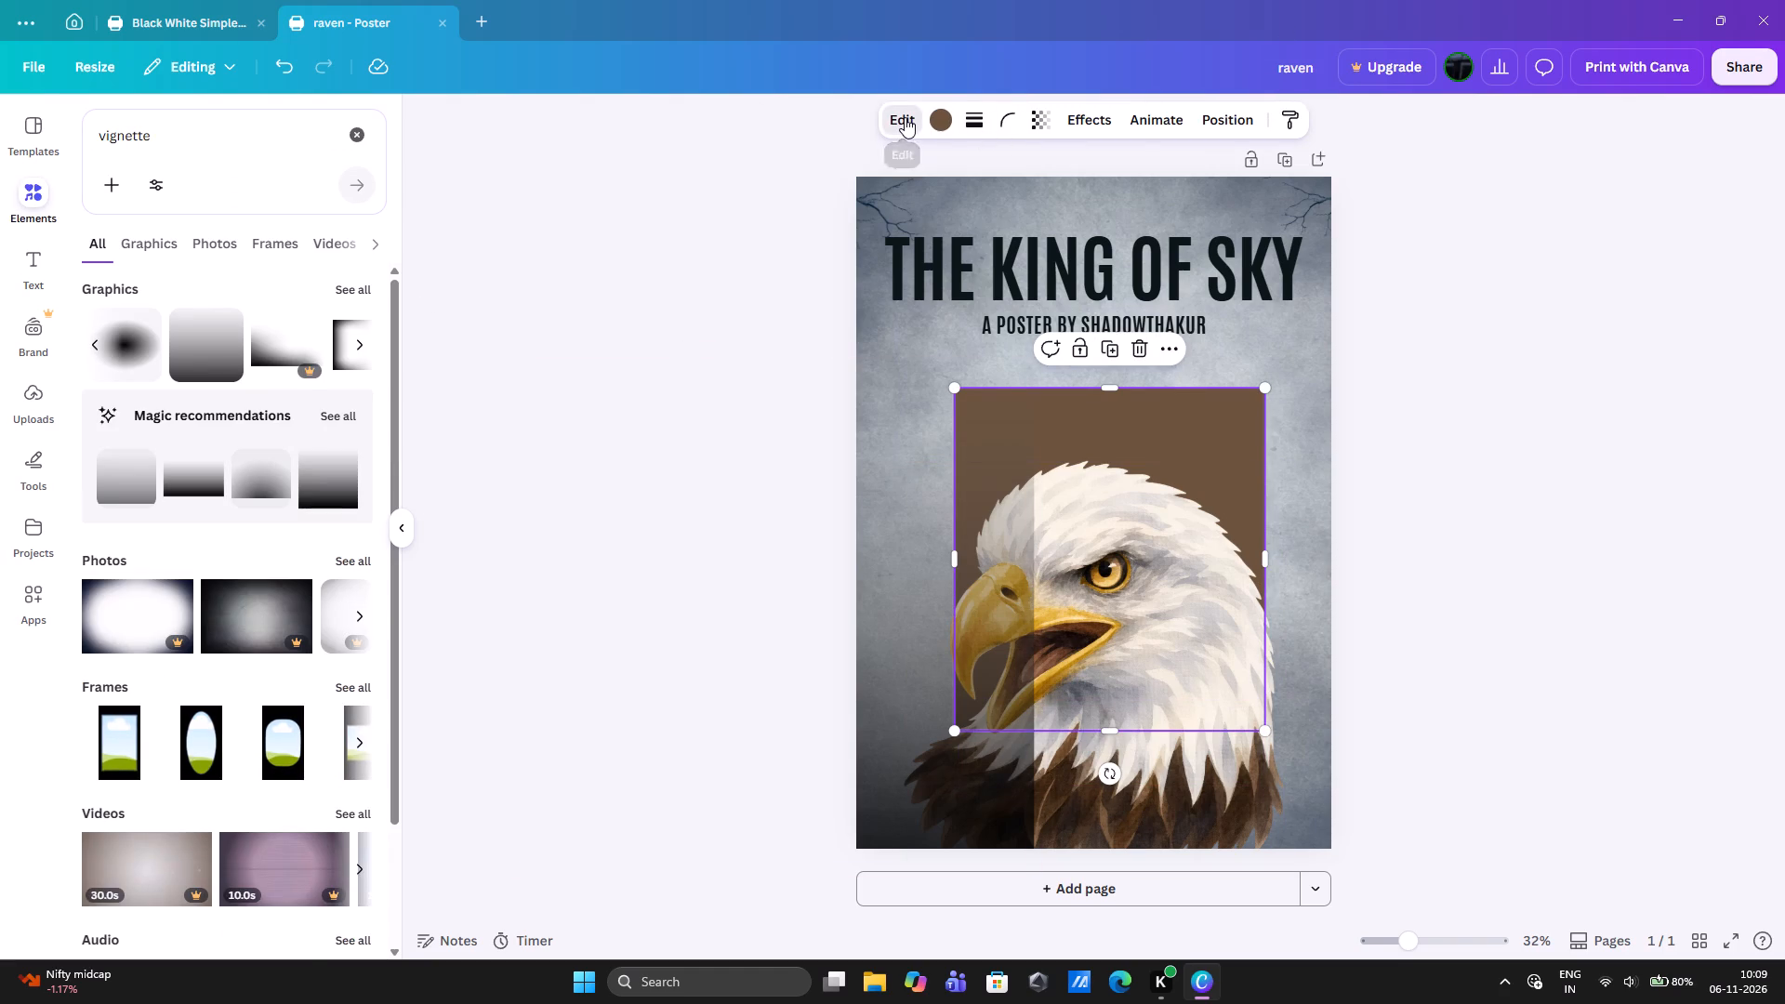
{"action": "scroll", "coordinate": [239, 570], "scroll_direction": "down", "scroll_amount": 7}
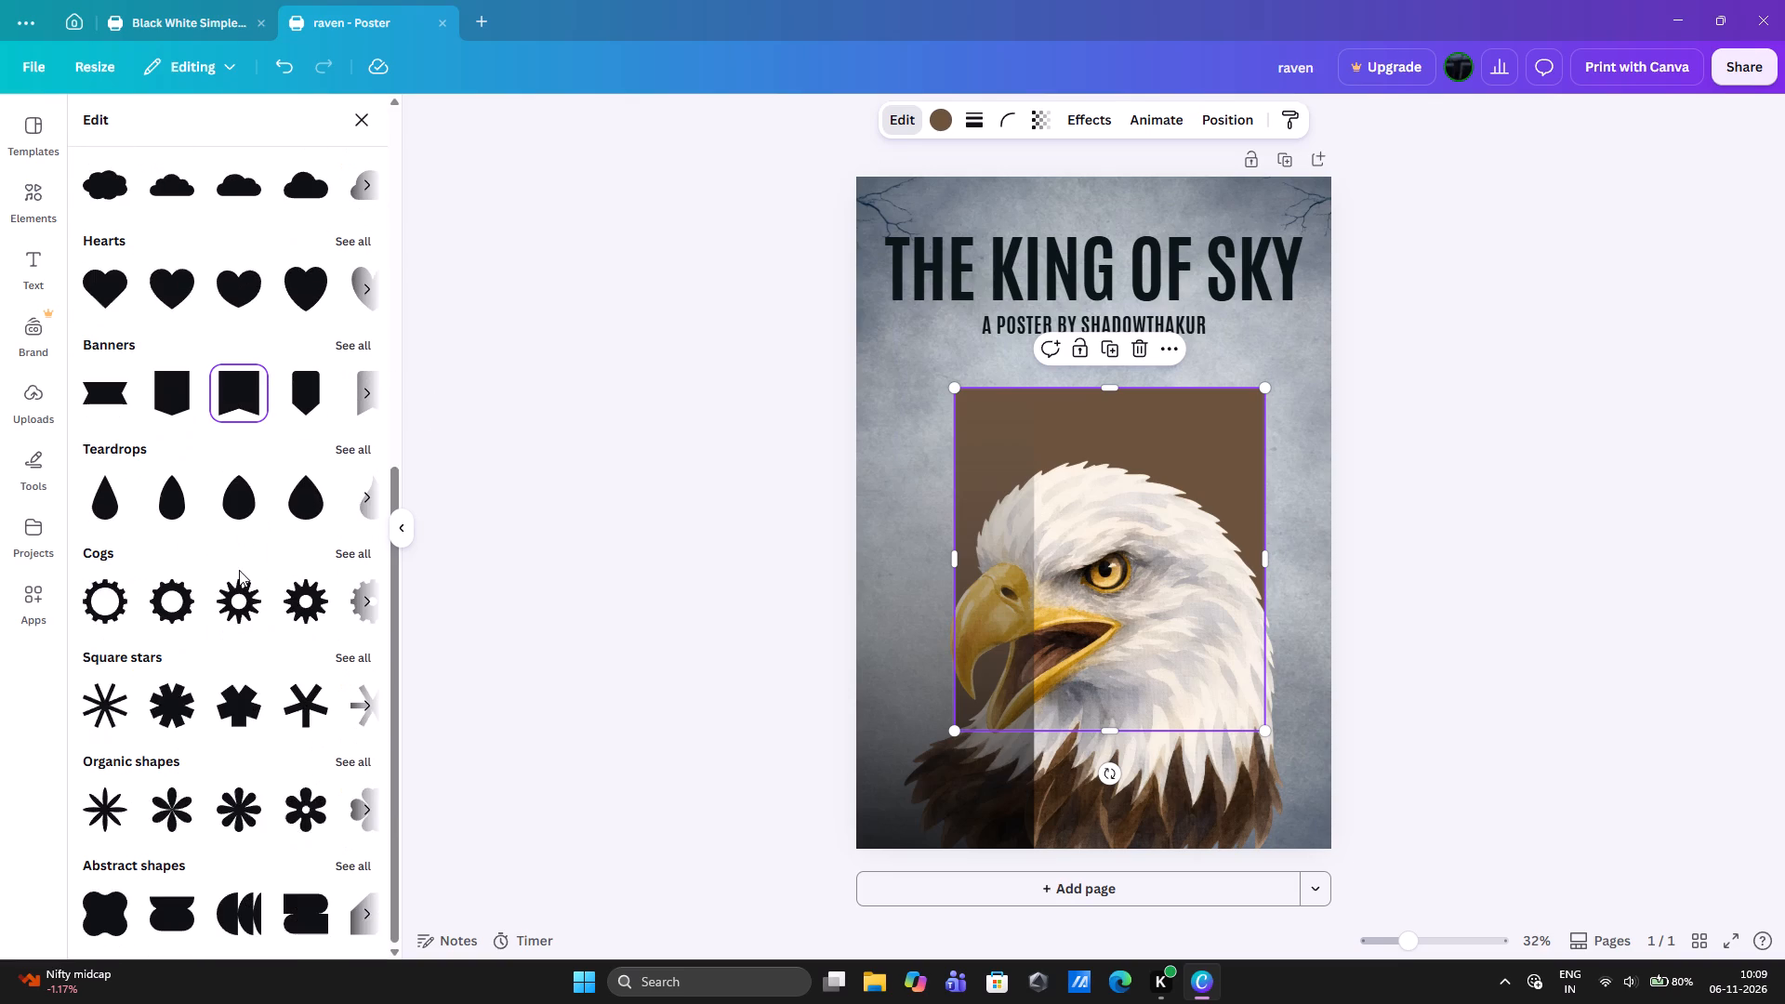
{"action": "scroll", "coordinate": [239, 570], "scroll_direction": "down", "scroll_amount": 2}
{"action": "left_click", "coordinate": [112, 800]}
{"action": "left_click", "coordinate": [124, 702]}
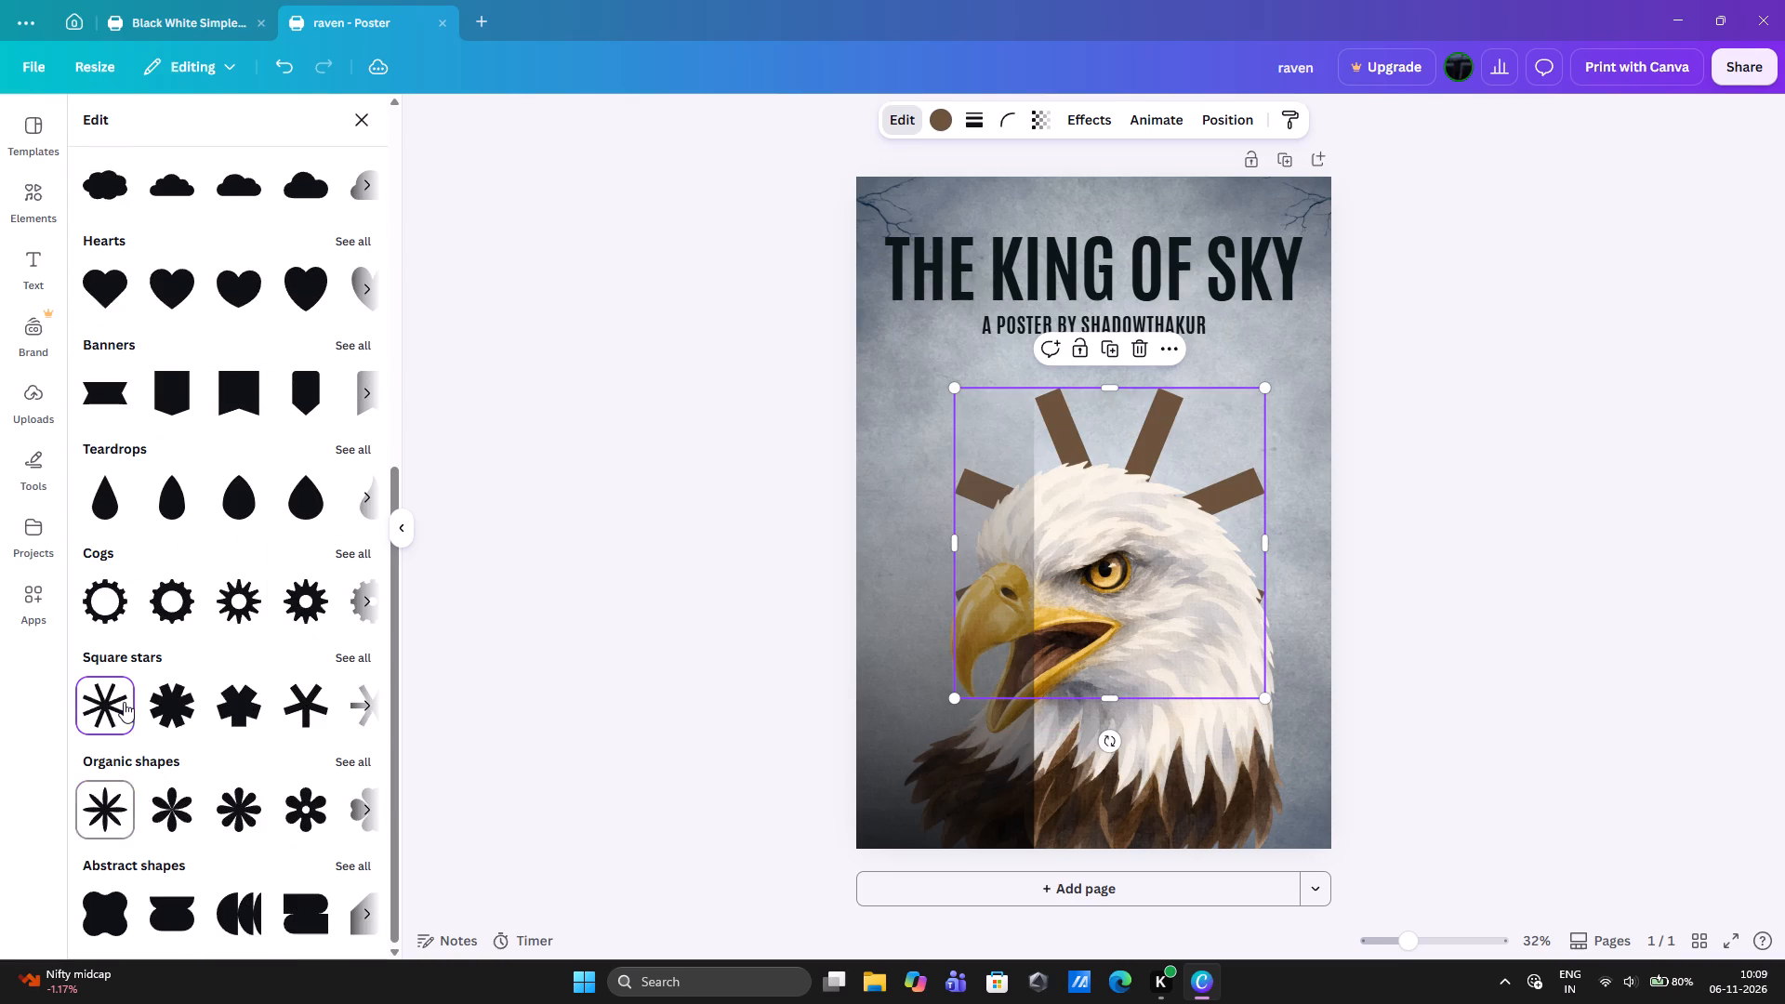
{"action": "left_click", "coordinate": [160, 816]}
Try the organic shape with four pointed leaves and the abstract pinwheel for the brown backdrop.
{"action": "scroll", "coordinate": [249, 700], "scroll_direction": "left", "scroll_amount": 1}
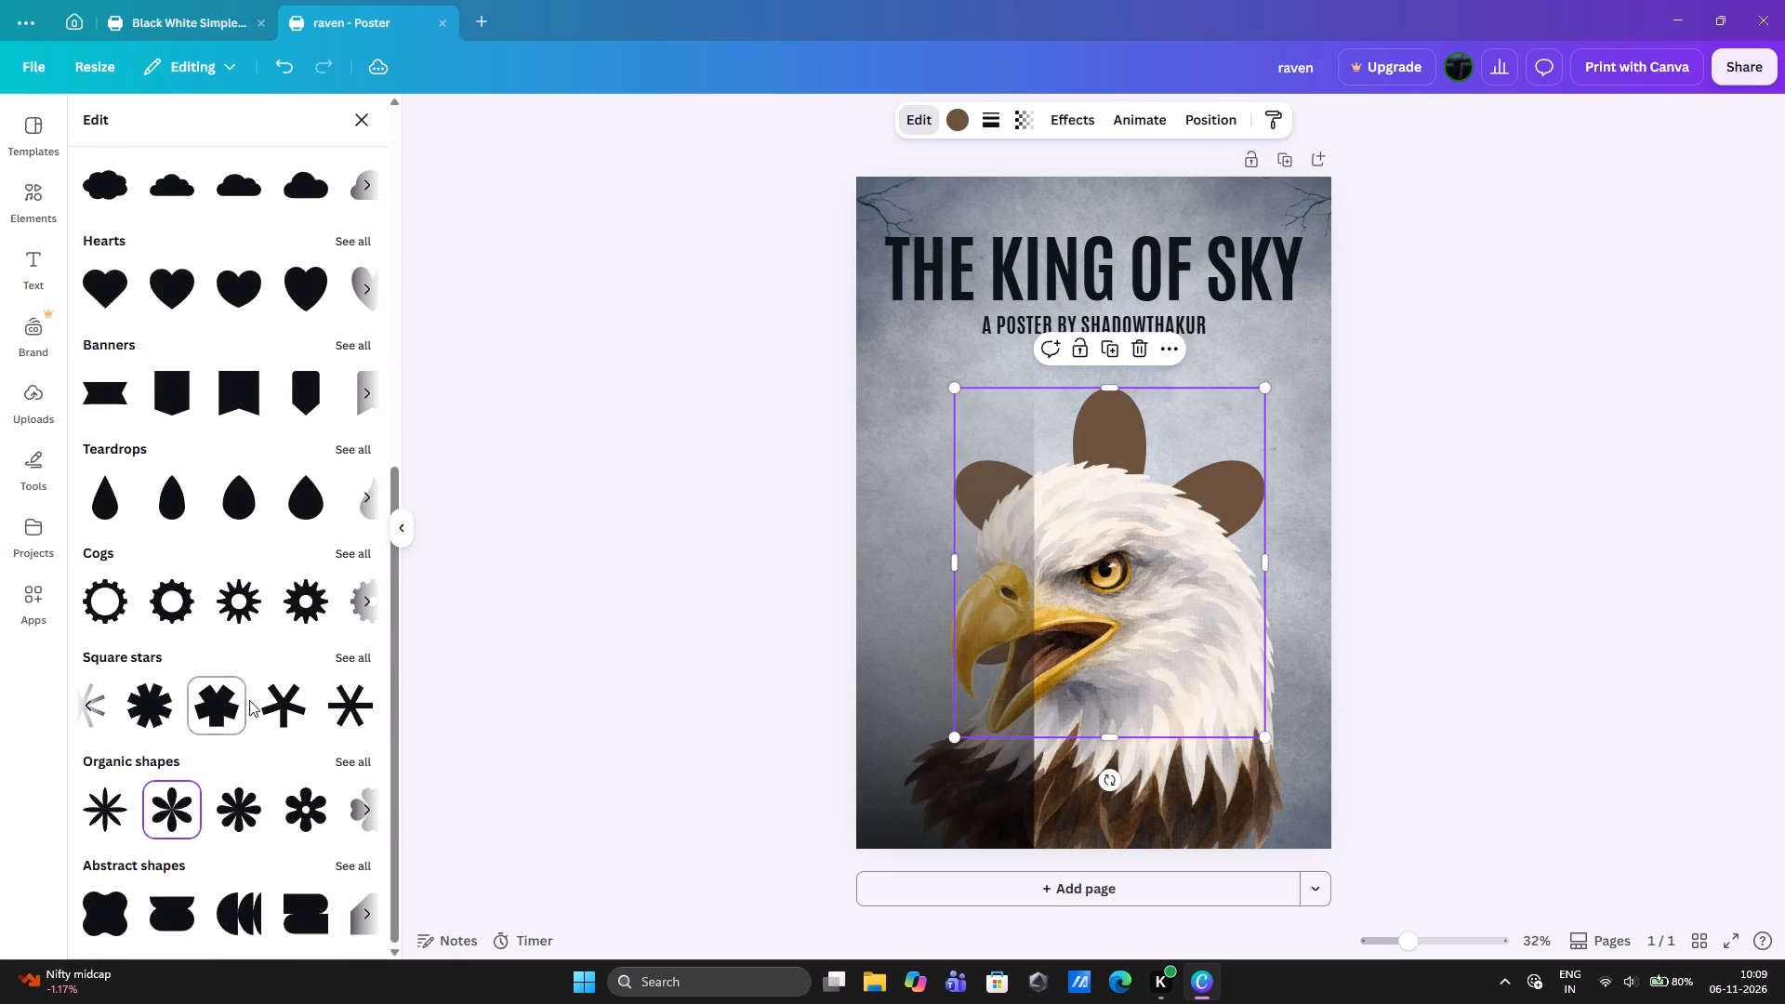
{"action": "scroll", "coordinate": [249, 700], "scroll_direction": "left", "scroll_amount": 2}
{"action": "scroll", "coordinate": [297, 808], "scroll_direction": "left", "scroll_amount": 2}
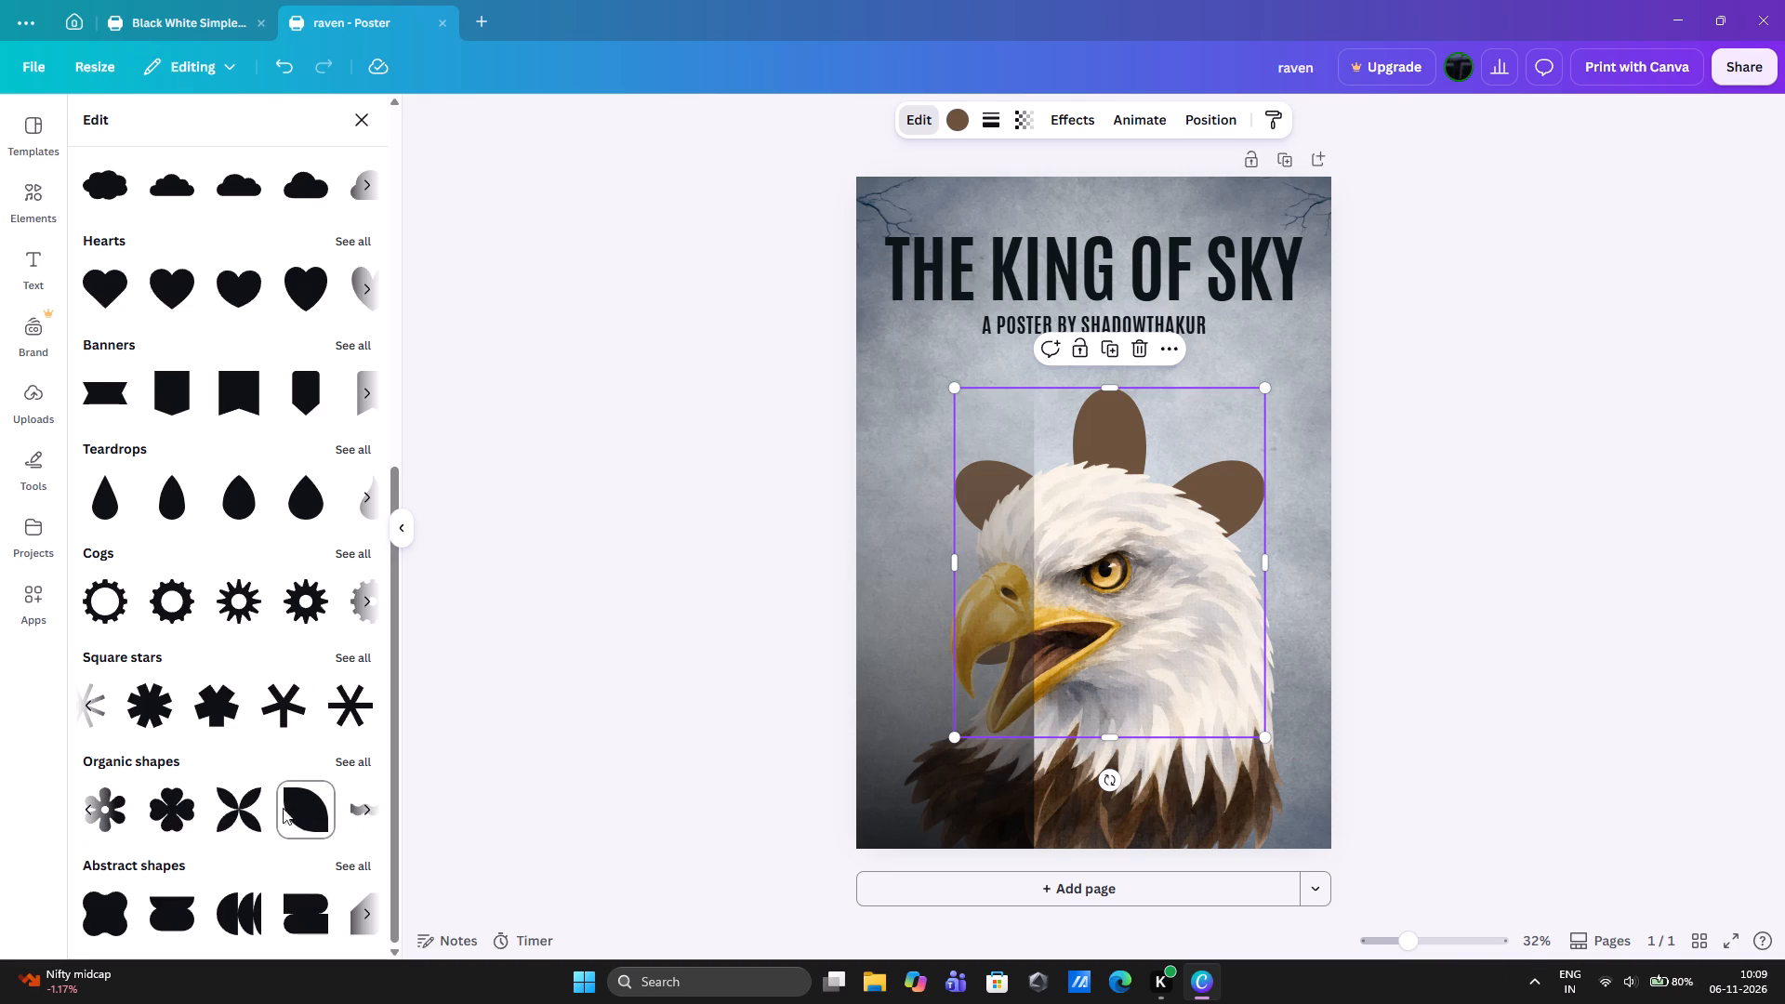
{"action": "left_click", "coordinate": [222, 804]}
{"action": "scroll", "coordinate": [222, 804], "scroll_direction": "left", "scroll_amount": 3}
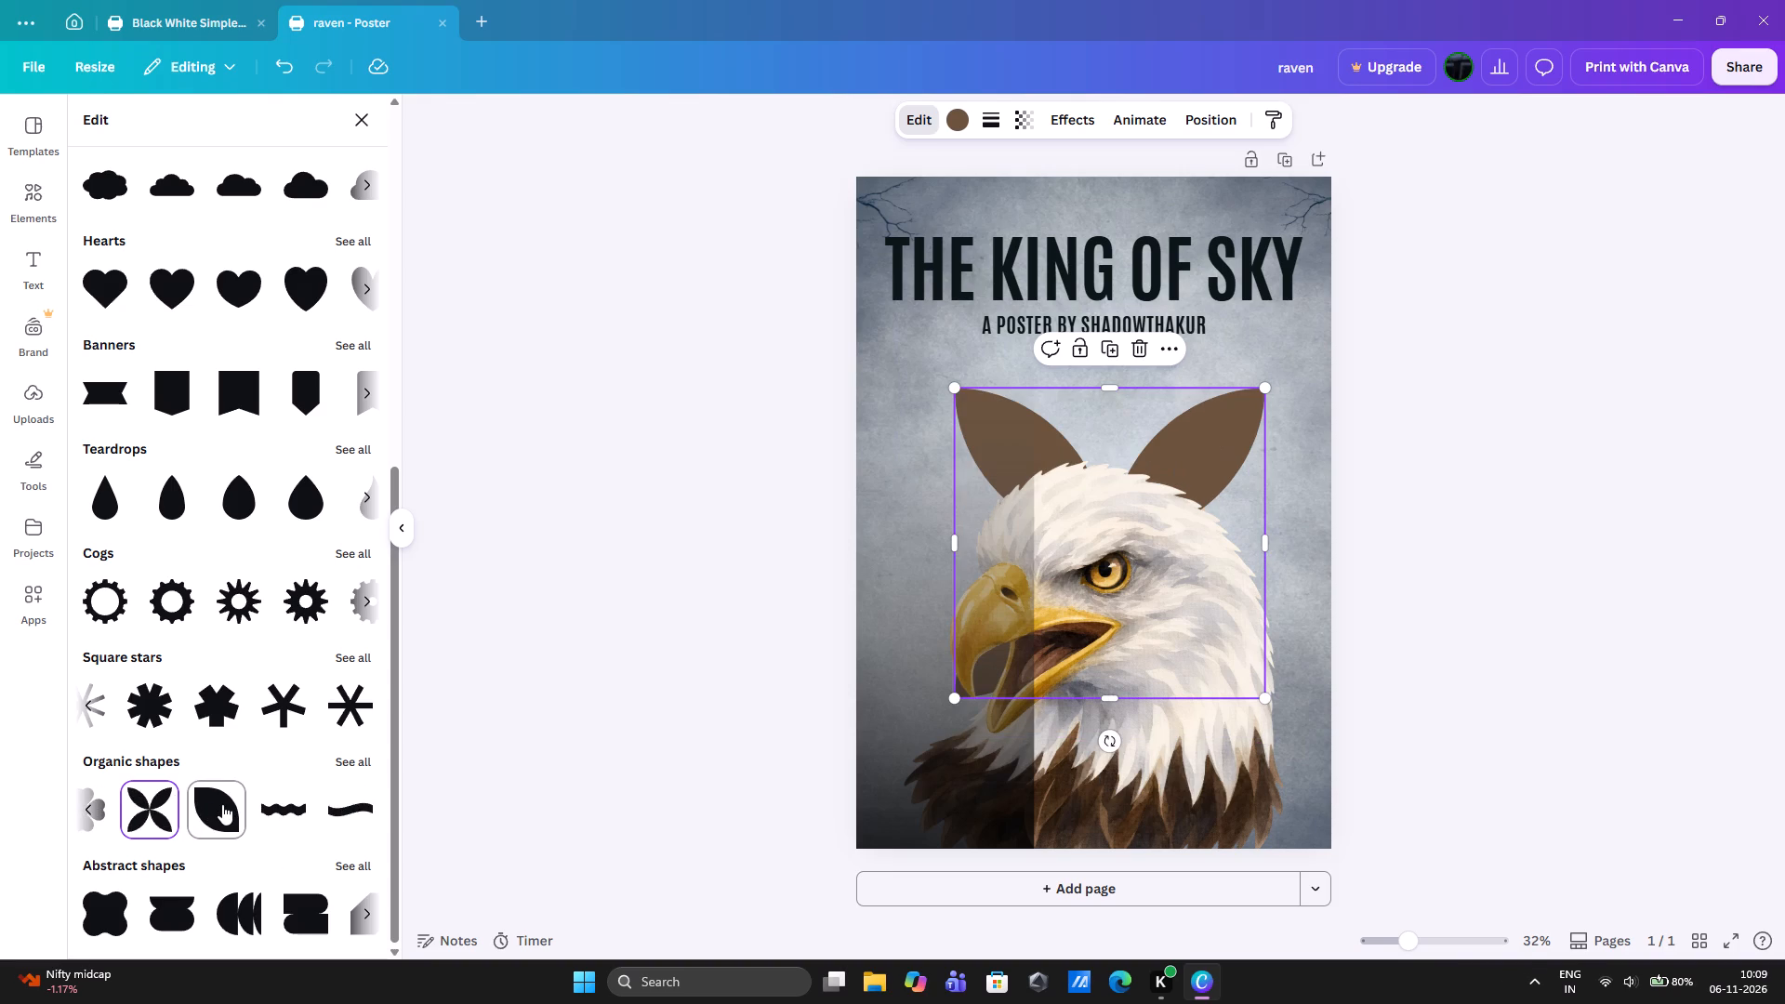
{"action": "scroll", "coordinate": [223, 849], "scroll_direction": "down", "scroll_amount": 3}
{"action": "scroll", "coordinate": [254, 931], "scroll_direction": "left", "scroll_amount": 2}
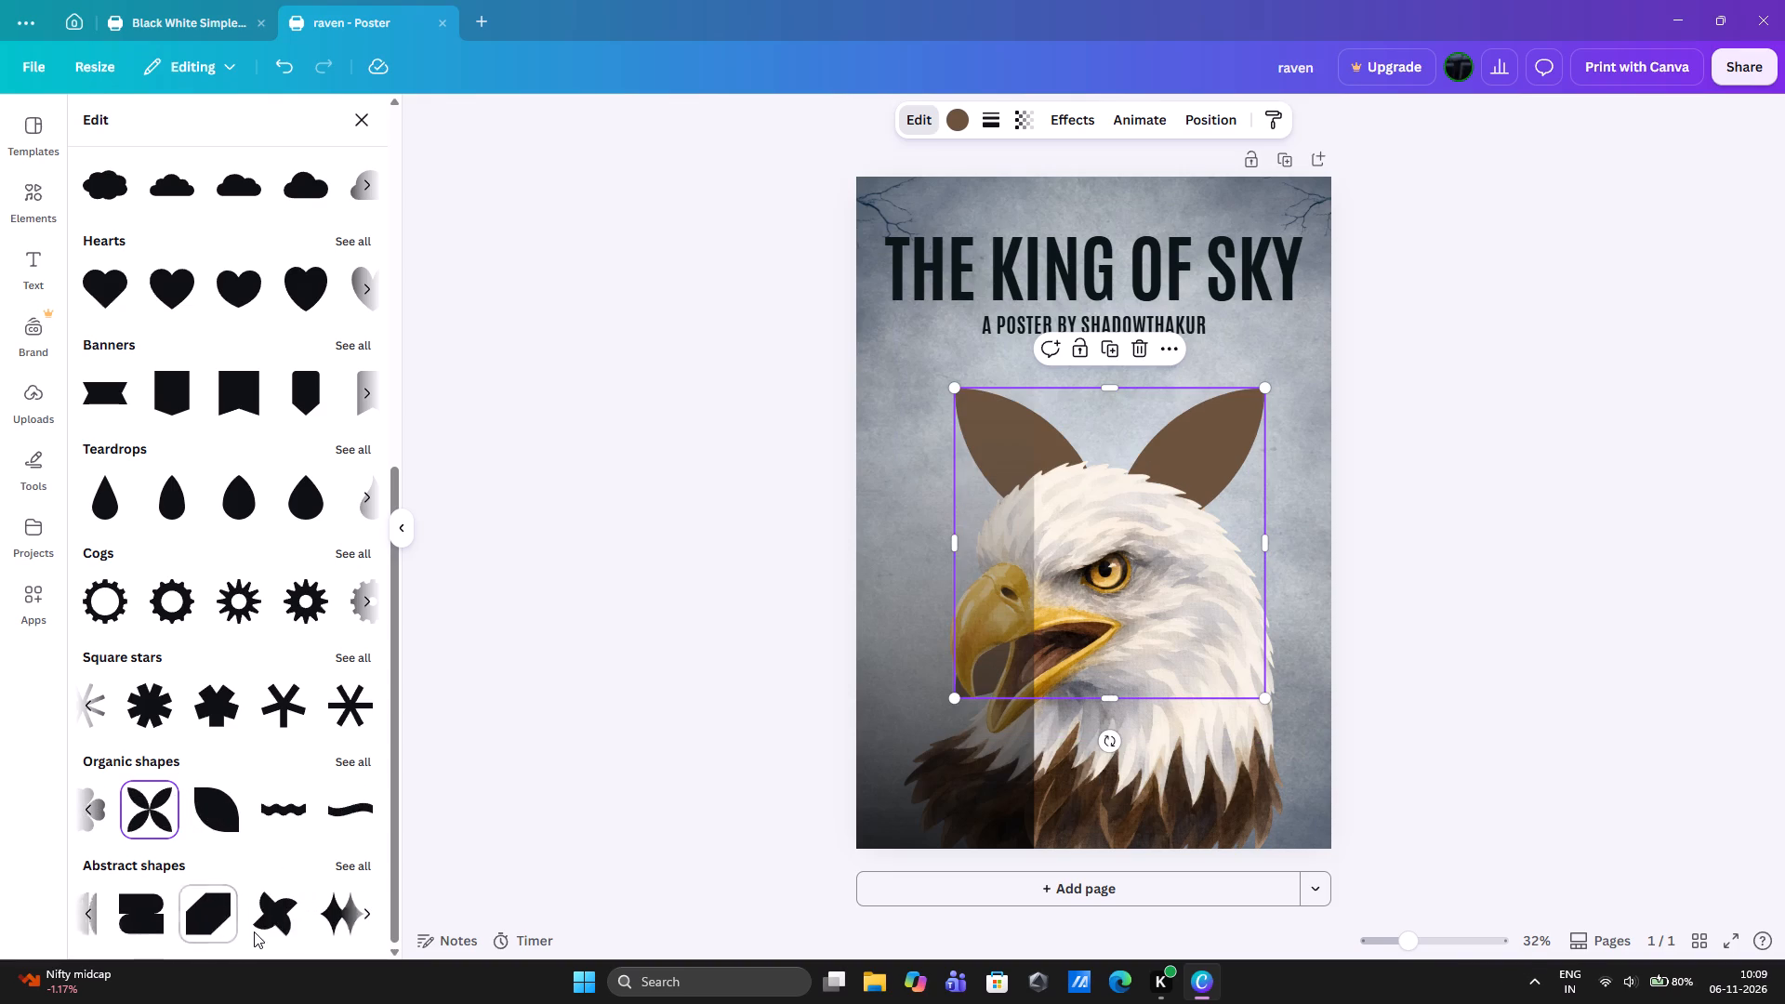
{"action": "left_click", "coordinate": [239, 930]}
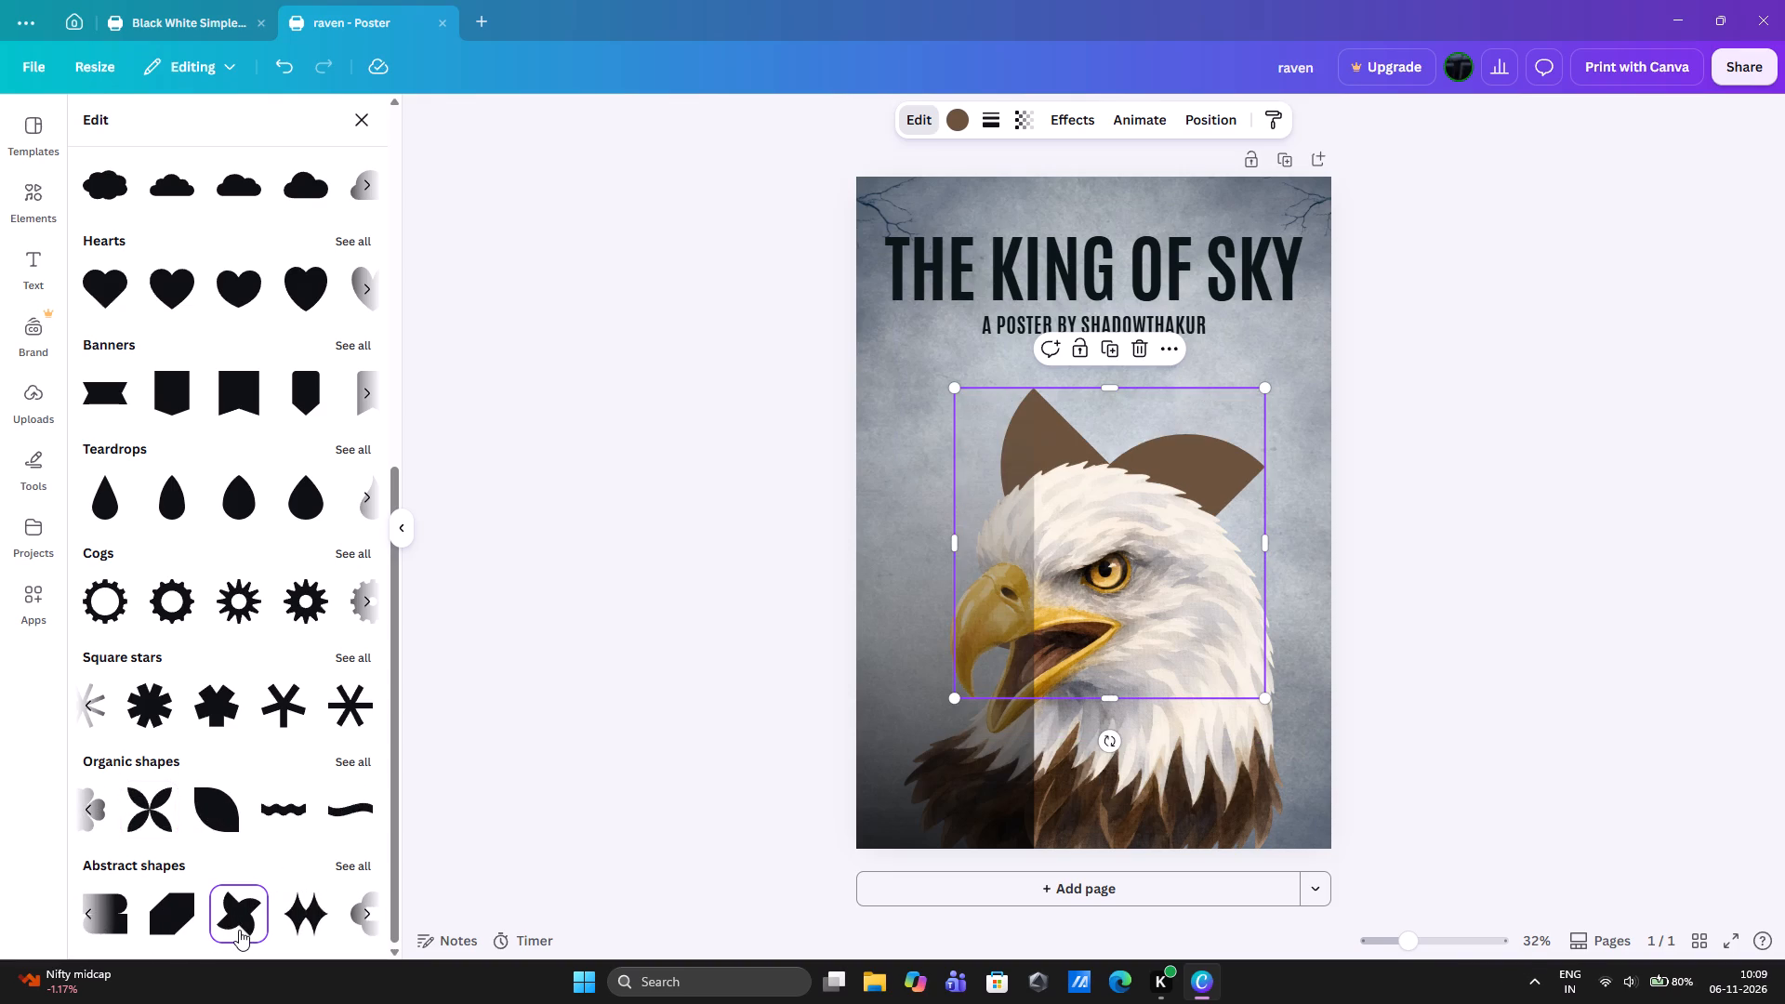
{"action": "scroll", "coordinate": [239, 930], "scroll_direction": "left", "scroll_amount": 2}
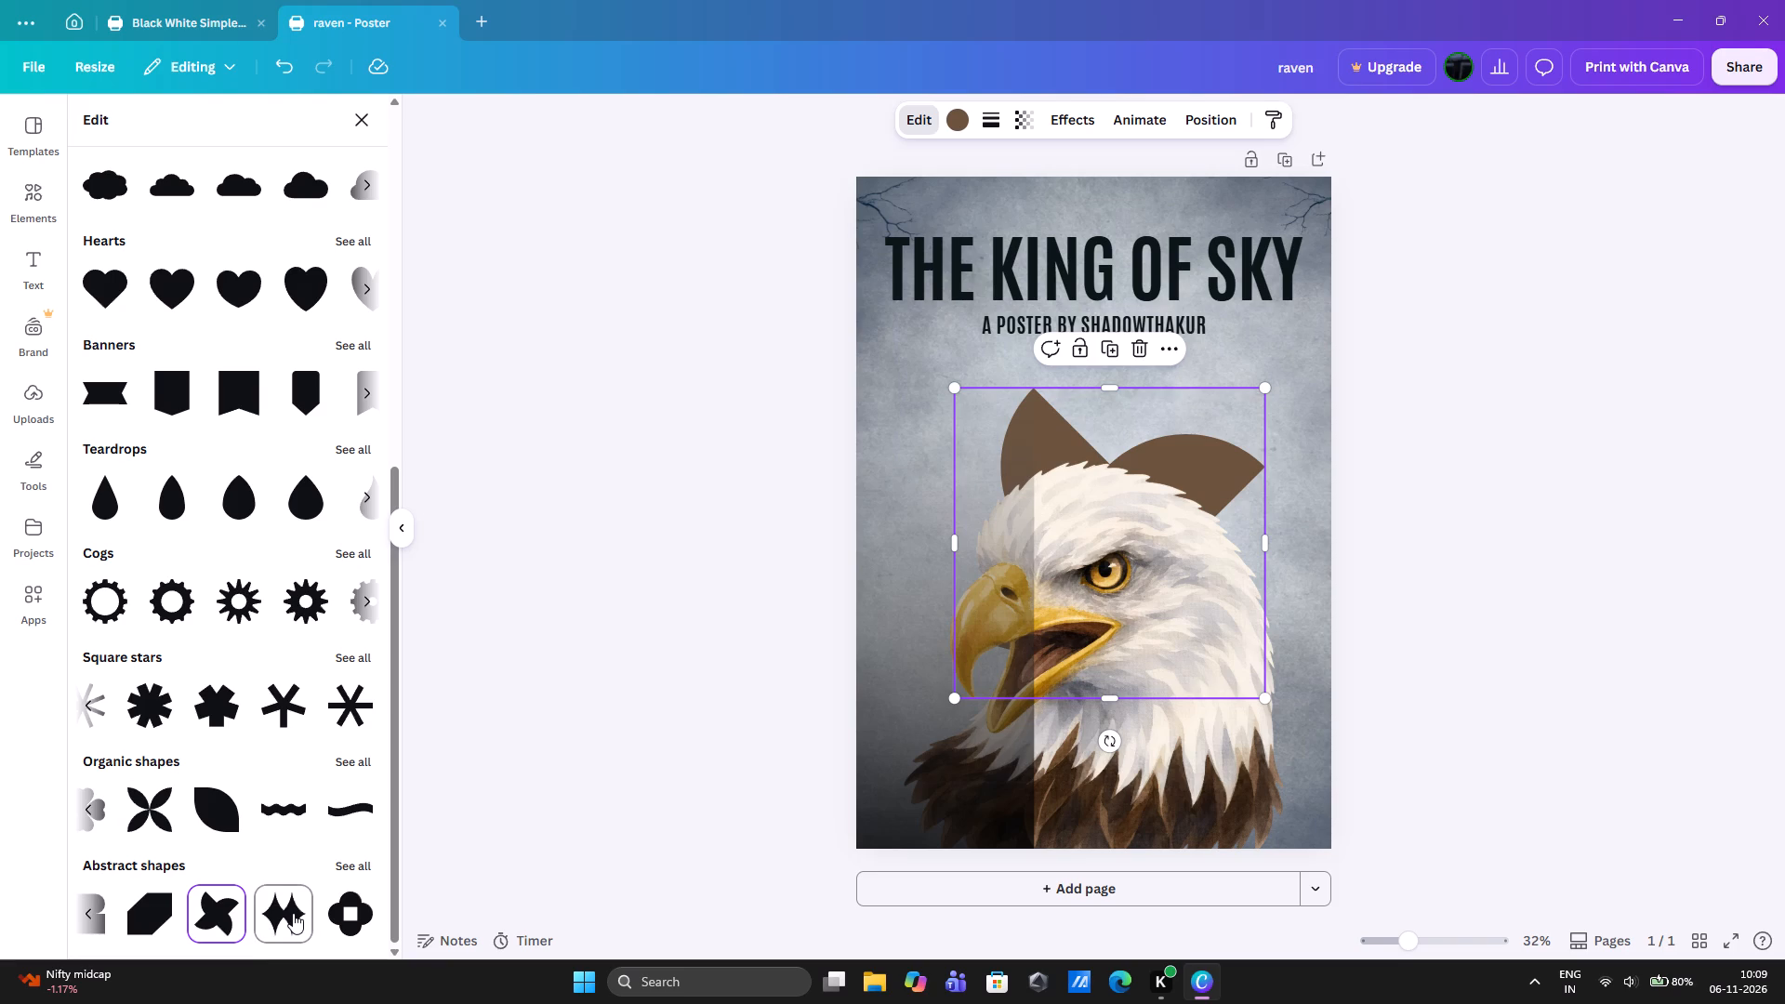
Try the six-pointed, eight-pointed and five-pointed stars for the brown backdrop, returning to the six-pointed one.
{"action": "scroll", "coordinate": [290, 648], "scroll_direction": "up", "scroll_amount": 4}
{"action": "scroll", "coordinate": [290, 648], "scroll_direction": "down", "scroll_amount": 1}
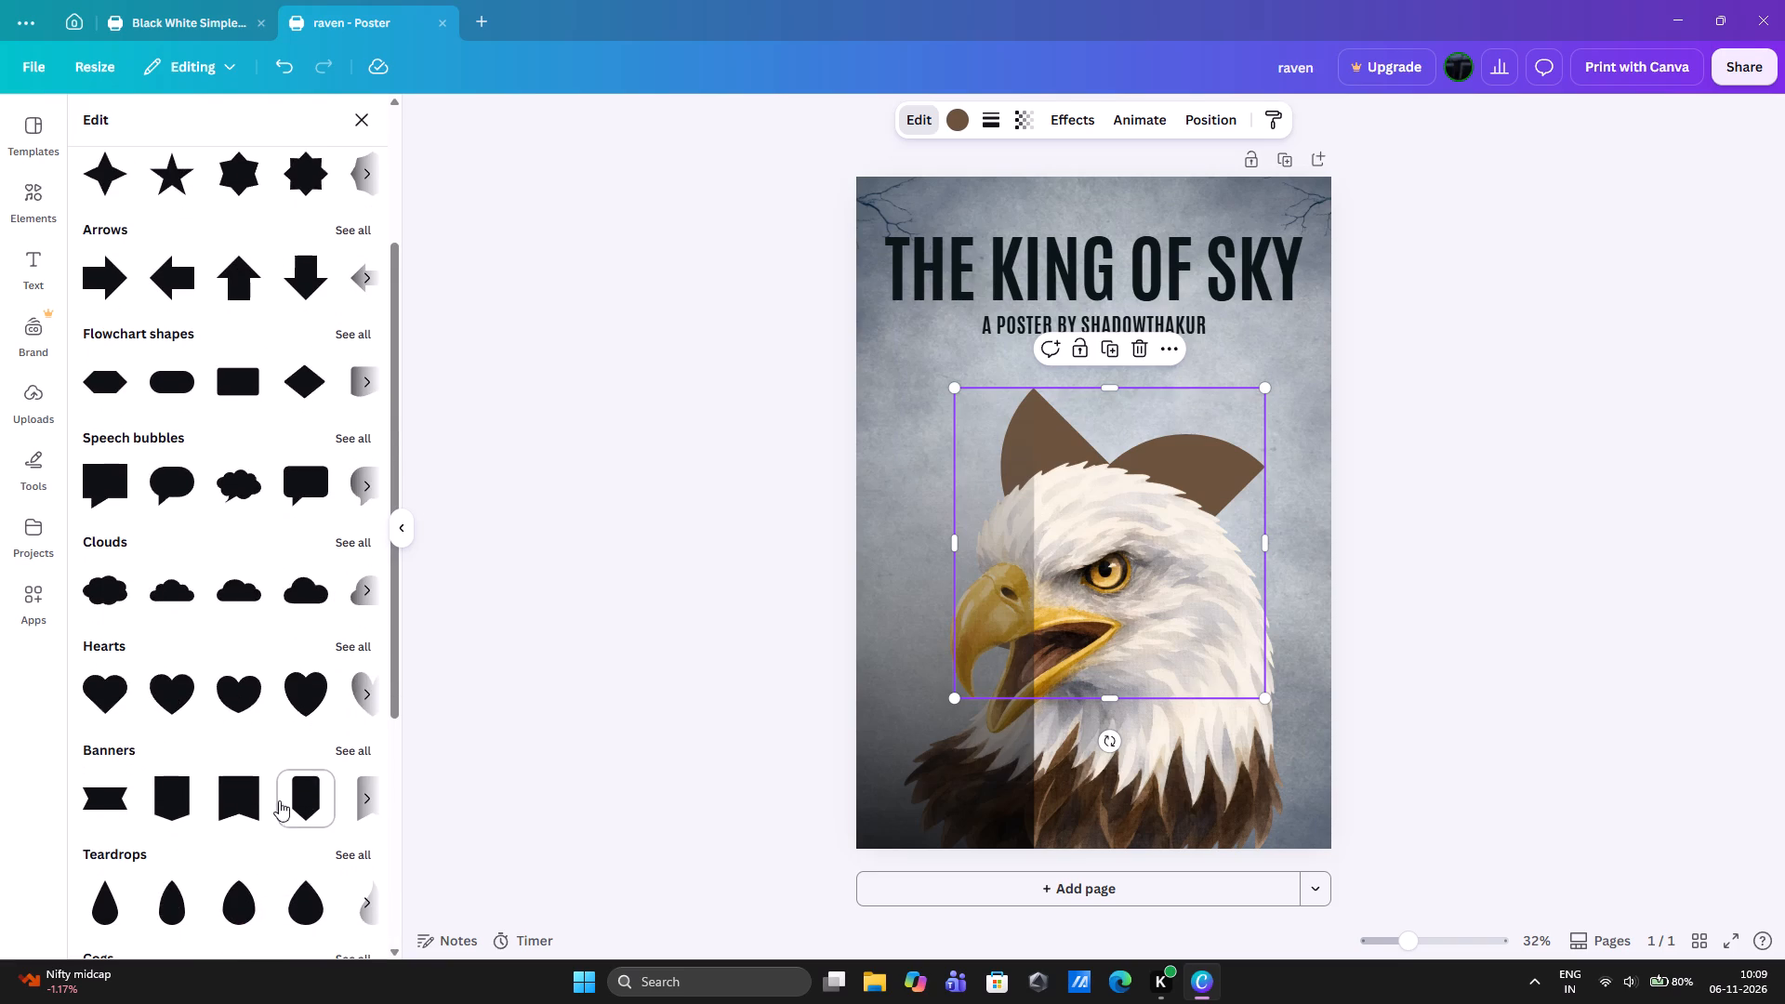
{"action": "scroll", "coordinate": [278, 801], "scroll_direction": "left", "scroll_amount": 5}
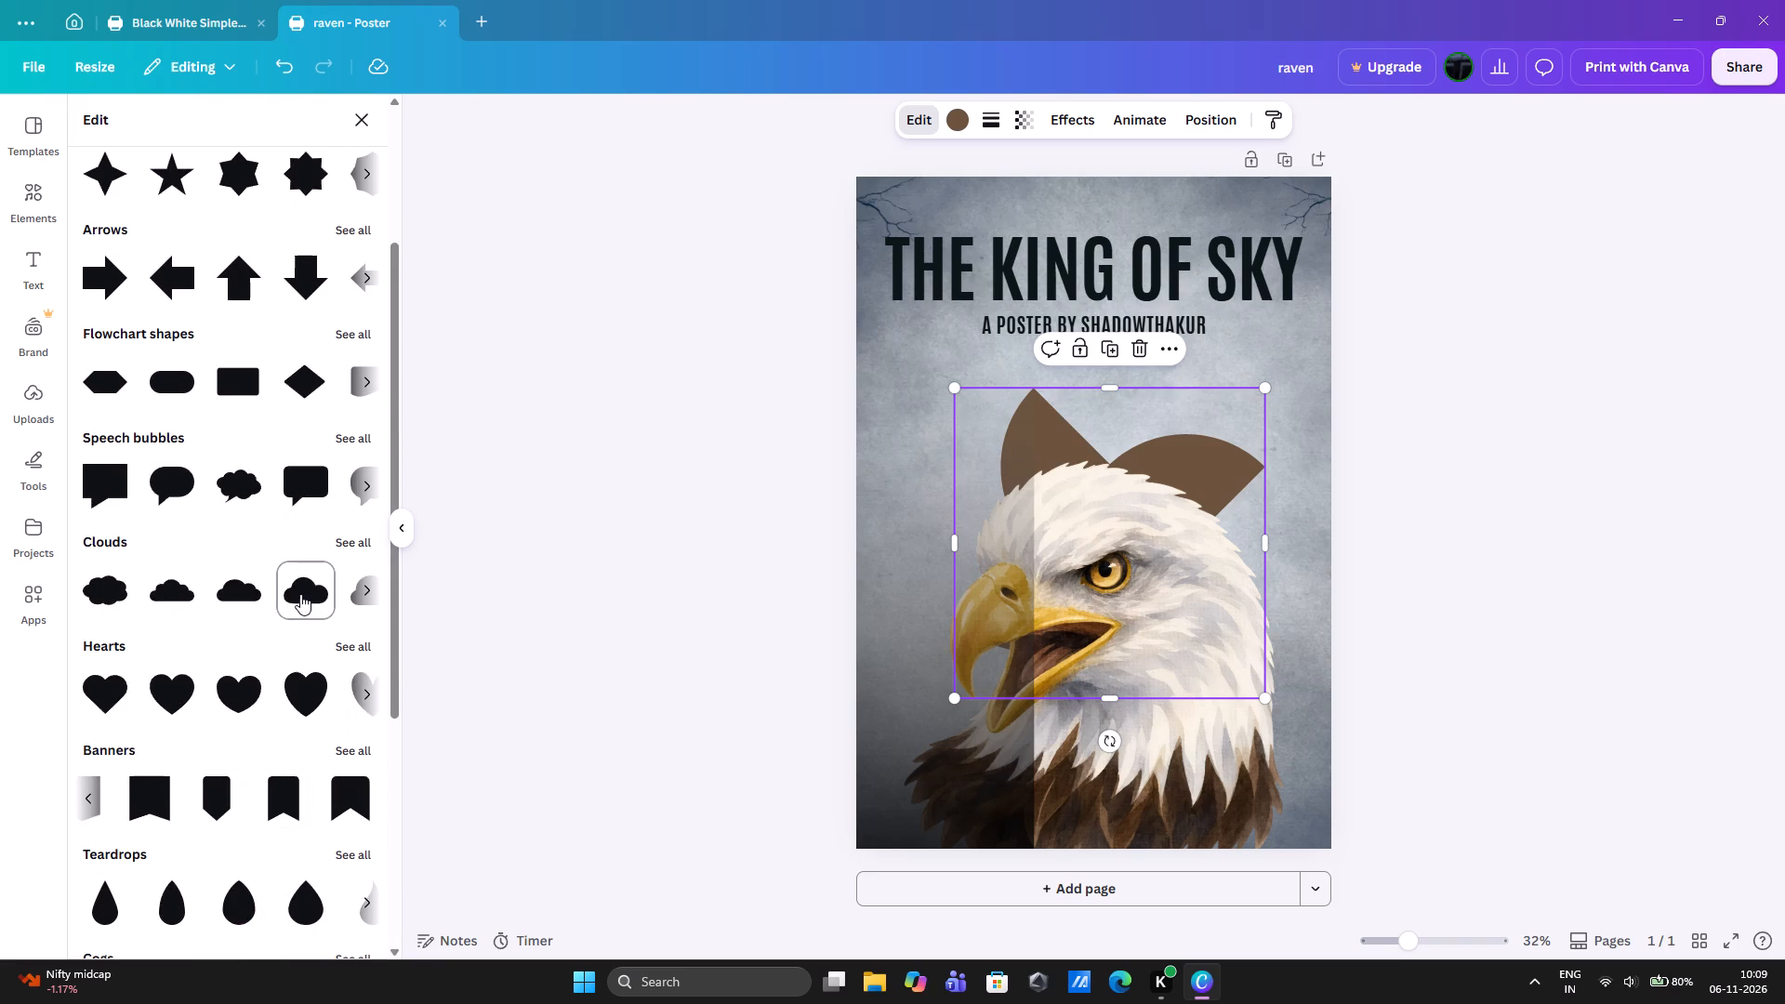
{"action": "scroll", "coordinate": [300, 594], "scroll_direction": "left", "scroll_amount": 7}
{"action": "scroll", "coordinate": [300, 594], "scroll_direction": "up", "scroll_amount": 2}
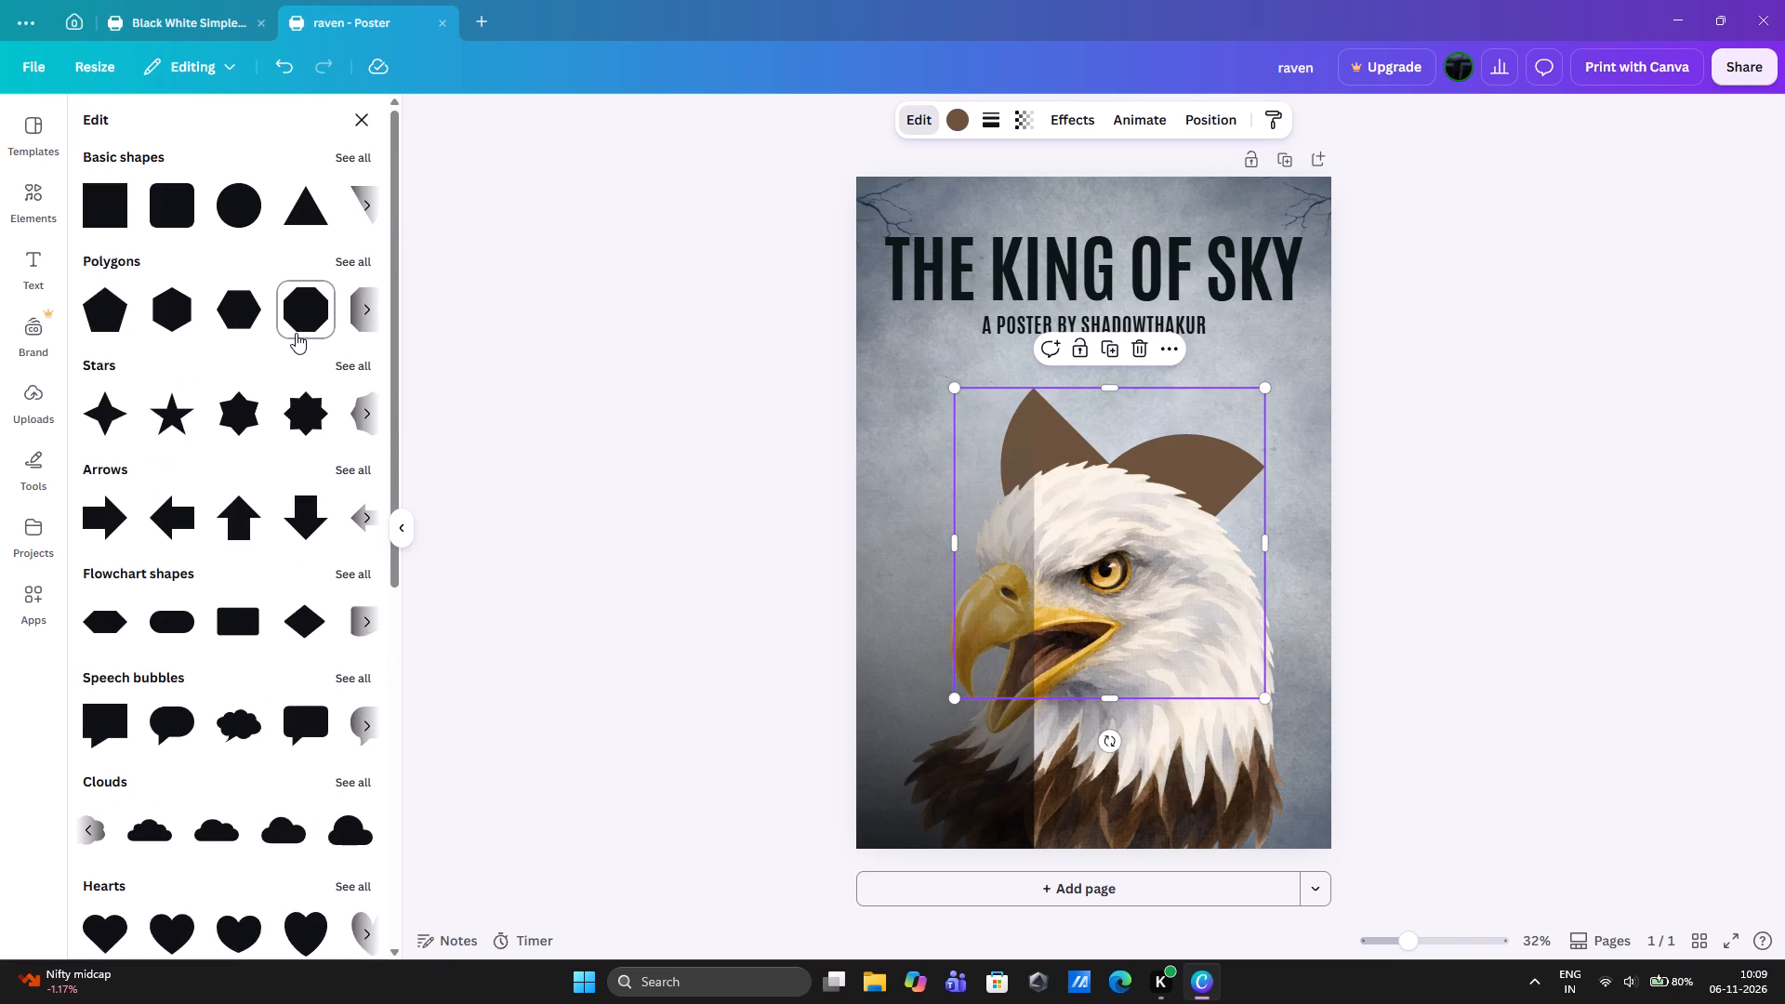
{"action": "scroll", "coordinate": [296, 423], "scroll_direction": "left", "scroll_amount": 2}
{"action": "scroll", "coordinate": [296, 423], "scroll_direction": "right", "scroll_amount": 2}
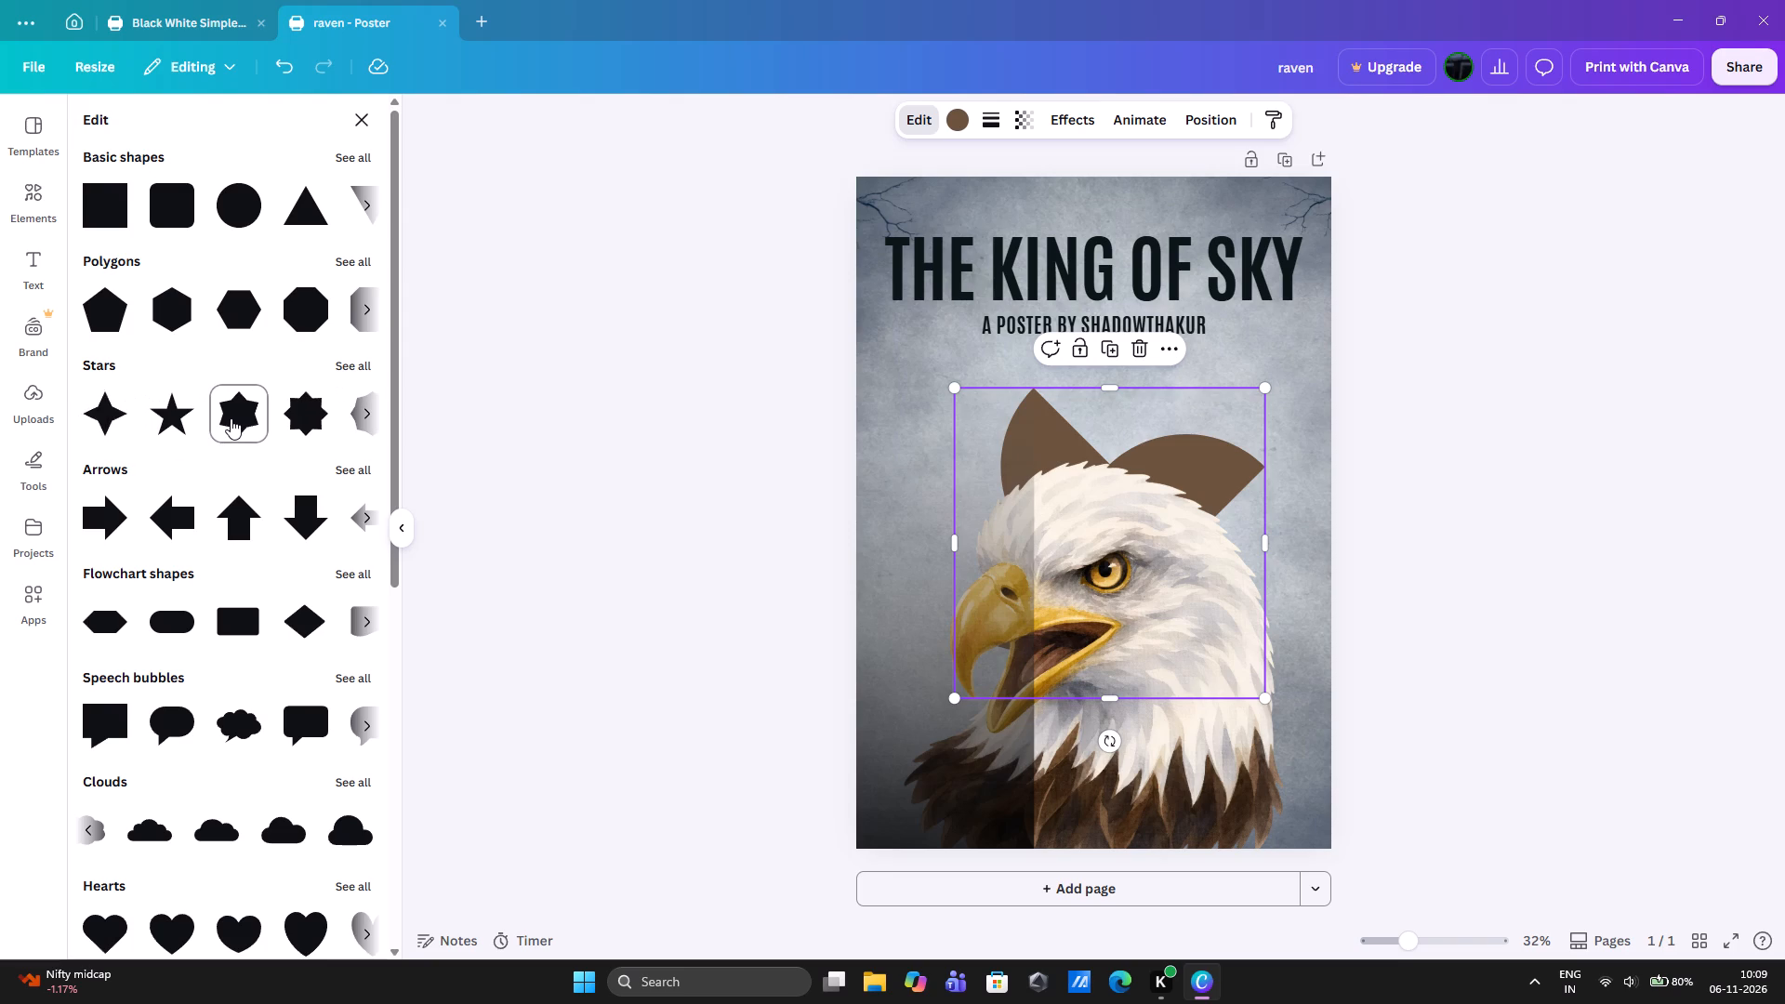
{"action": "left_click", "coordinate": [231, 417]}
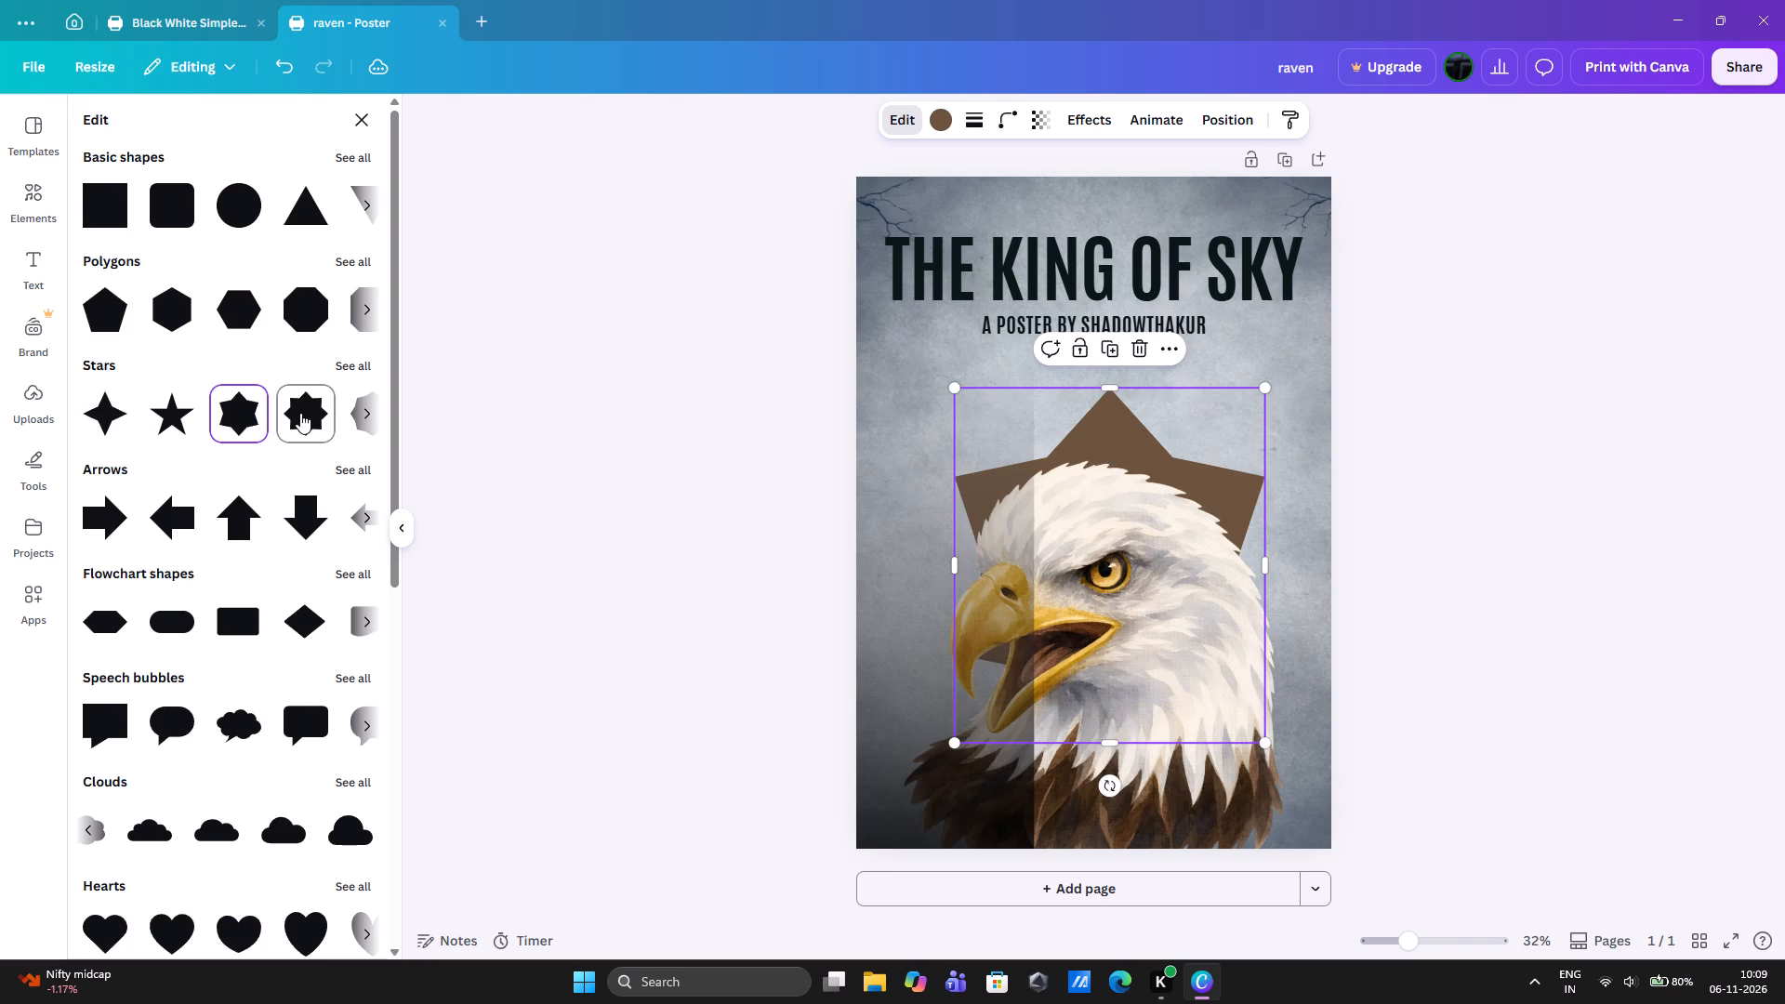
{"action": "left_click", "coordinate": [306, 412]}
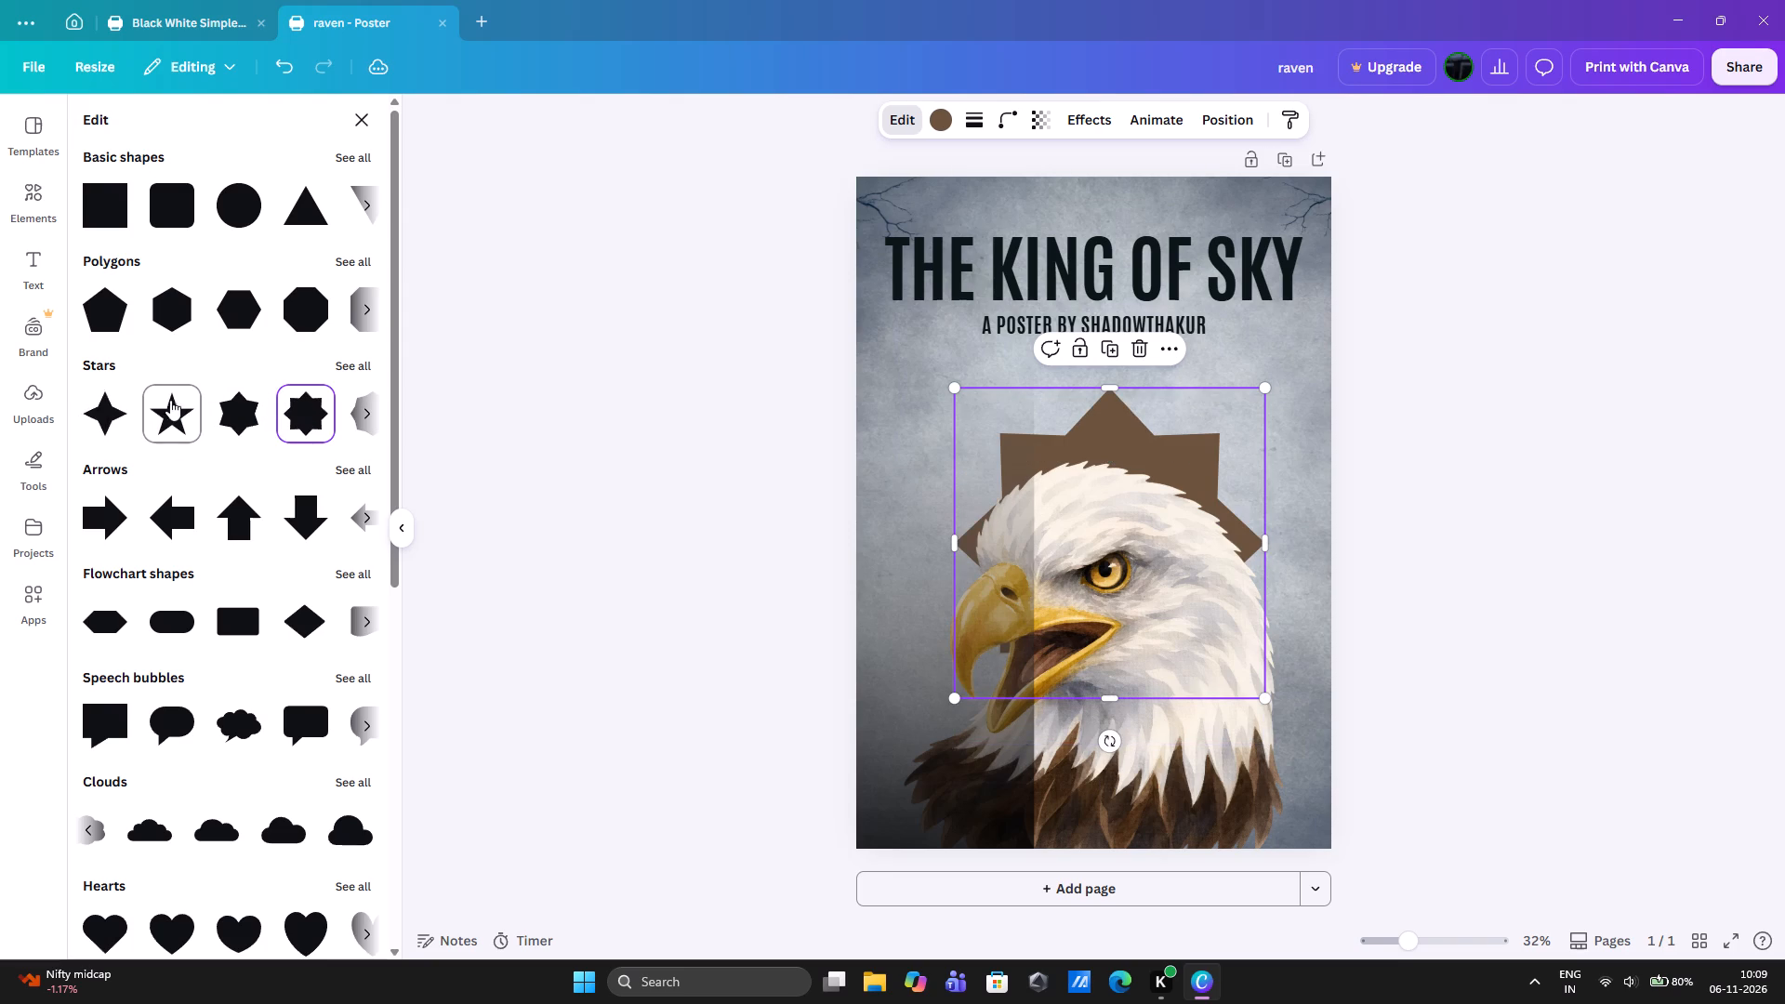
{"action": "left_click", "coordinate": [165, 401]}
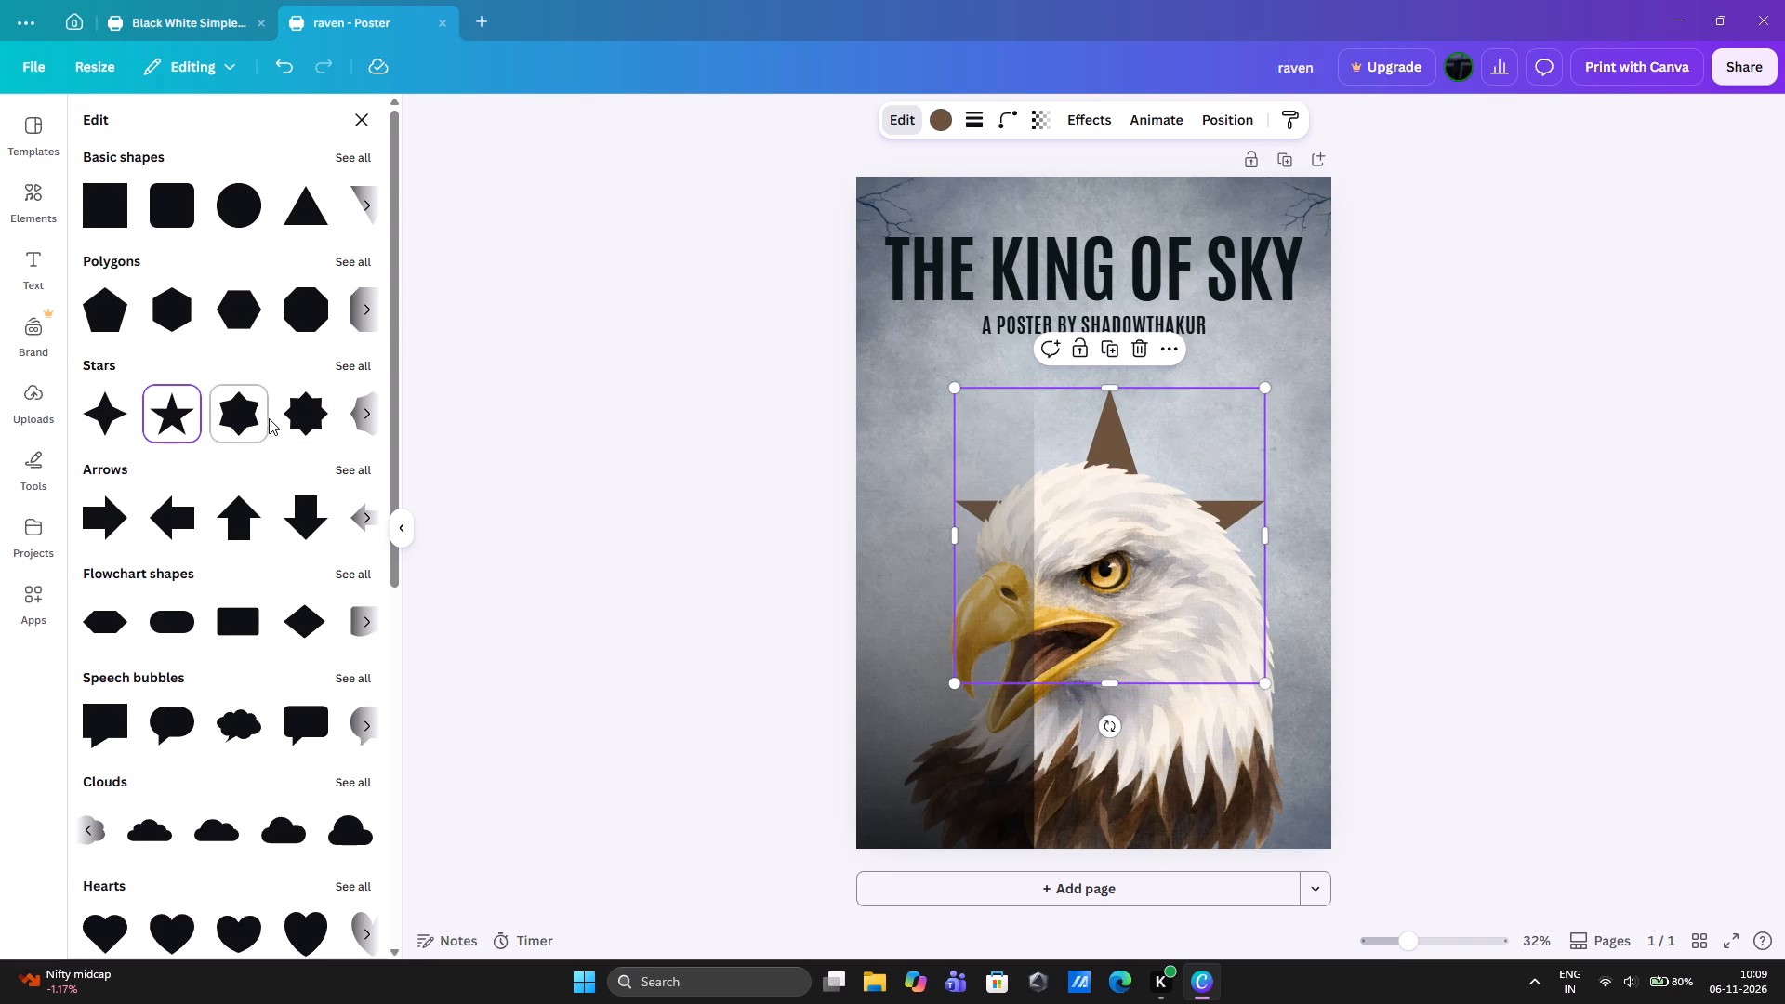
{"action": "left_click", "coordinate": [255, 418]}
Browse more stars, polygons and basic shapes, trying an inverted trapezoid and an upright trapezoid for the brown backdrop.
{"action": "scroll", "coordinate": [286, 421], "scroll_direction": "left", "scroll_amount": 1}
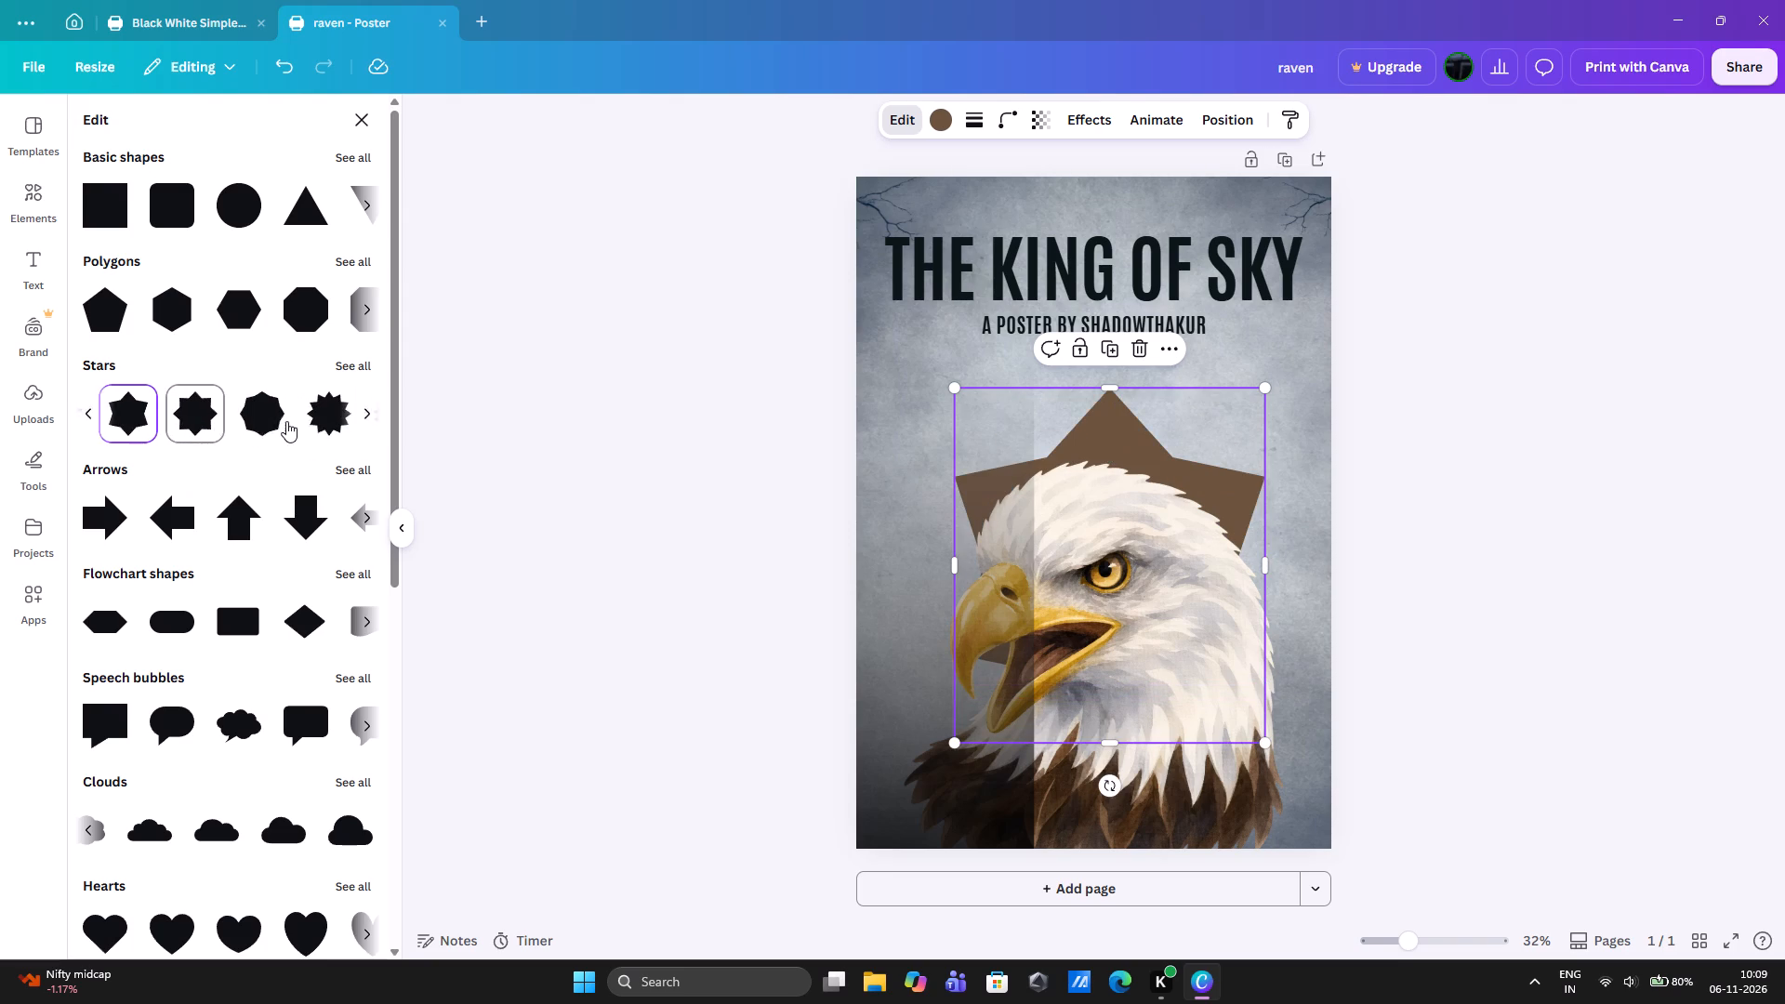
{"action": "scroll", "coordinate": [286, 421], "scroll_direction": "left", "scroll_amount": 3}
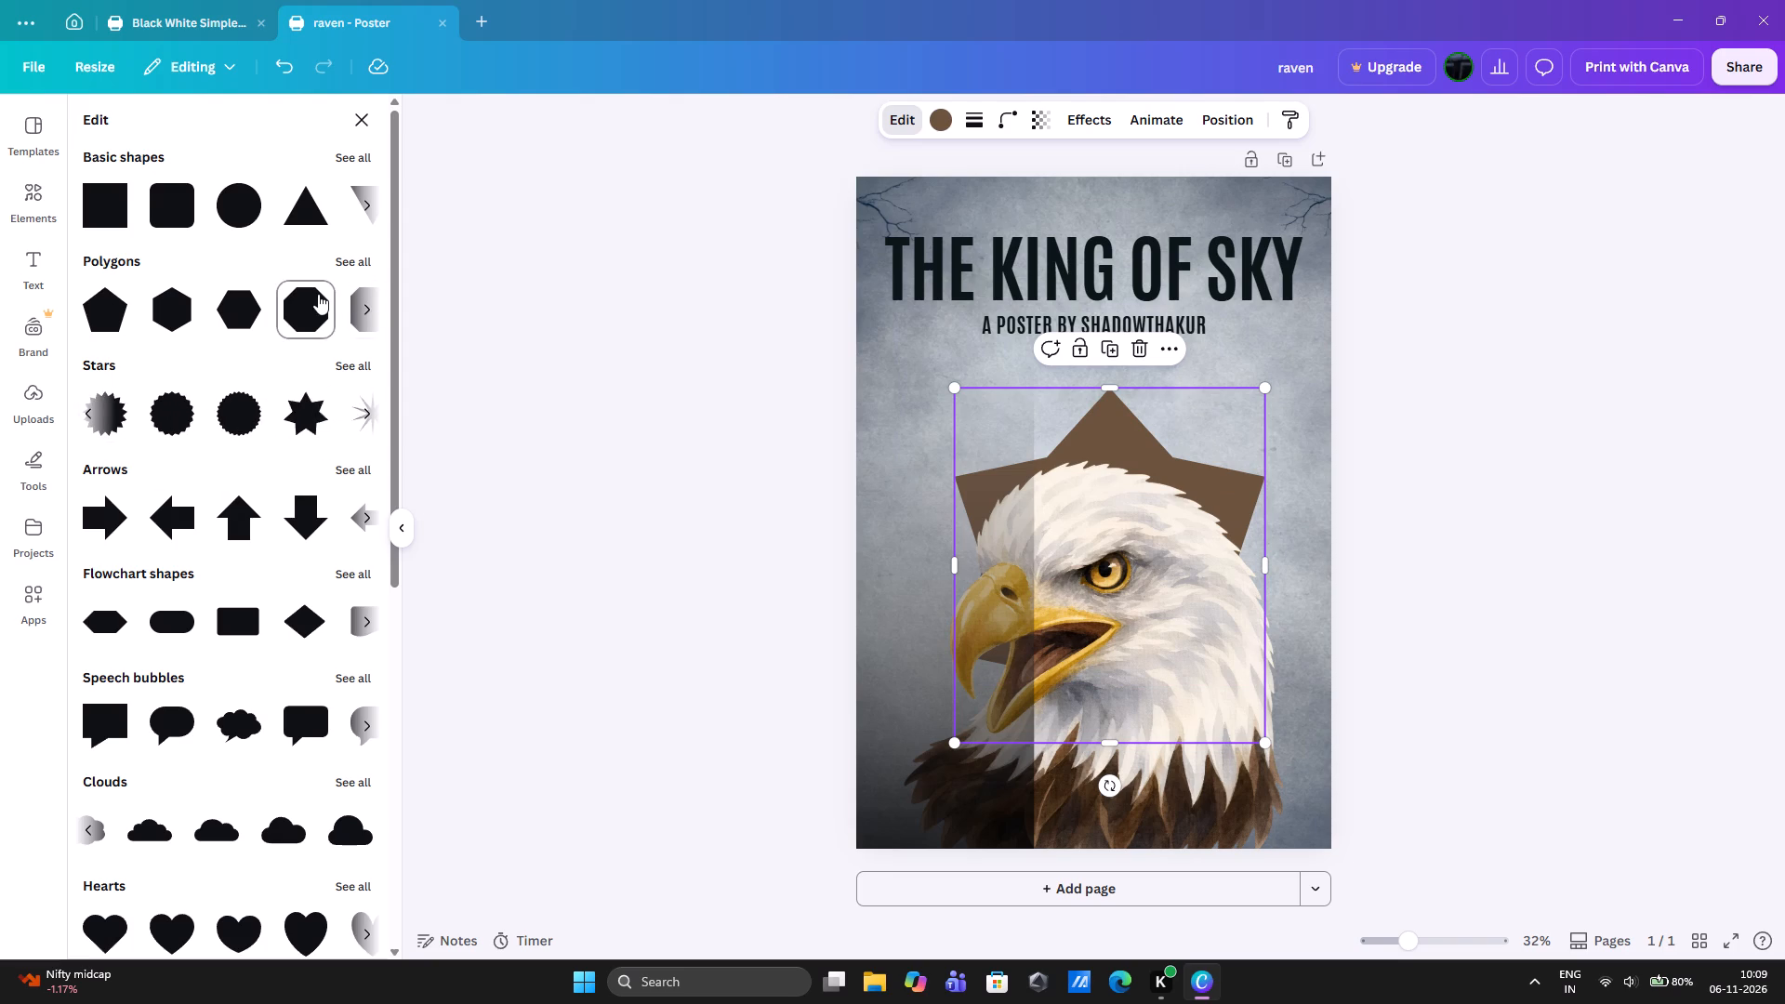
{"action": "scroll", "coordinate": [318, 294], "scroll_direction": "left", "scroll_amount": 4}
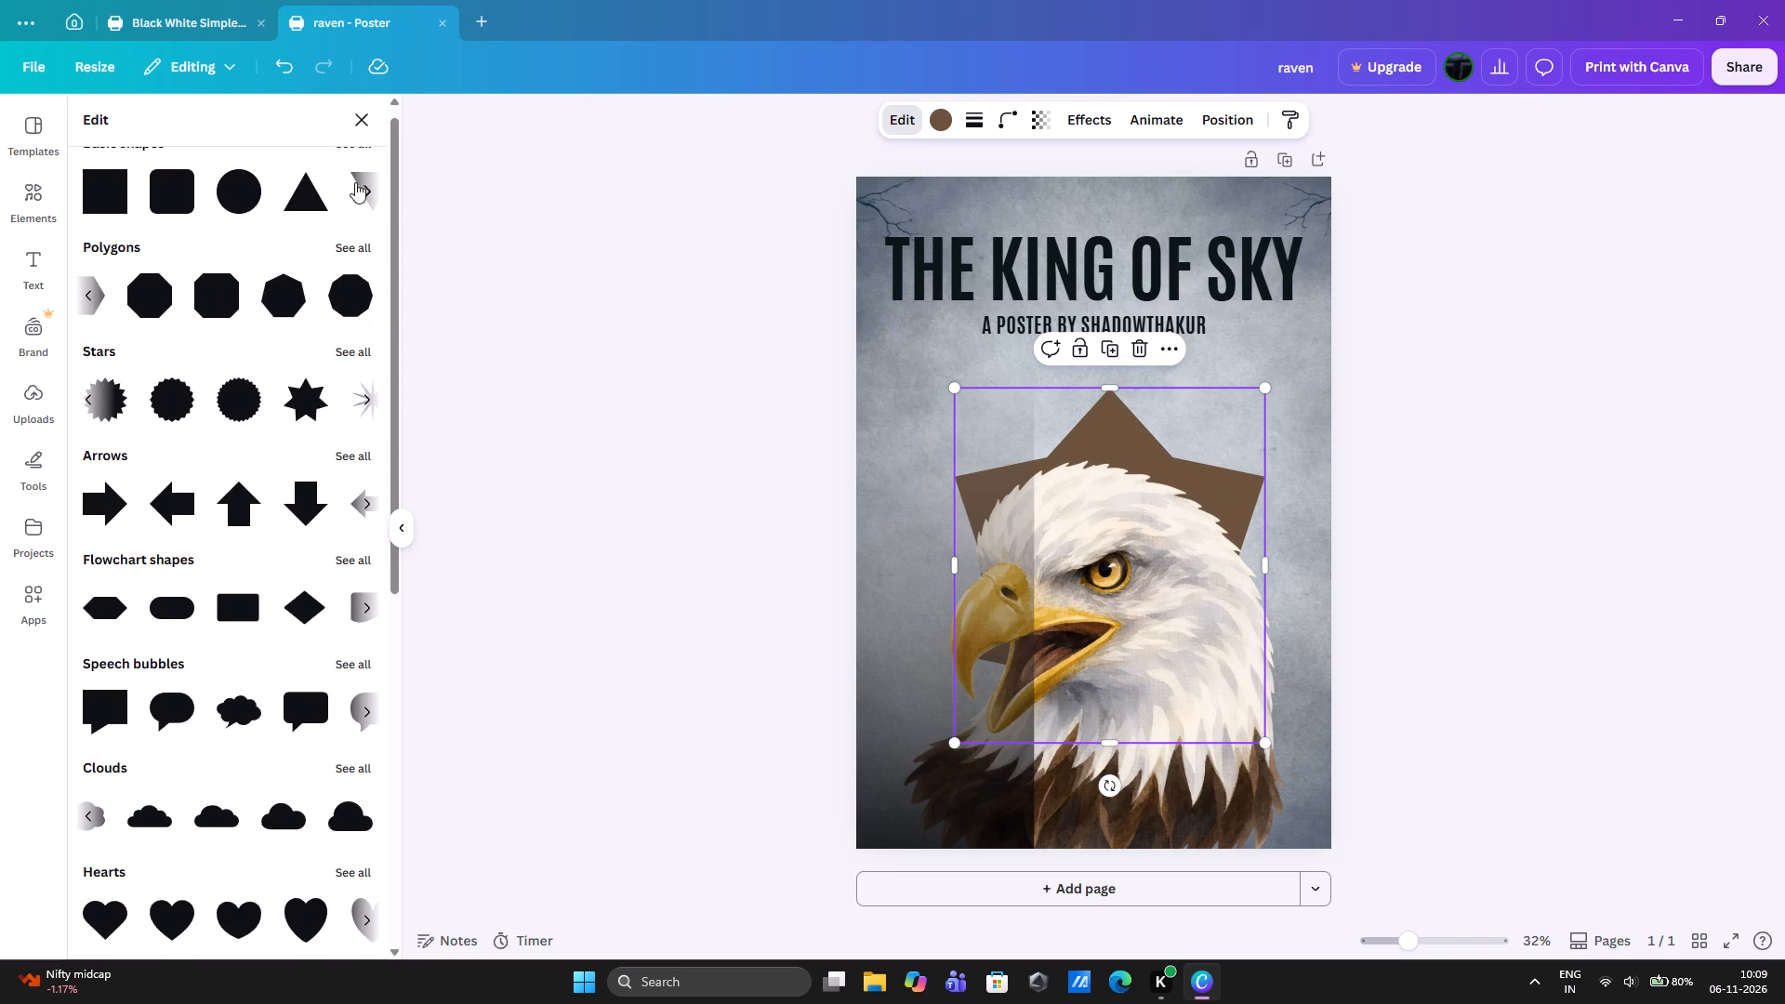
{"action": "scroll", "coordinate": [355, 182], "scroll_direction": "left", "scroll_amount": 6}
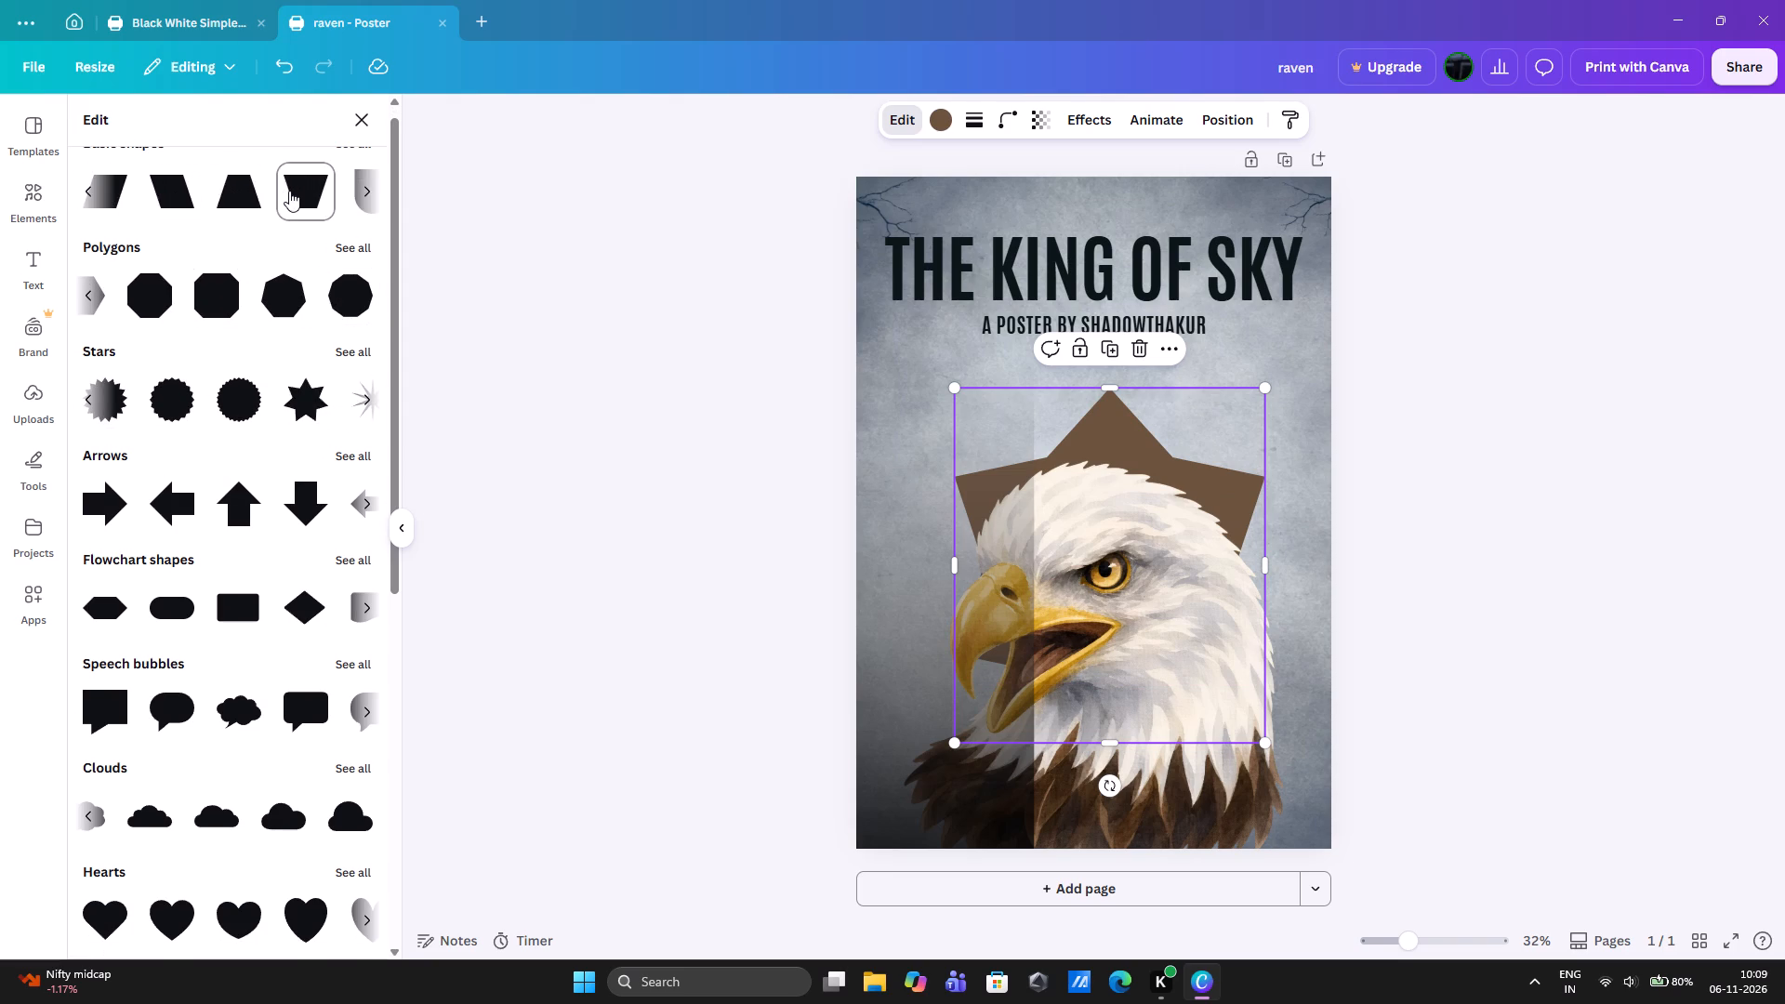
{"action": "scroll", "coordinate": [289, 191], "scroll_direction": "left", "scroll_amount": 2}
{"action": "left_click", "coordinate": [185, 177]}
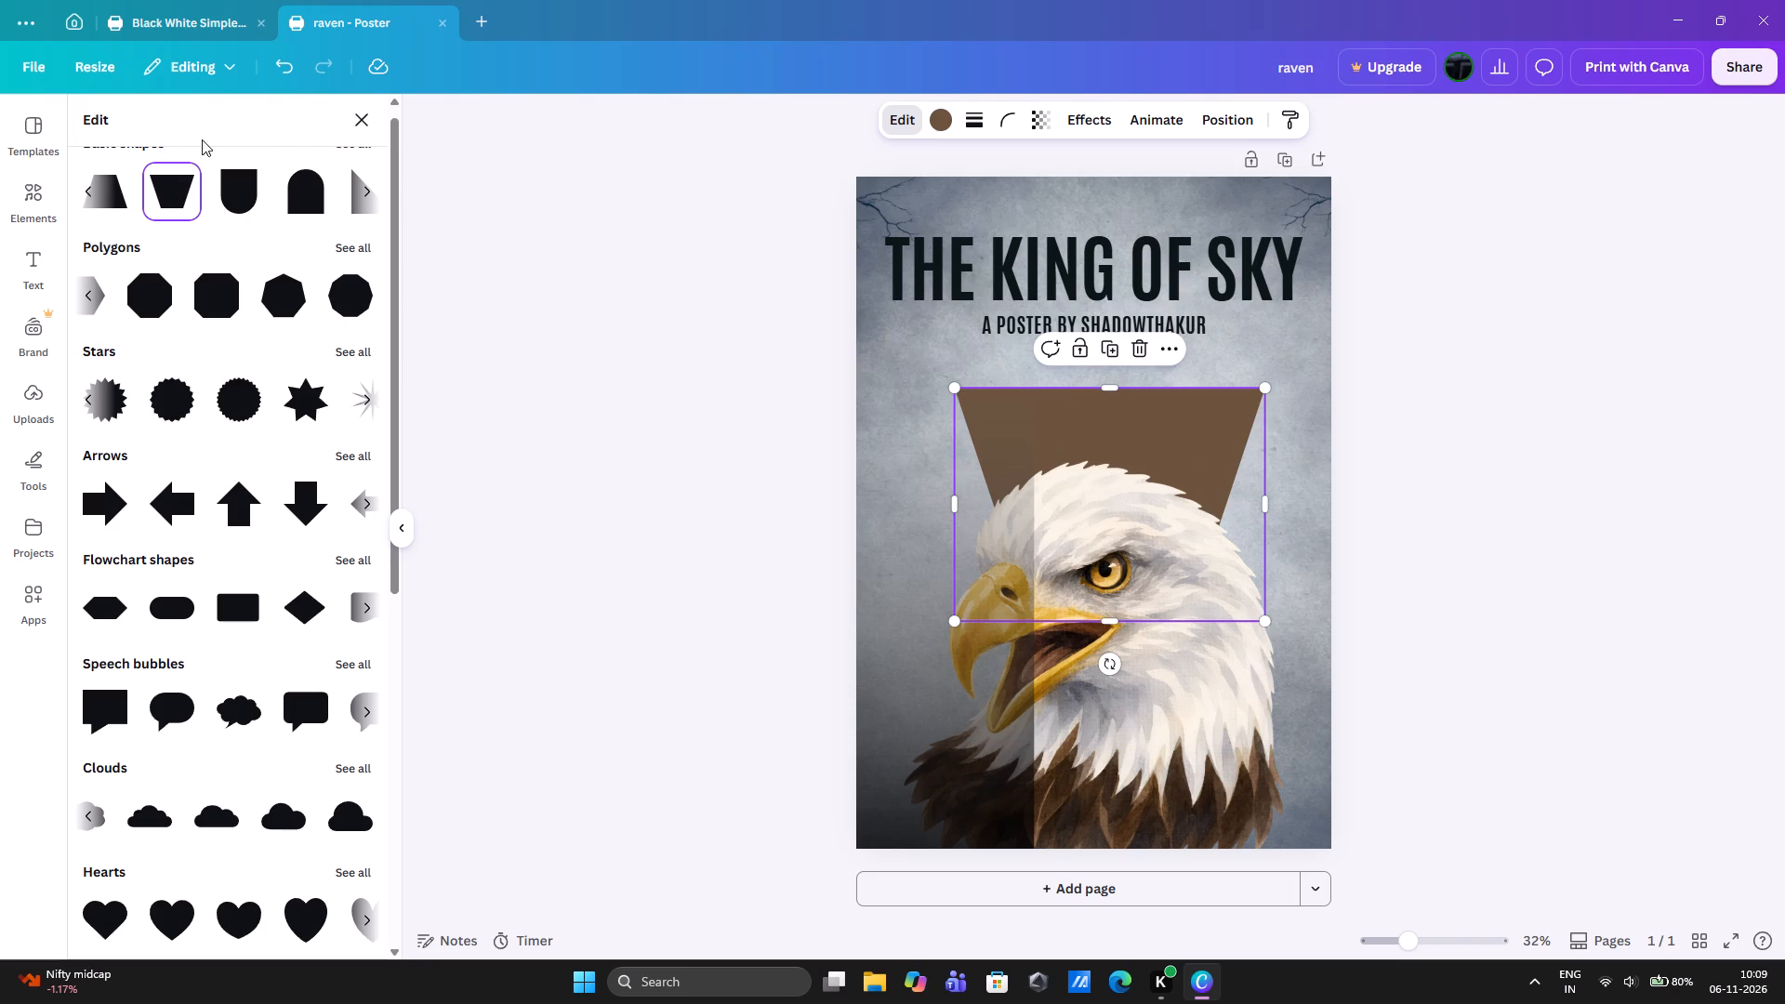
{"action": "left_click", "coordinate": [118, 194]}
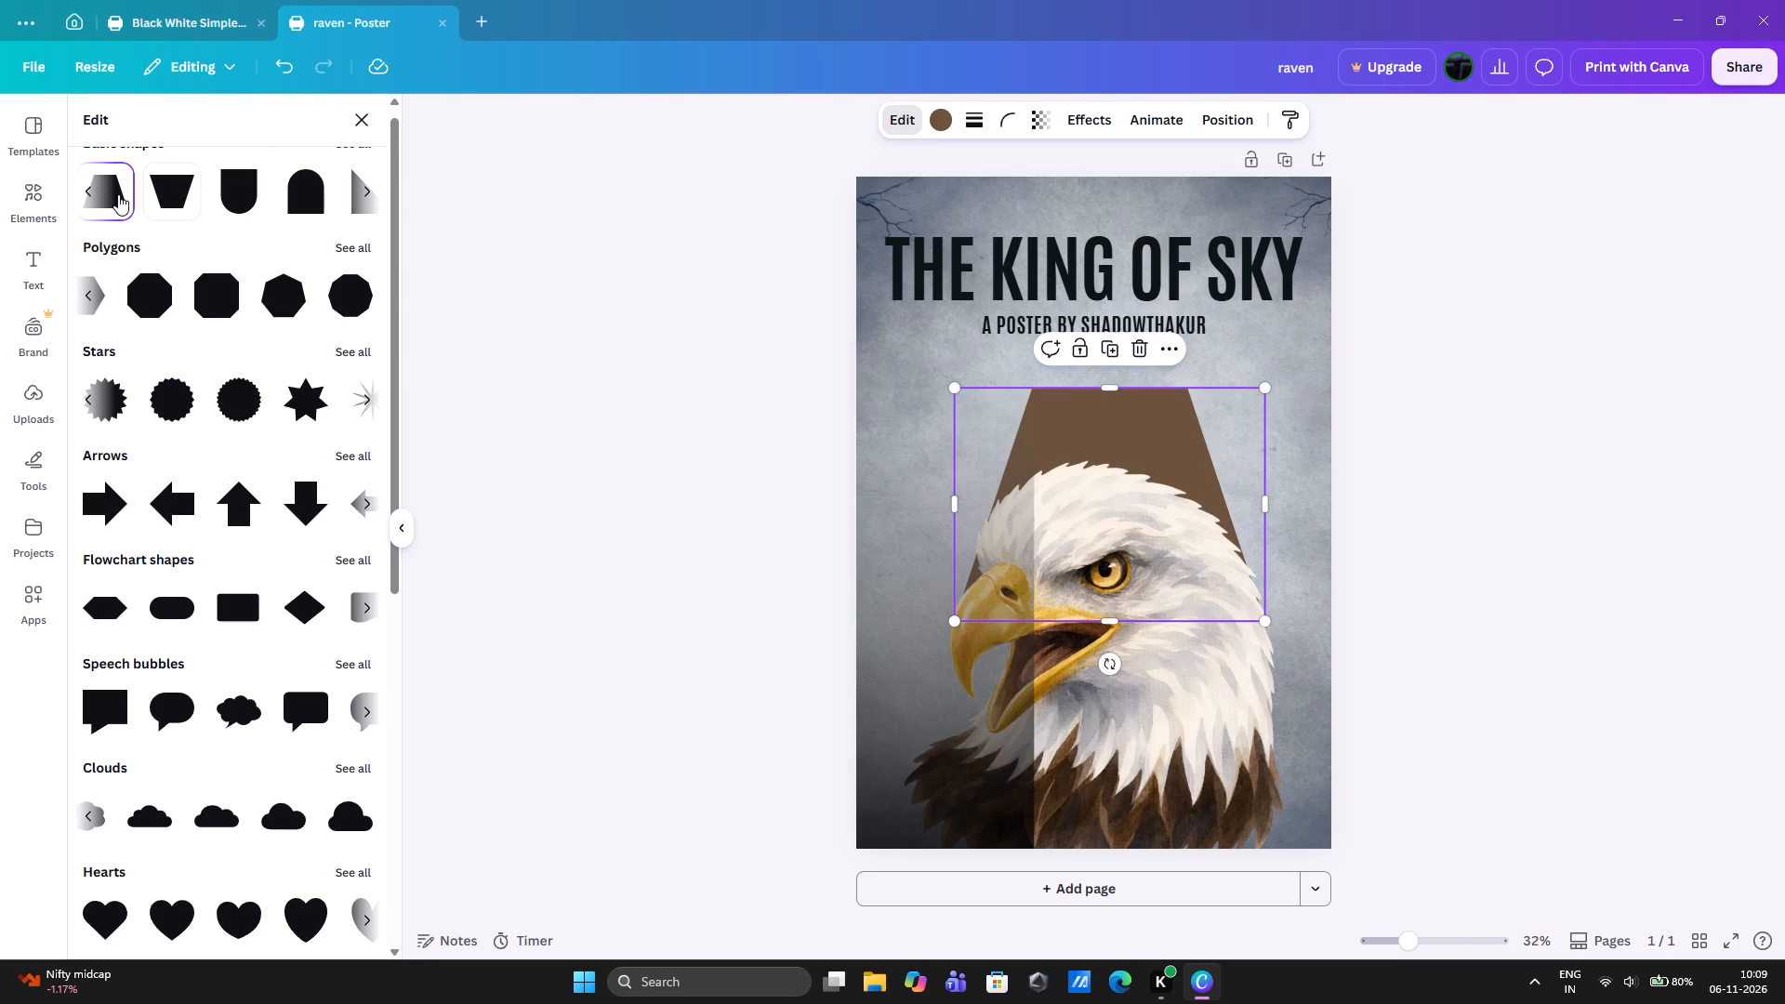
Change the brown backdrop shape behind the eagle to the sharp seven-pointed star.
{"action": "left_click", "coordinate": [311, 405]}
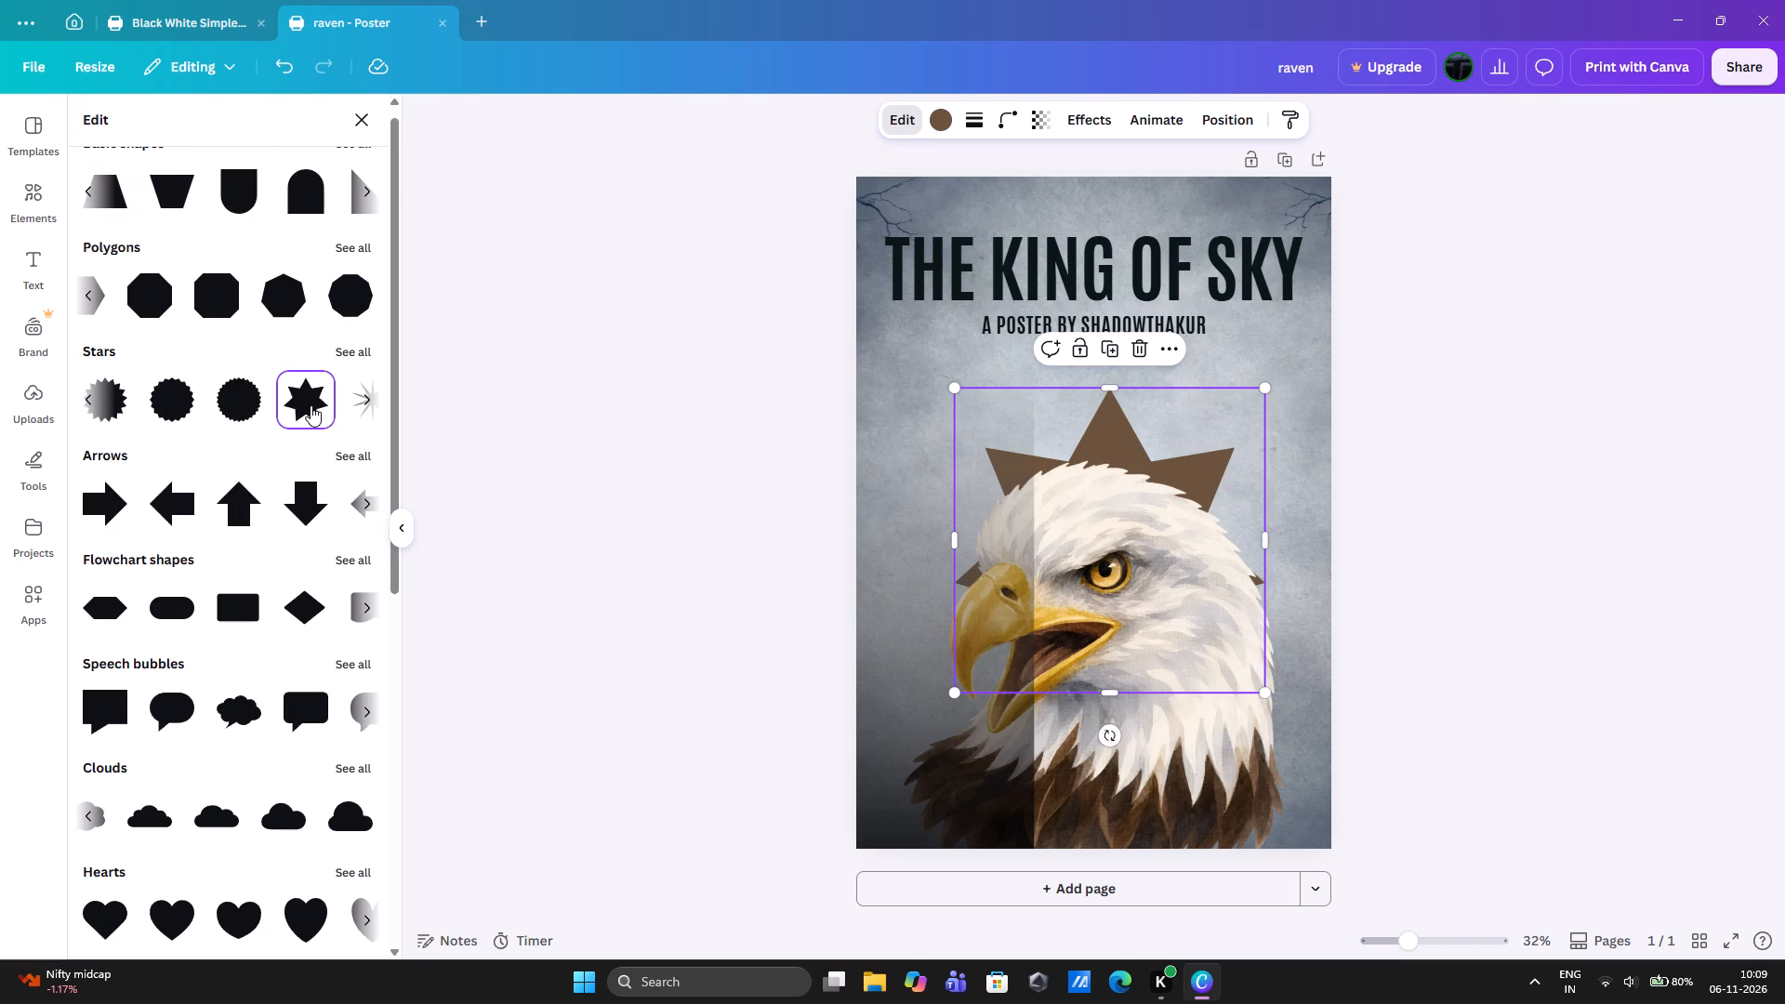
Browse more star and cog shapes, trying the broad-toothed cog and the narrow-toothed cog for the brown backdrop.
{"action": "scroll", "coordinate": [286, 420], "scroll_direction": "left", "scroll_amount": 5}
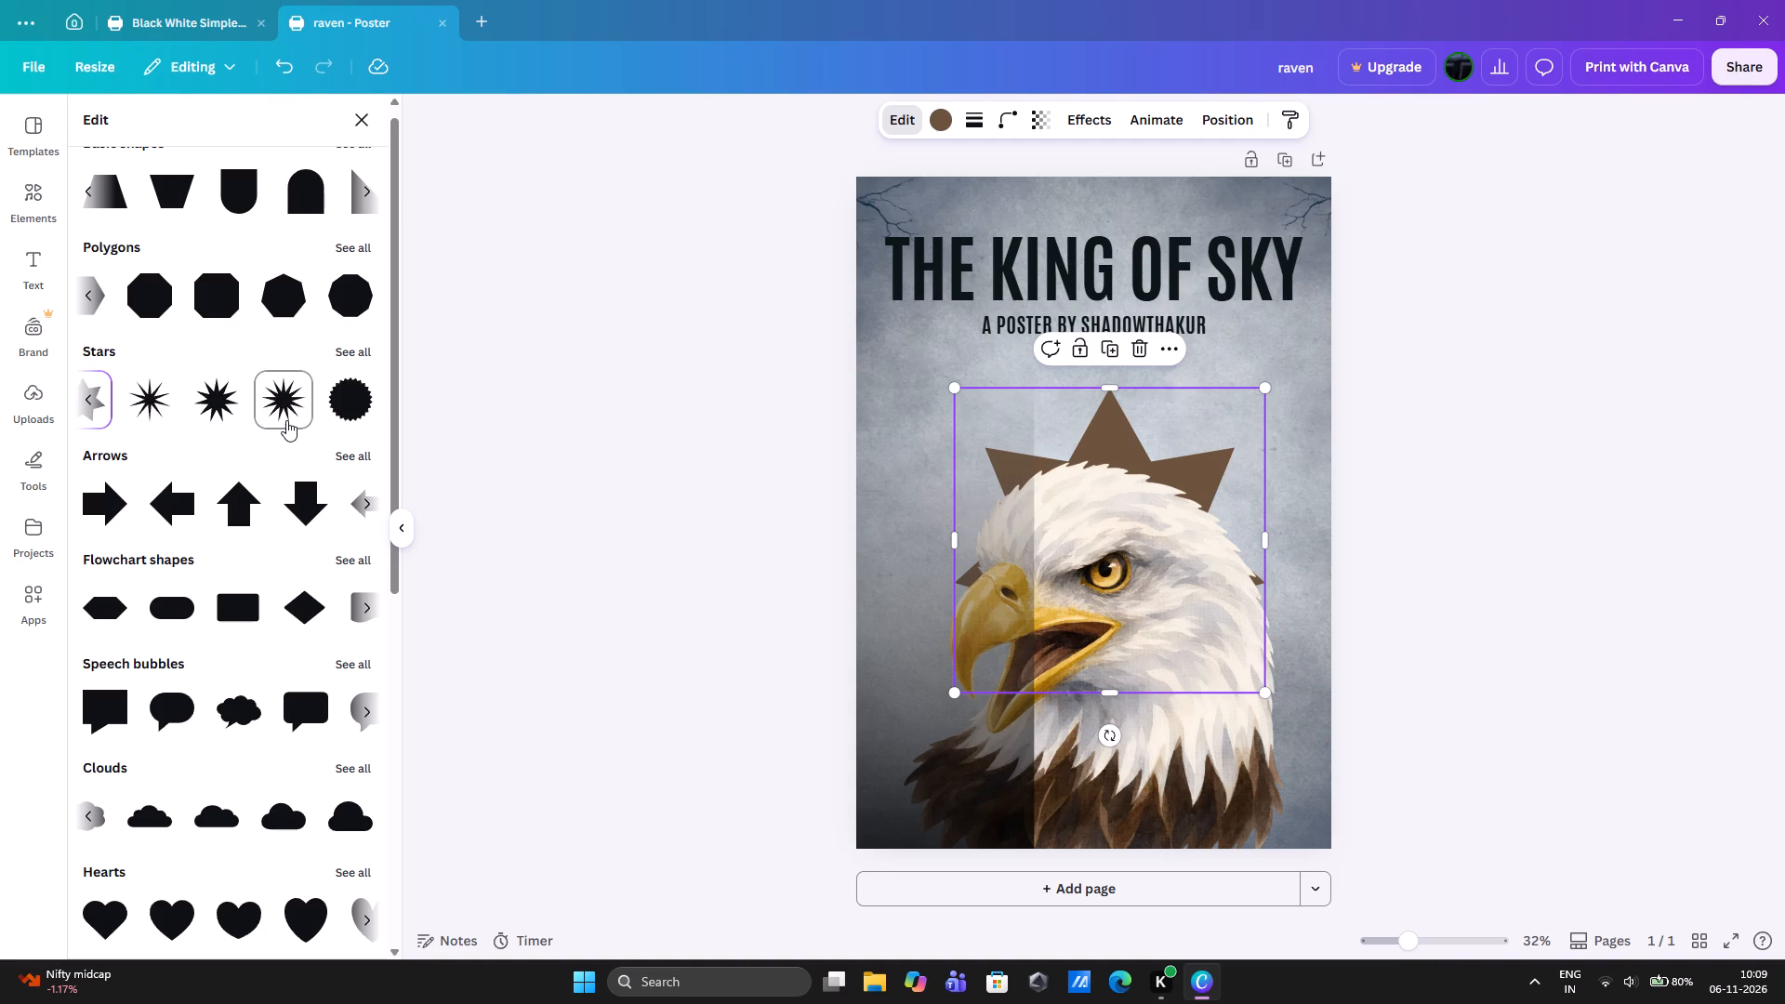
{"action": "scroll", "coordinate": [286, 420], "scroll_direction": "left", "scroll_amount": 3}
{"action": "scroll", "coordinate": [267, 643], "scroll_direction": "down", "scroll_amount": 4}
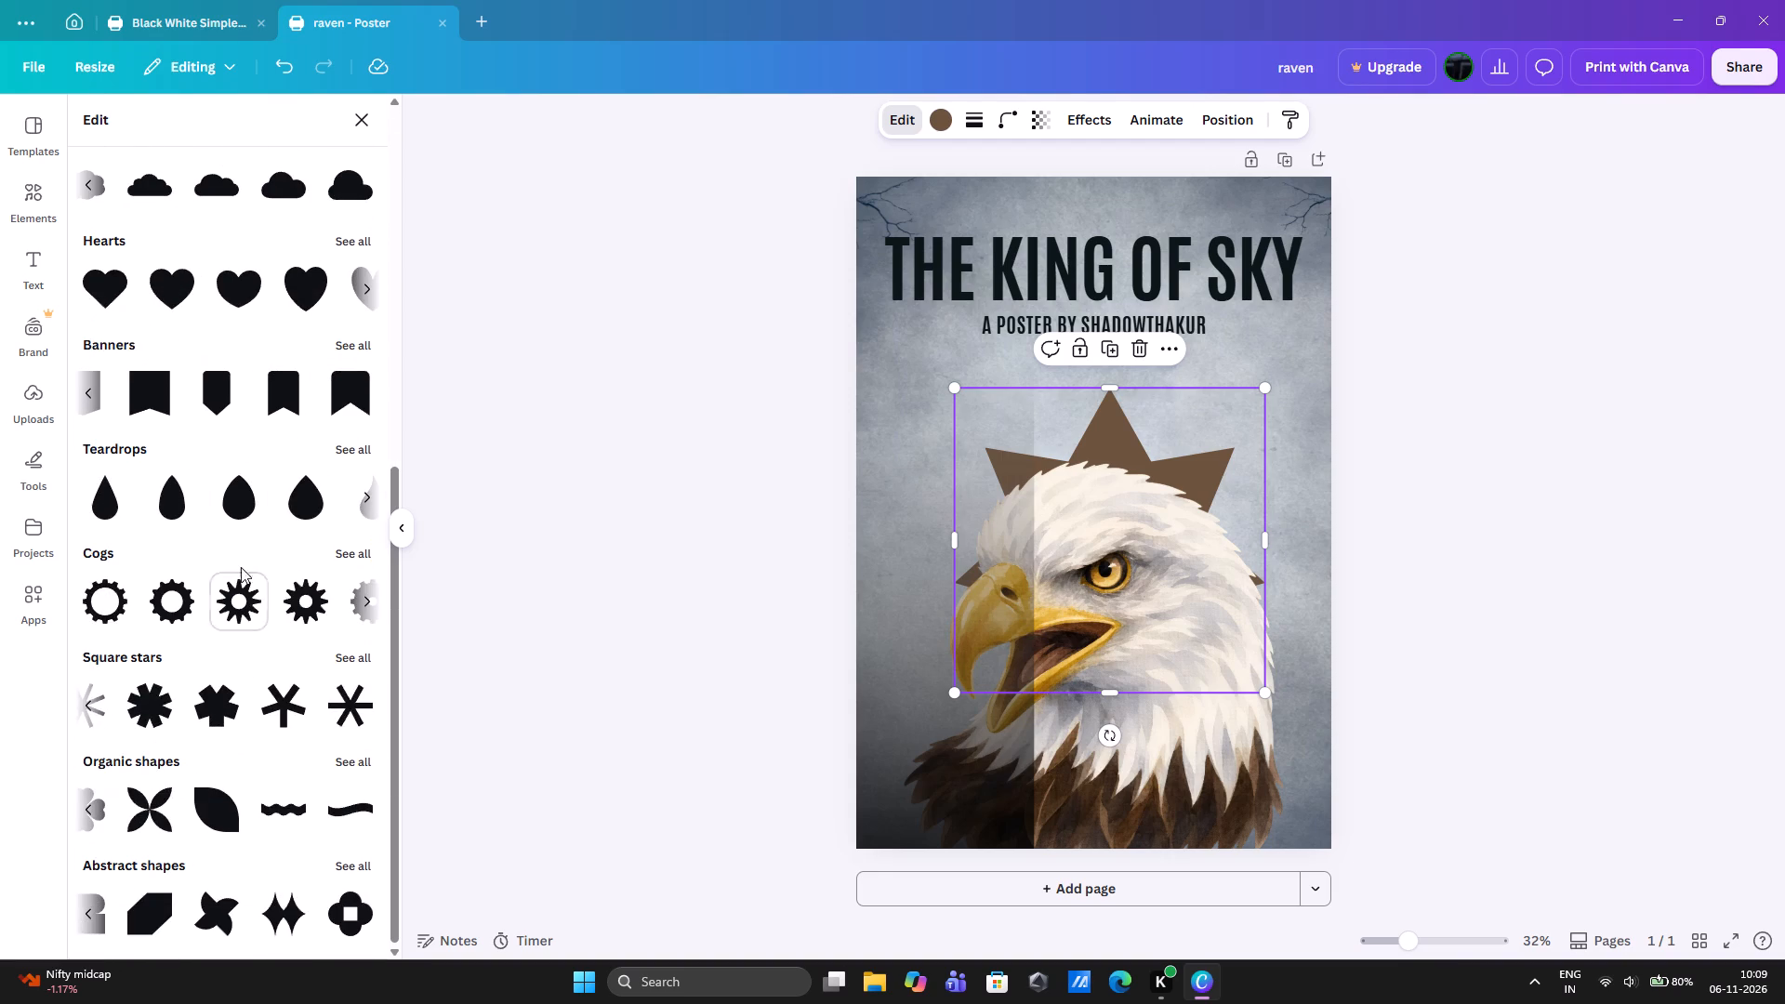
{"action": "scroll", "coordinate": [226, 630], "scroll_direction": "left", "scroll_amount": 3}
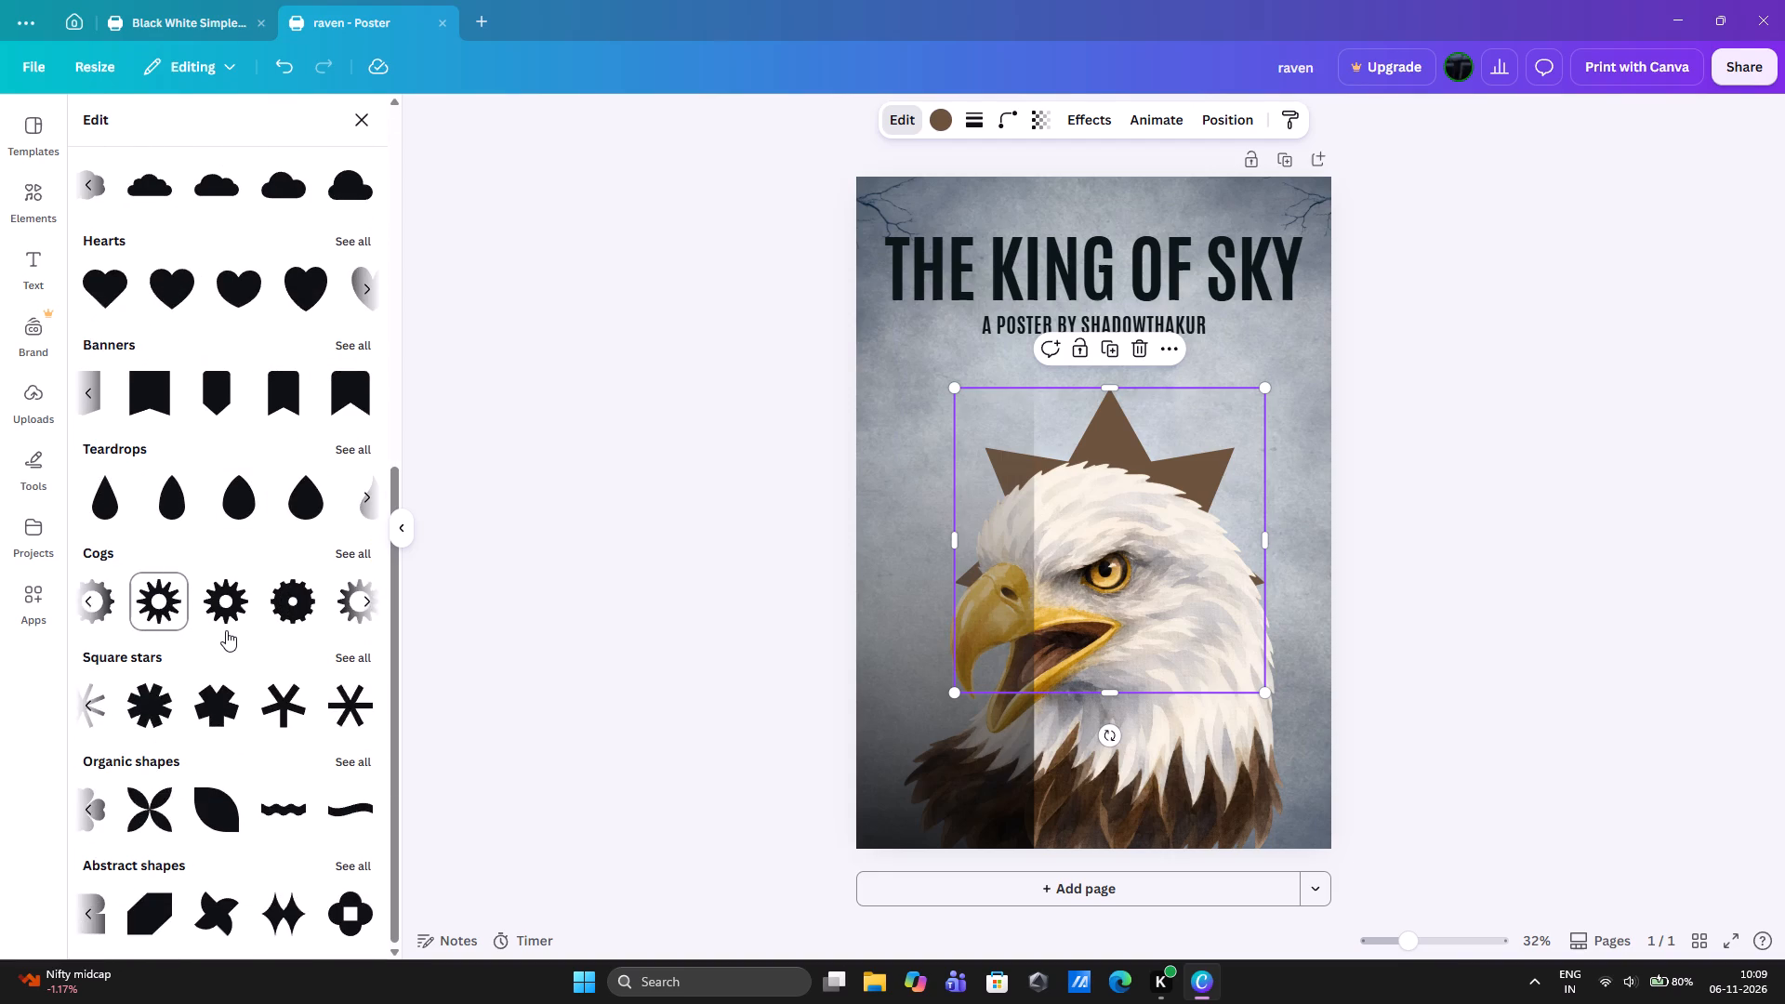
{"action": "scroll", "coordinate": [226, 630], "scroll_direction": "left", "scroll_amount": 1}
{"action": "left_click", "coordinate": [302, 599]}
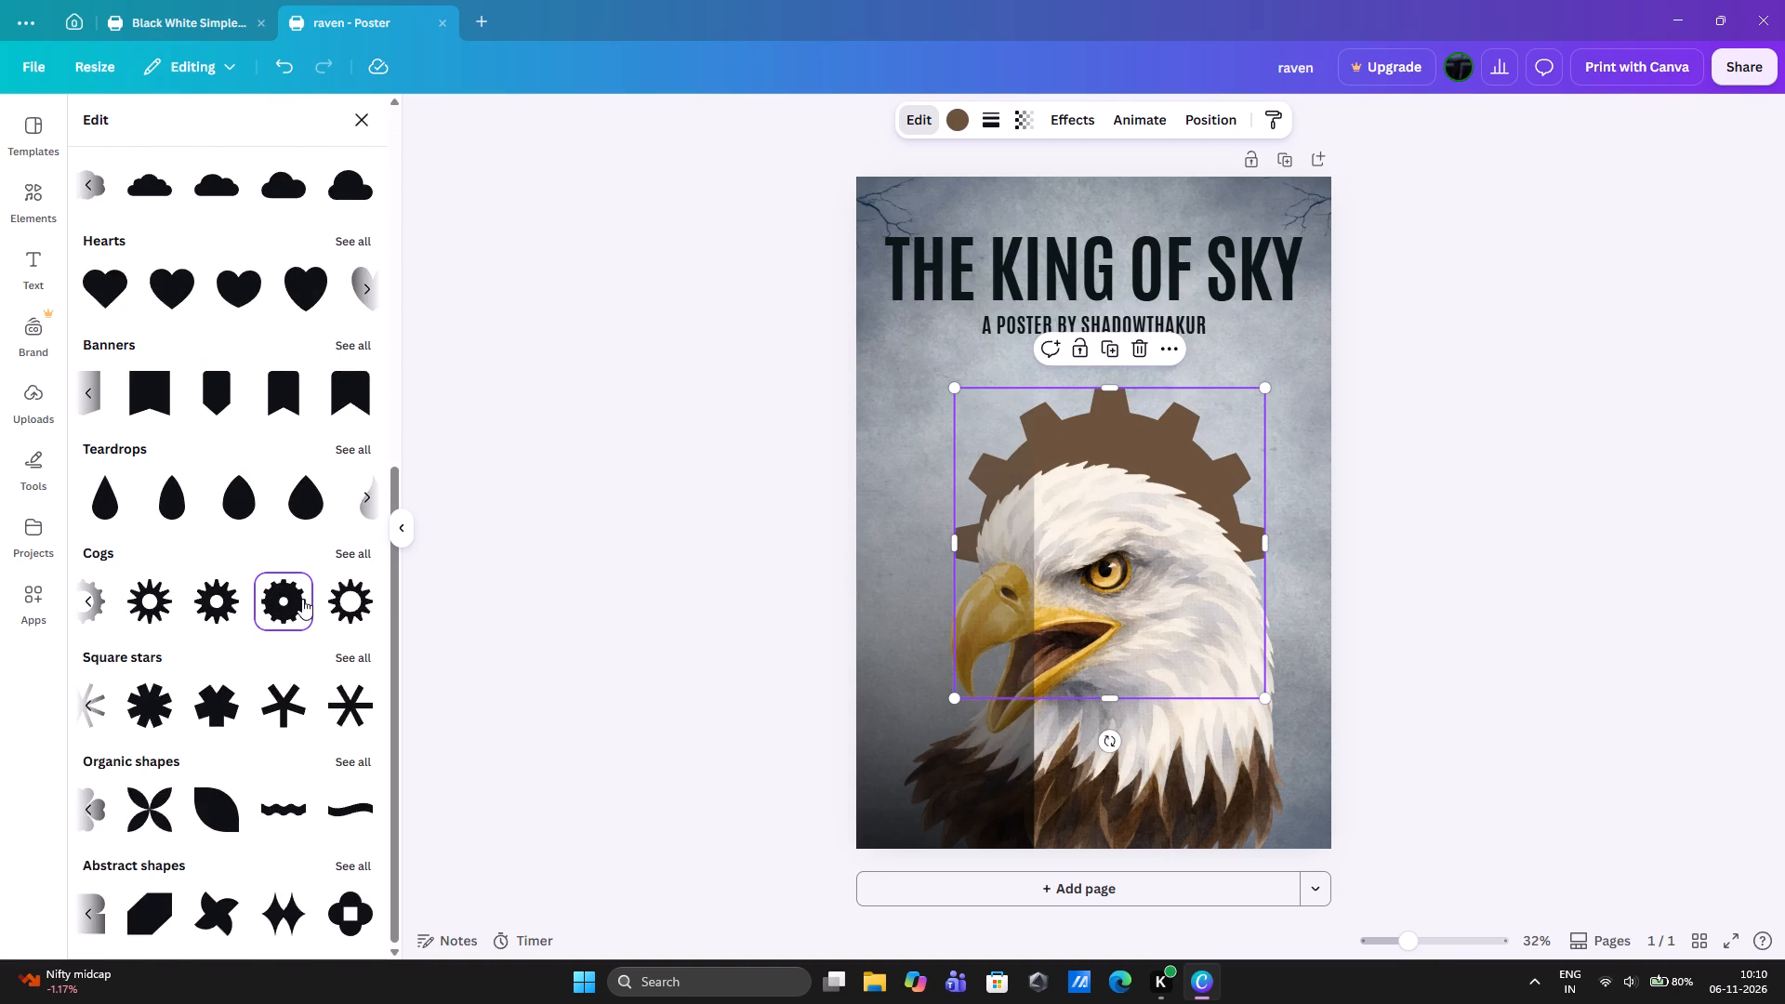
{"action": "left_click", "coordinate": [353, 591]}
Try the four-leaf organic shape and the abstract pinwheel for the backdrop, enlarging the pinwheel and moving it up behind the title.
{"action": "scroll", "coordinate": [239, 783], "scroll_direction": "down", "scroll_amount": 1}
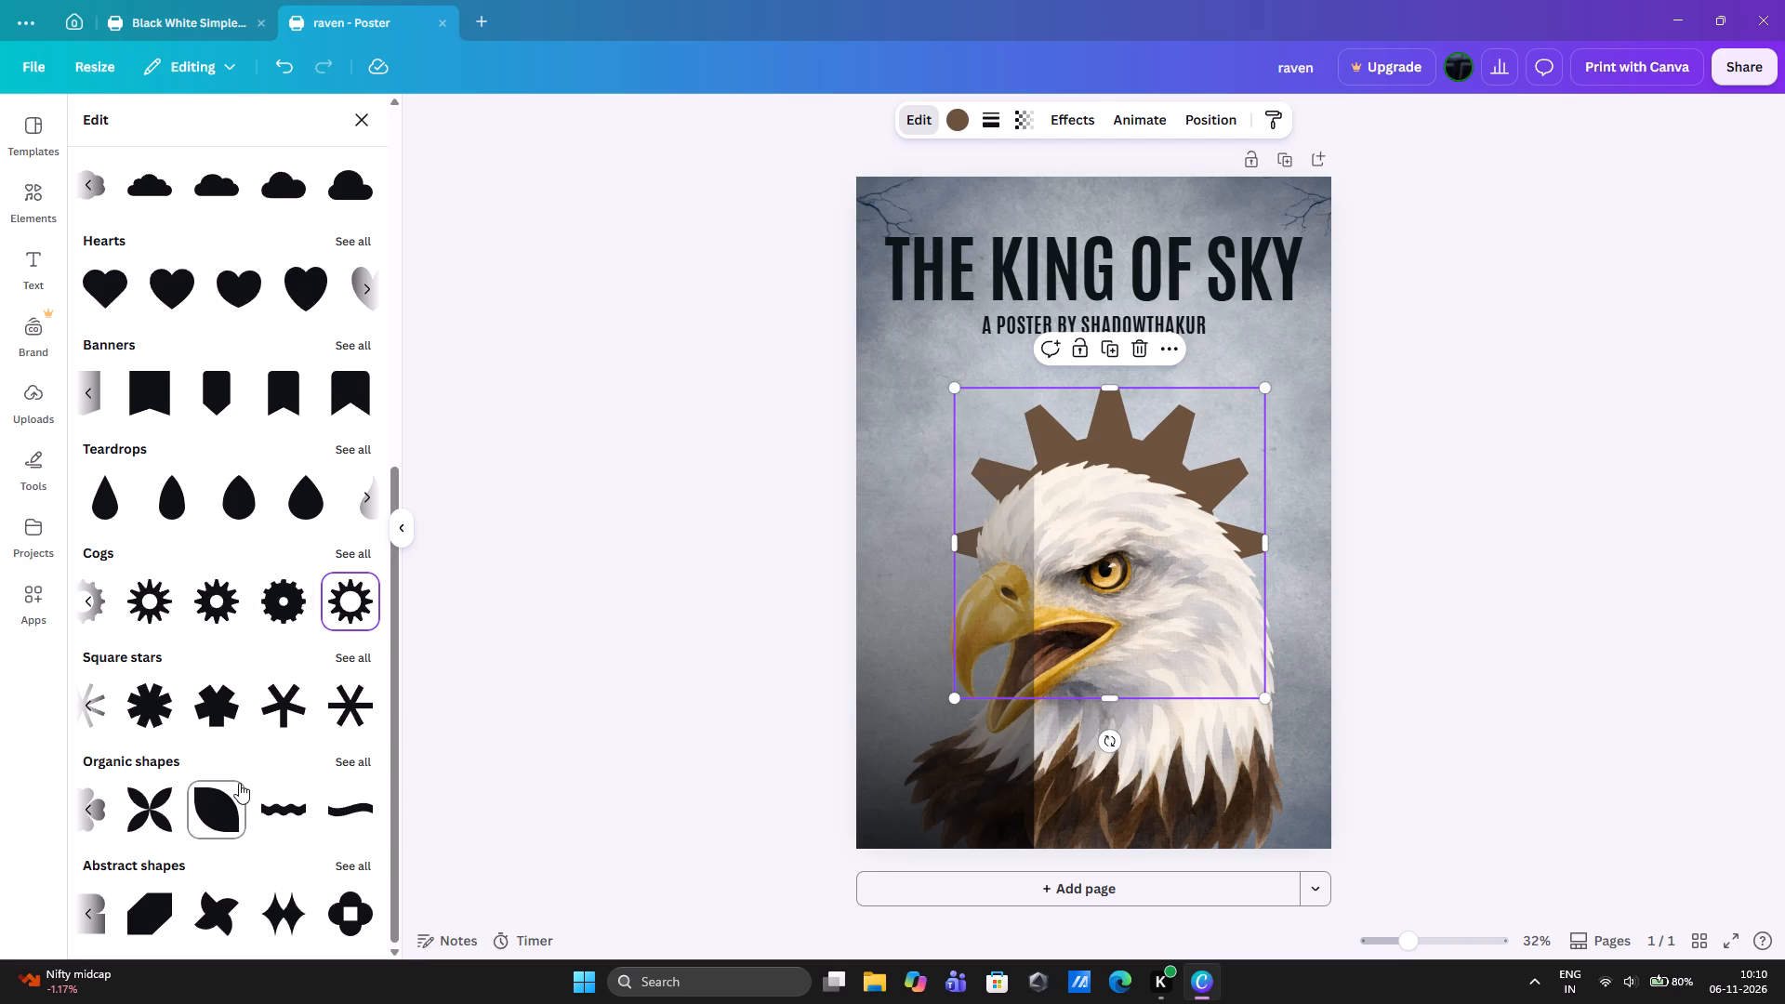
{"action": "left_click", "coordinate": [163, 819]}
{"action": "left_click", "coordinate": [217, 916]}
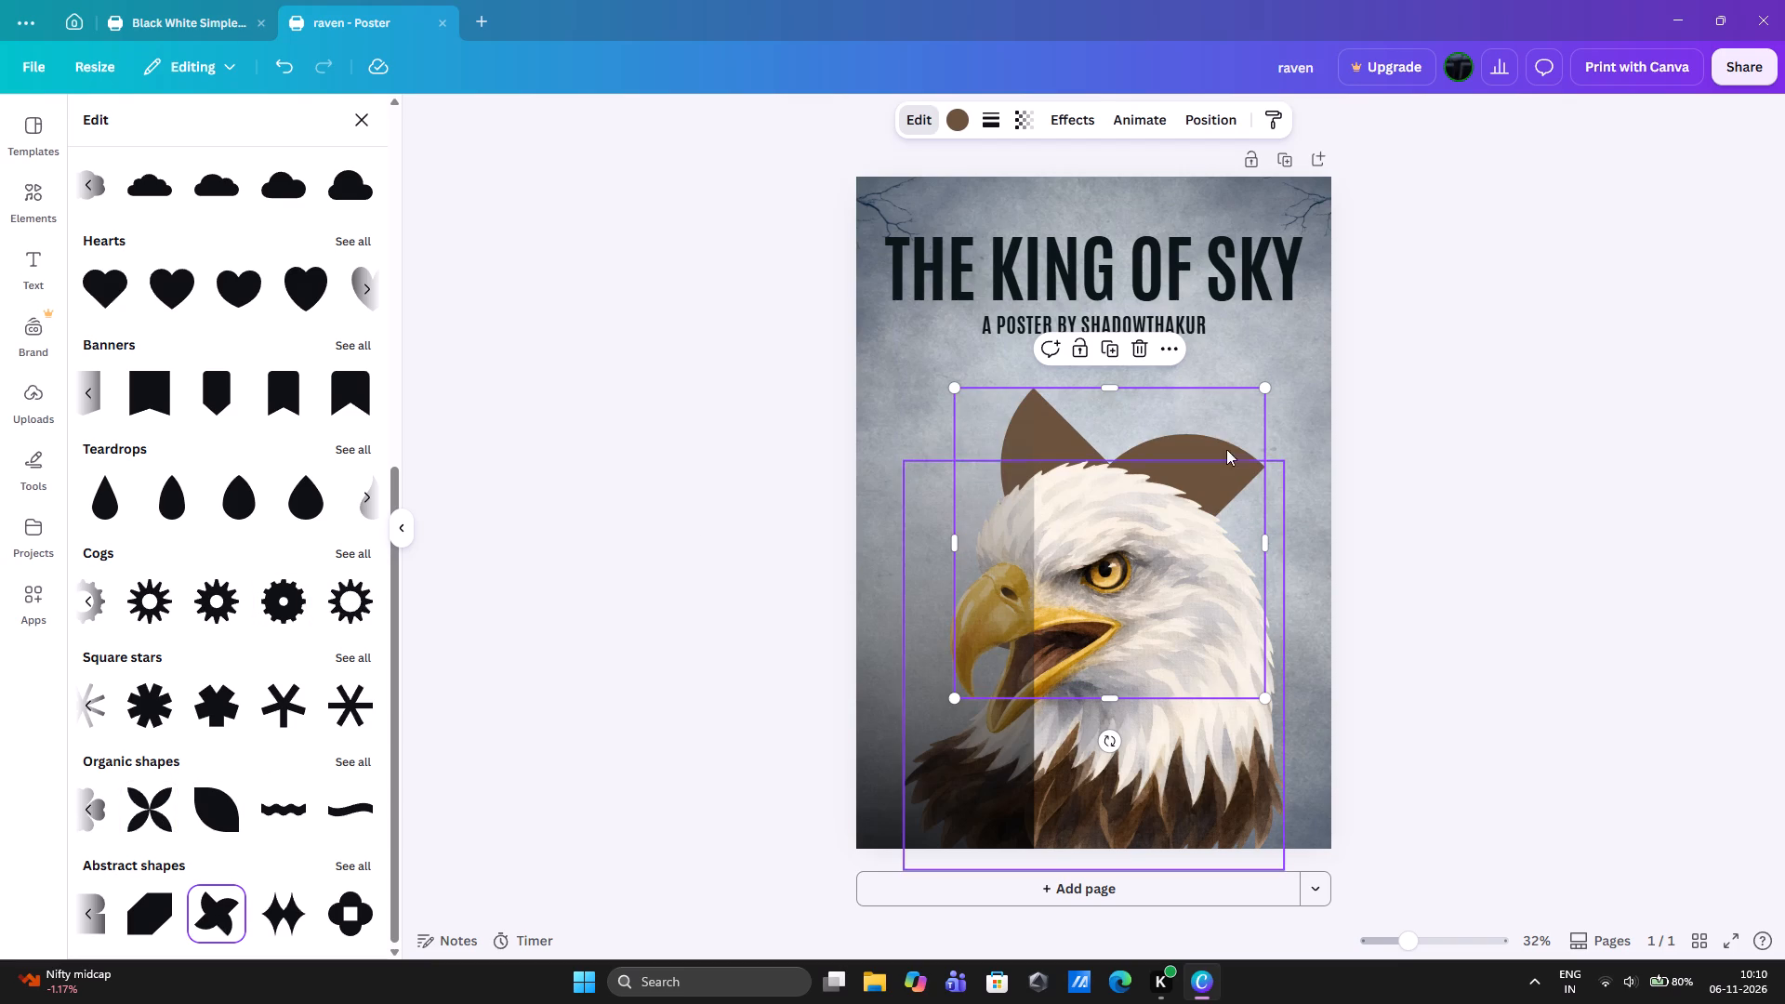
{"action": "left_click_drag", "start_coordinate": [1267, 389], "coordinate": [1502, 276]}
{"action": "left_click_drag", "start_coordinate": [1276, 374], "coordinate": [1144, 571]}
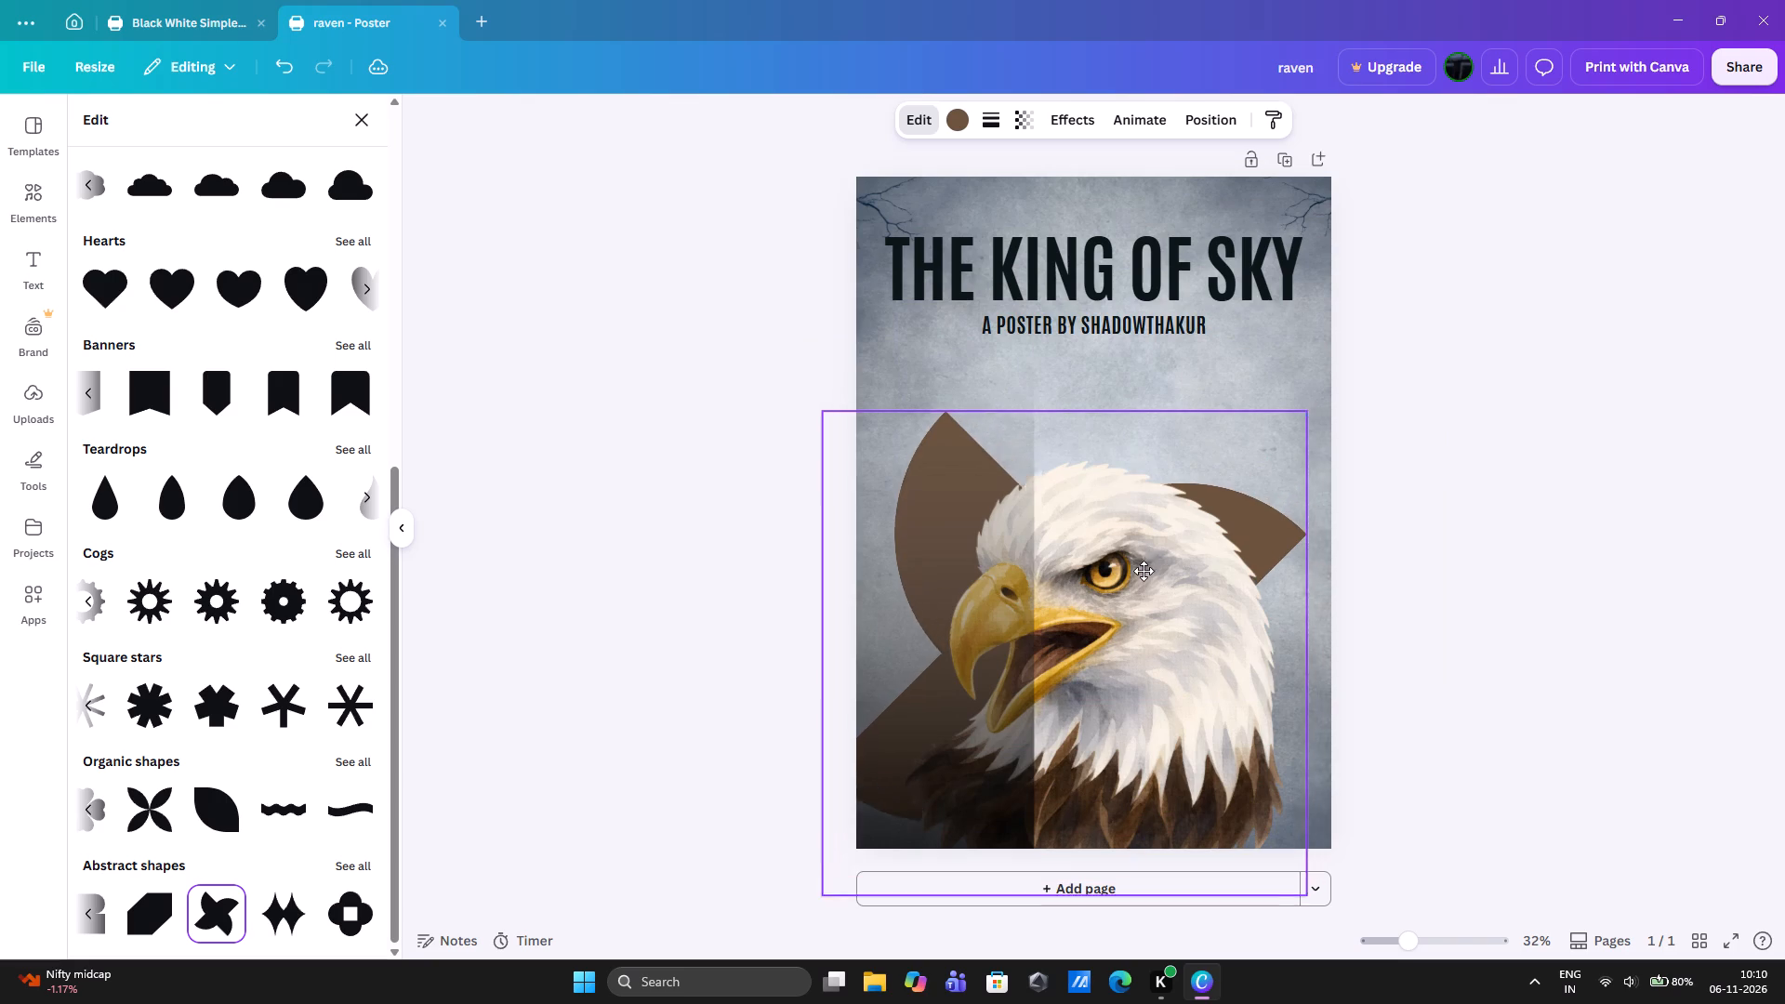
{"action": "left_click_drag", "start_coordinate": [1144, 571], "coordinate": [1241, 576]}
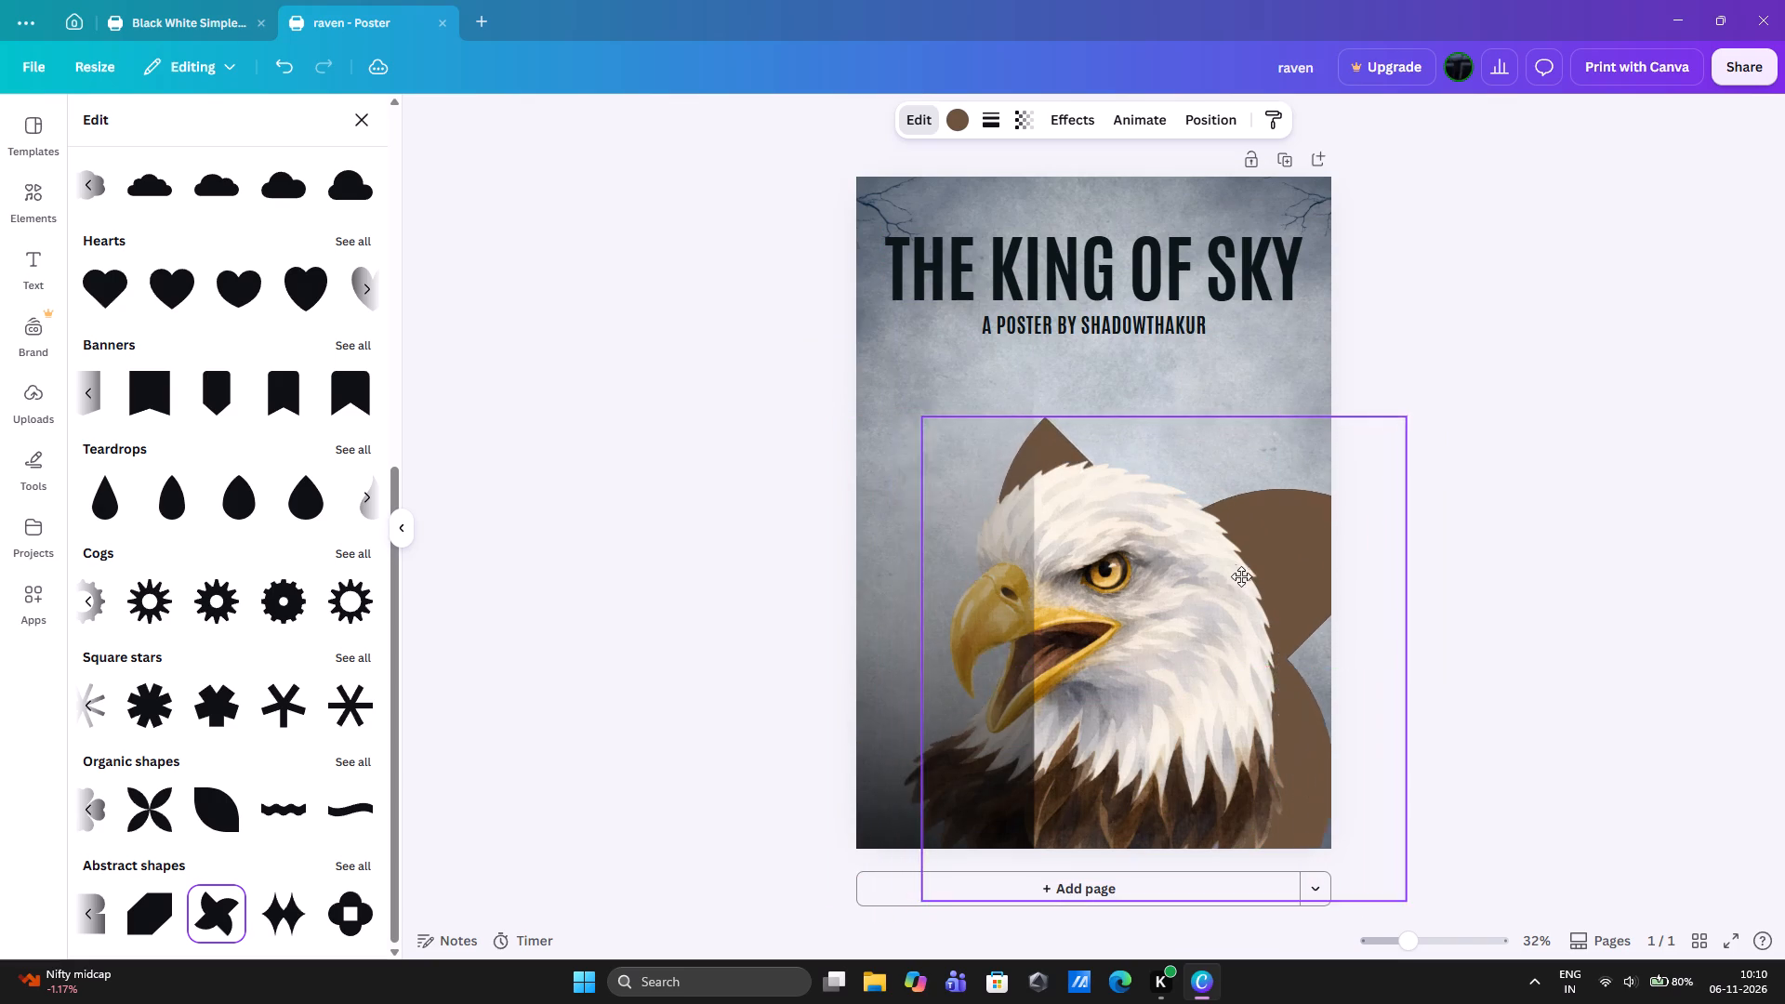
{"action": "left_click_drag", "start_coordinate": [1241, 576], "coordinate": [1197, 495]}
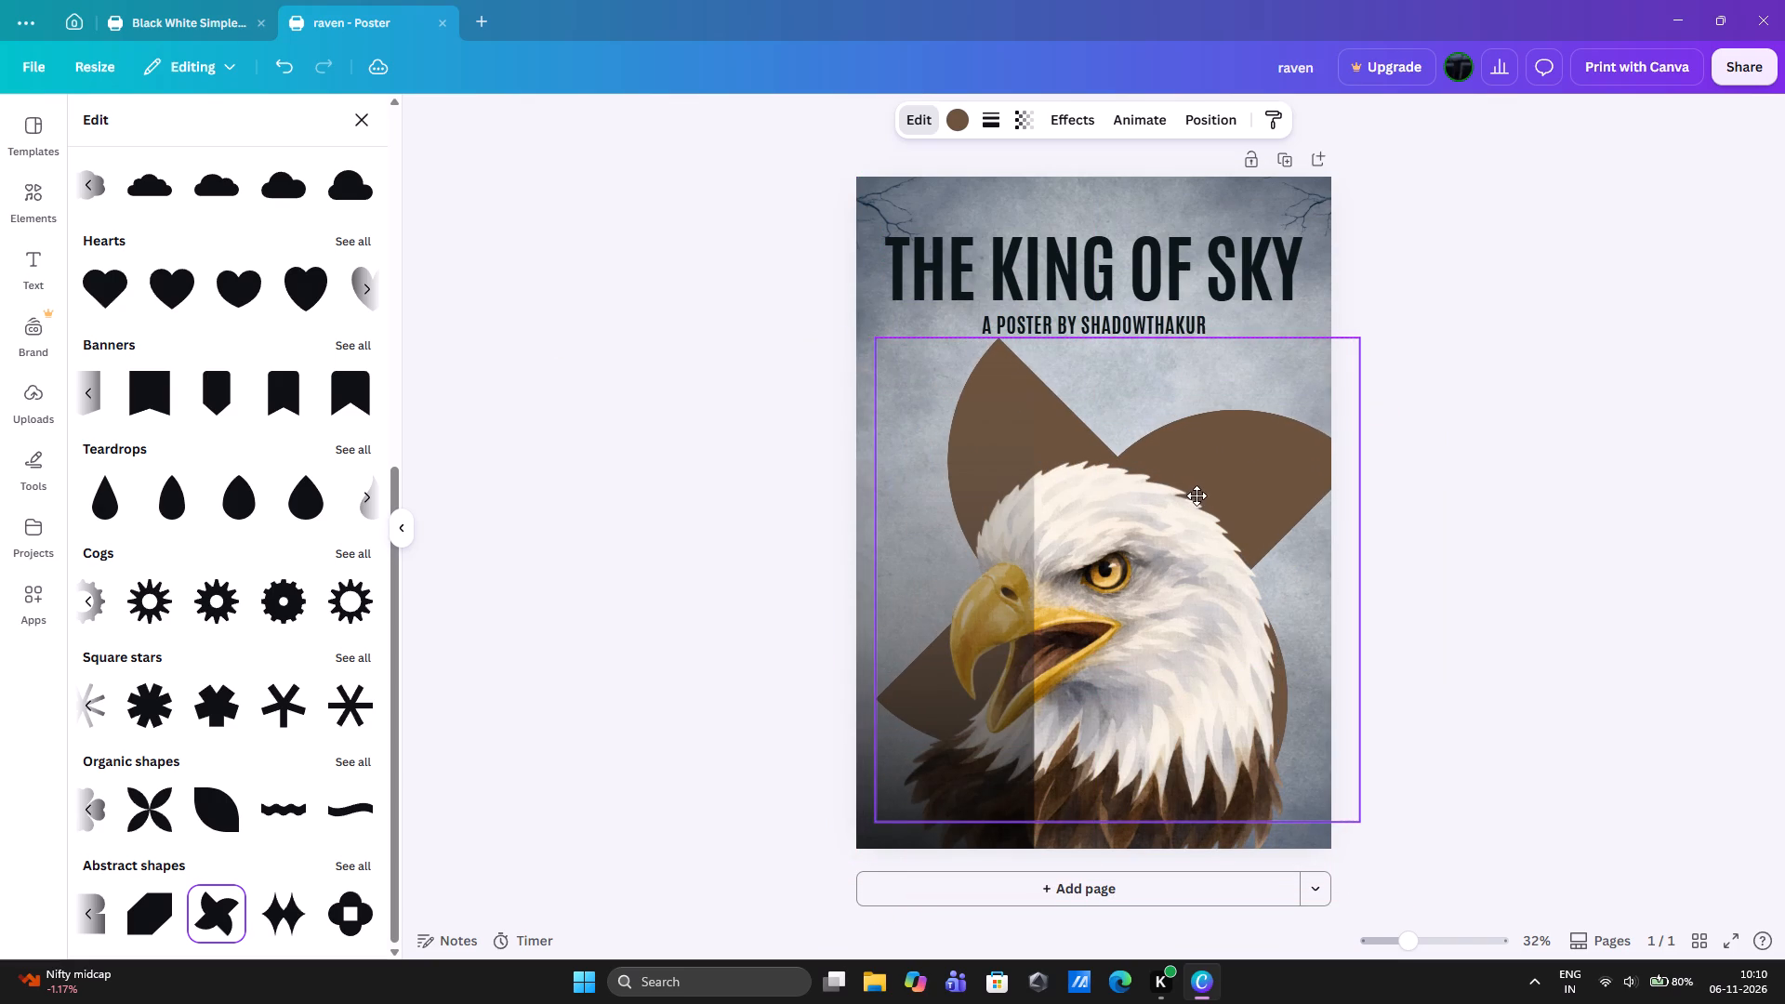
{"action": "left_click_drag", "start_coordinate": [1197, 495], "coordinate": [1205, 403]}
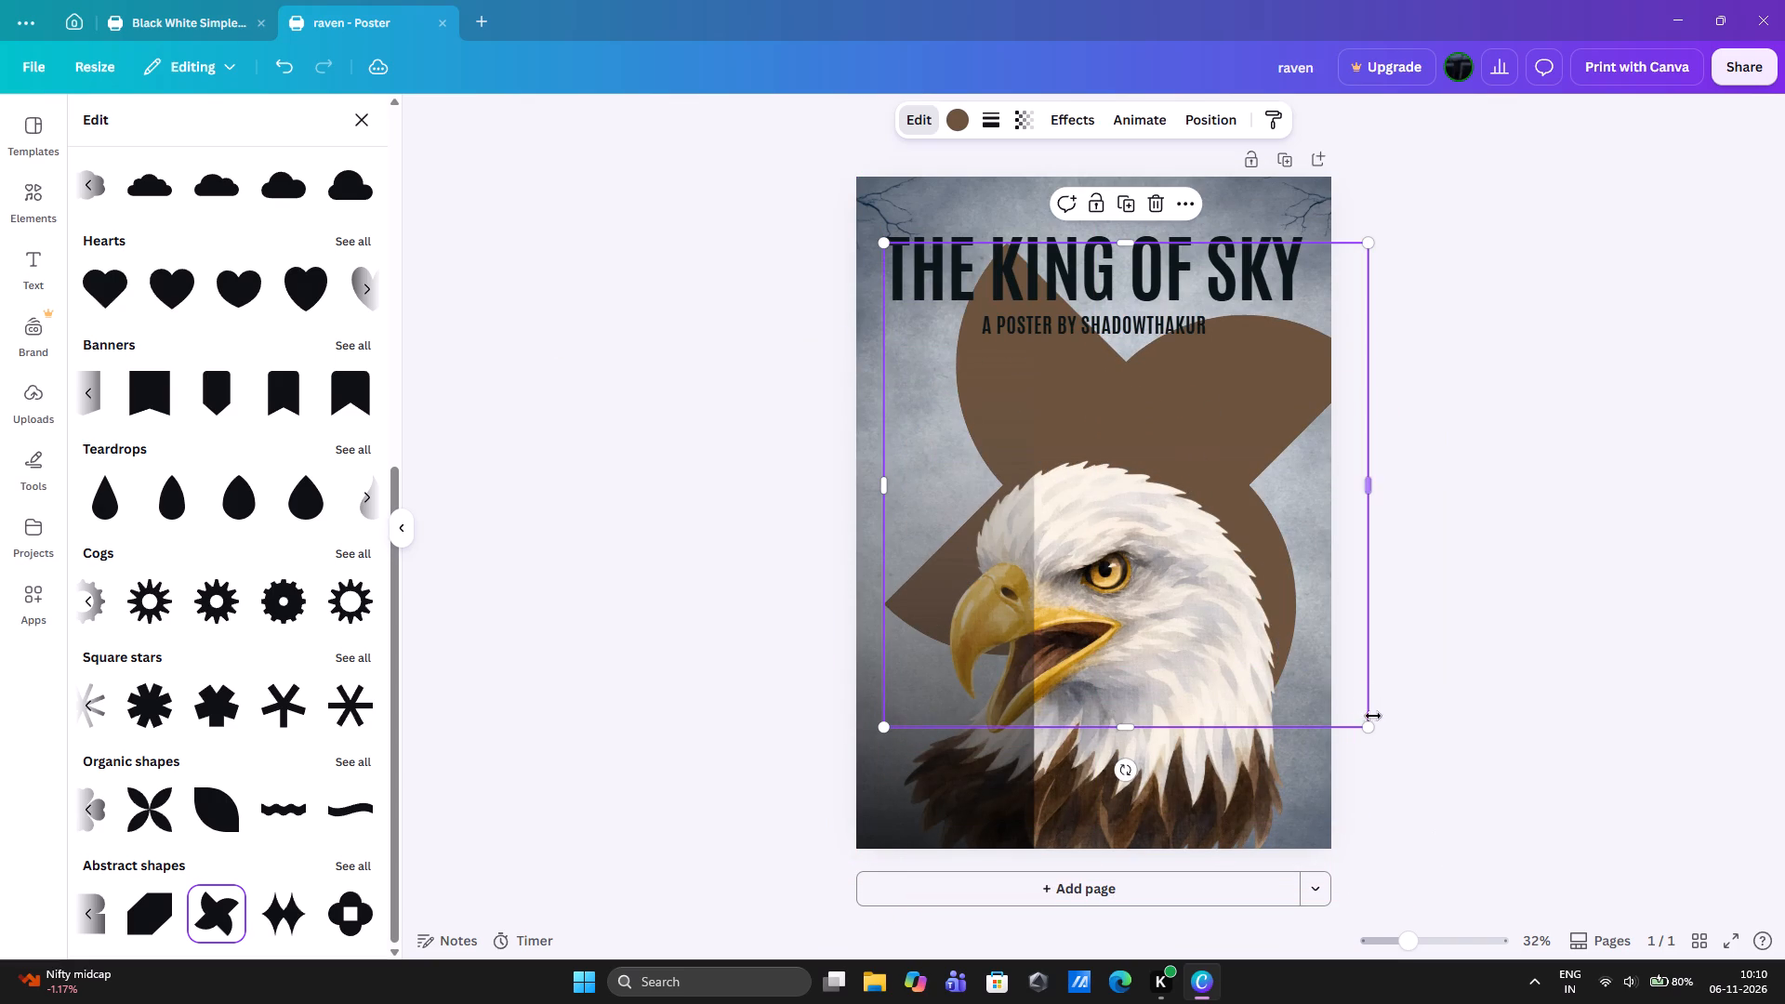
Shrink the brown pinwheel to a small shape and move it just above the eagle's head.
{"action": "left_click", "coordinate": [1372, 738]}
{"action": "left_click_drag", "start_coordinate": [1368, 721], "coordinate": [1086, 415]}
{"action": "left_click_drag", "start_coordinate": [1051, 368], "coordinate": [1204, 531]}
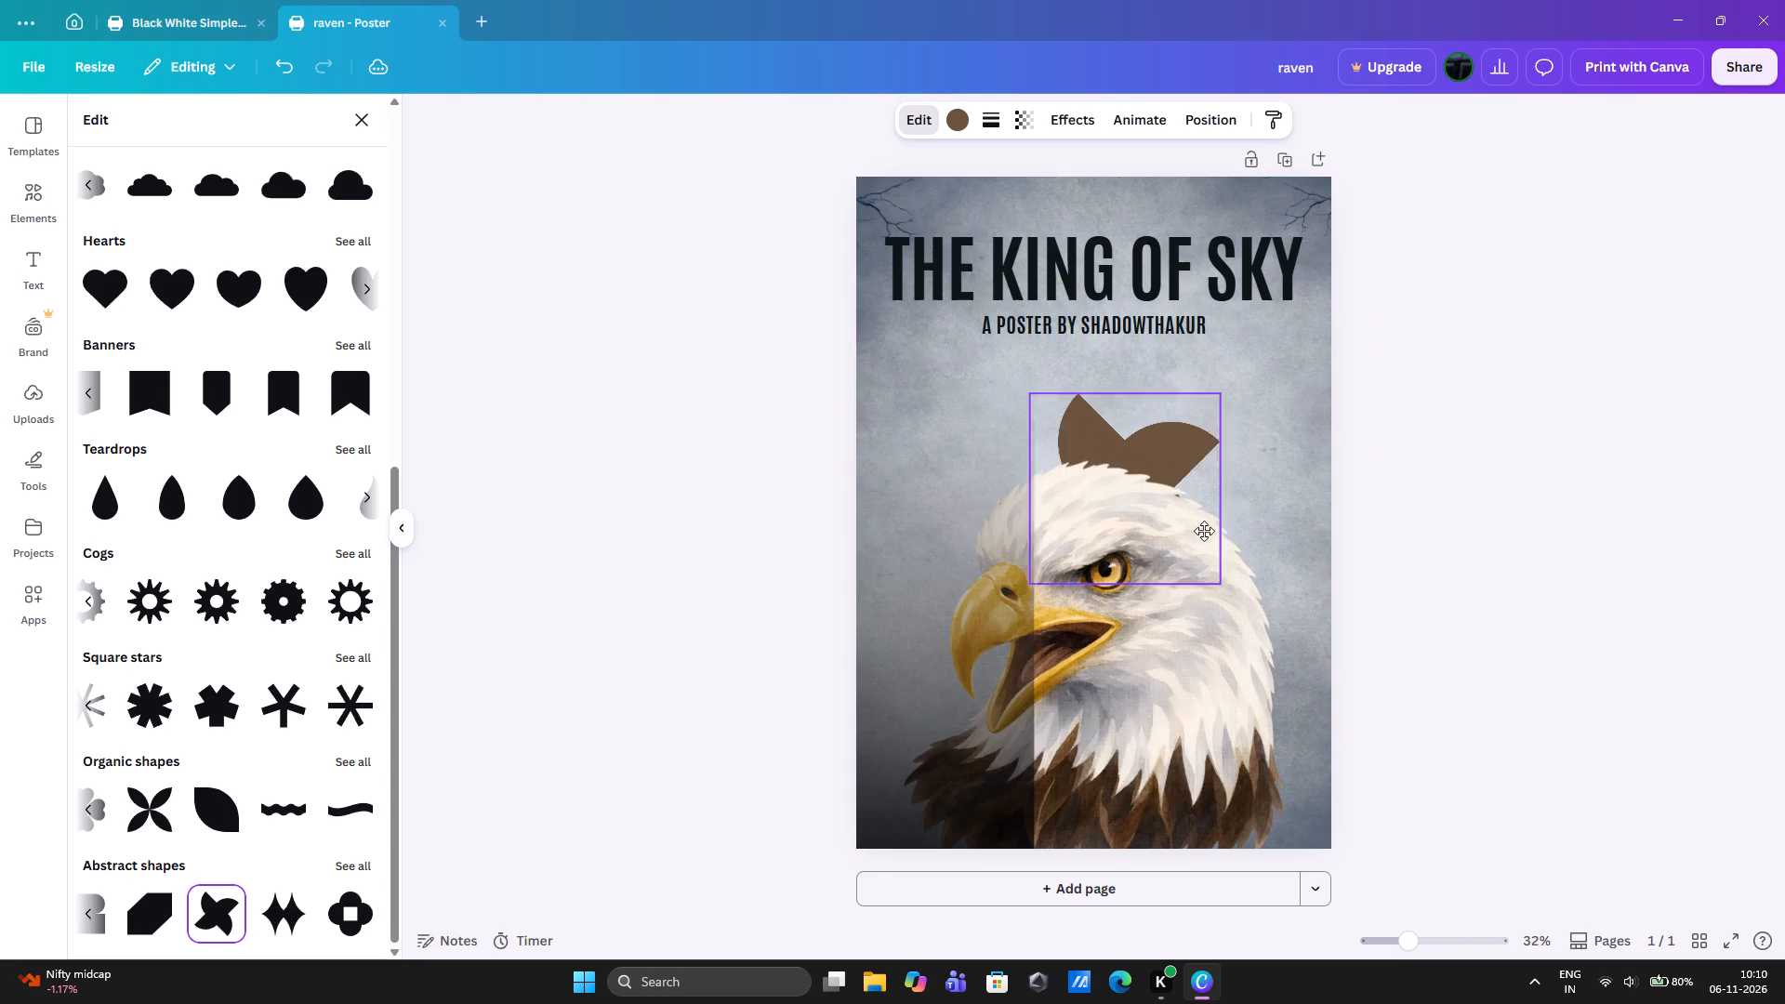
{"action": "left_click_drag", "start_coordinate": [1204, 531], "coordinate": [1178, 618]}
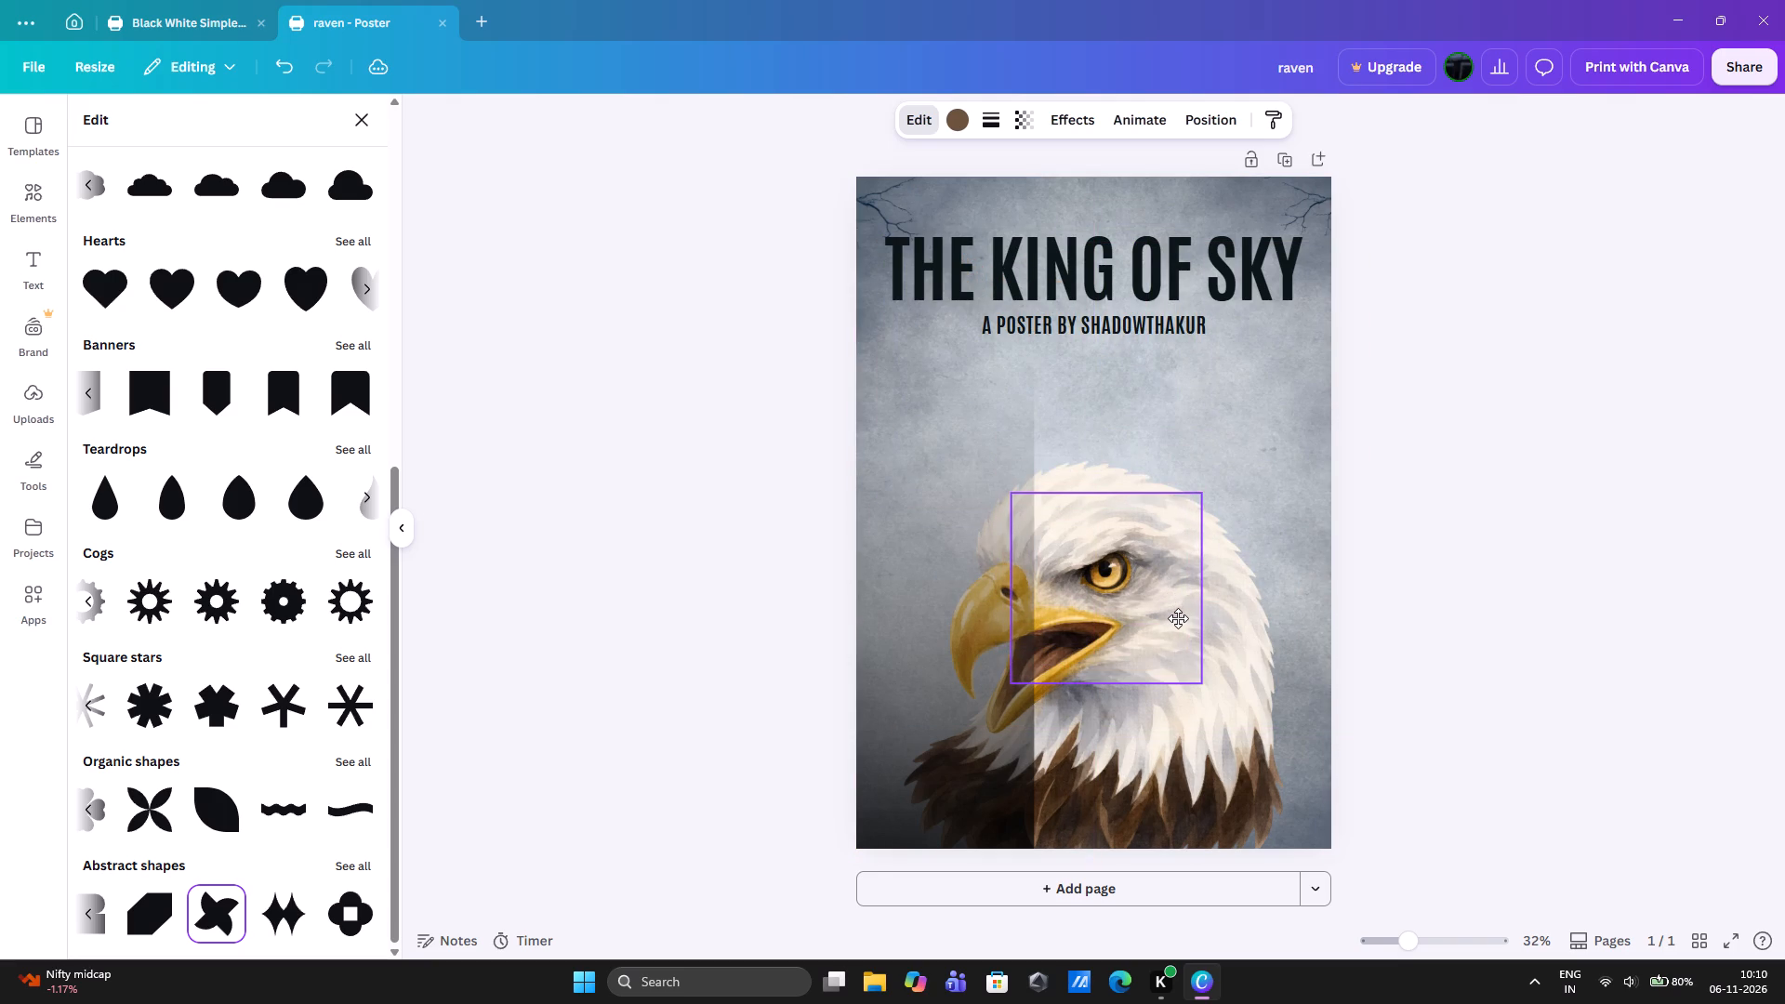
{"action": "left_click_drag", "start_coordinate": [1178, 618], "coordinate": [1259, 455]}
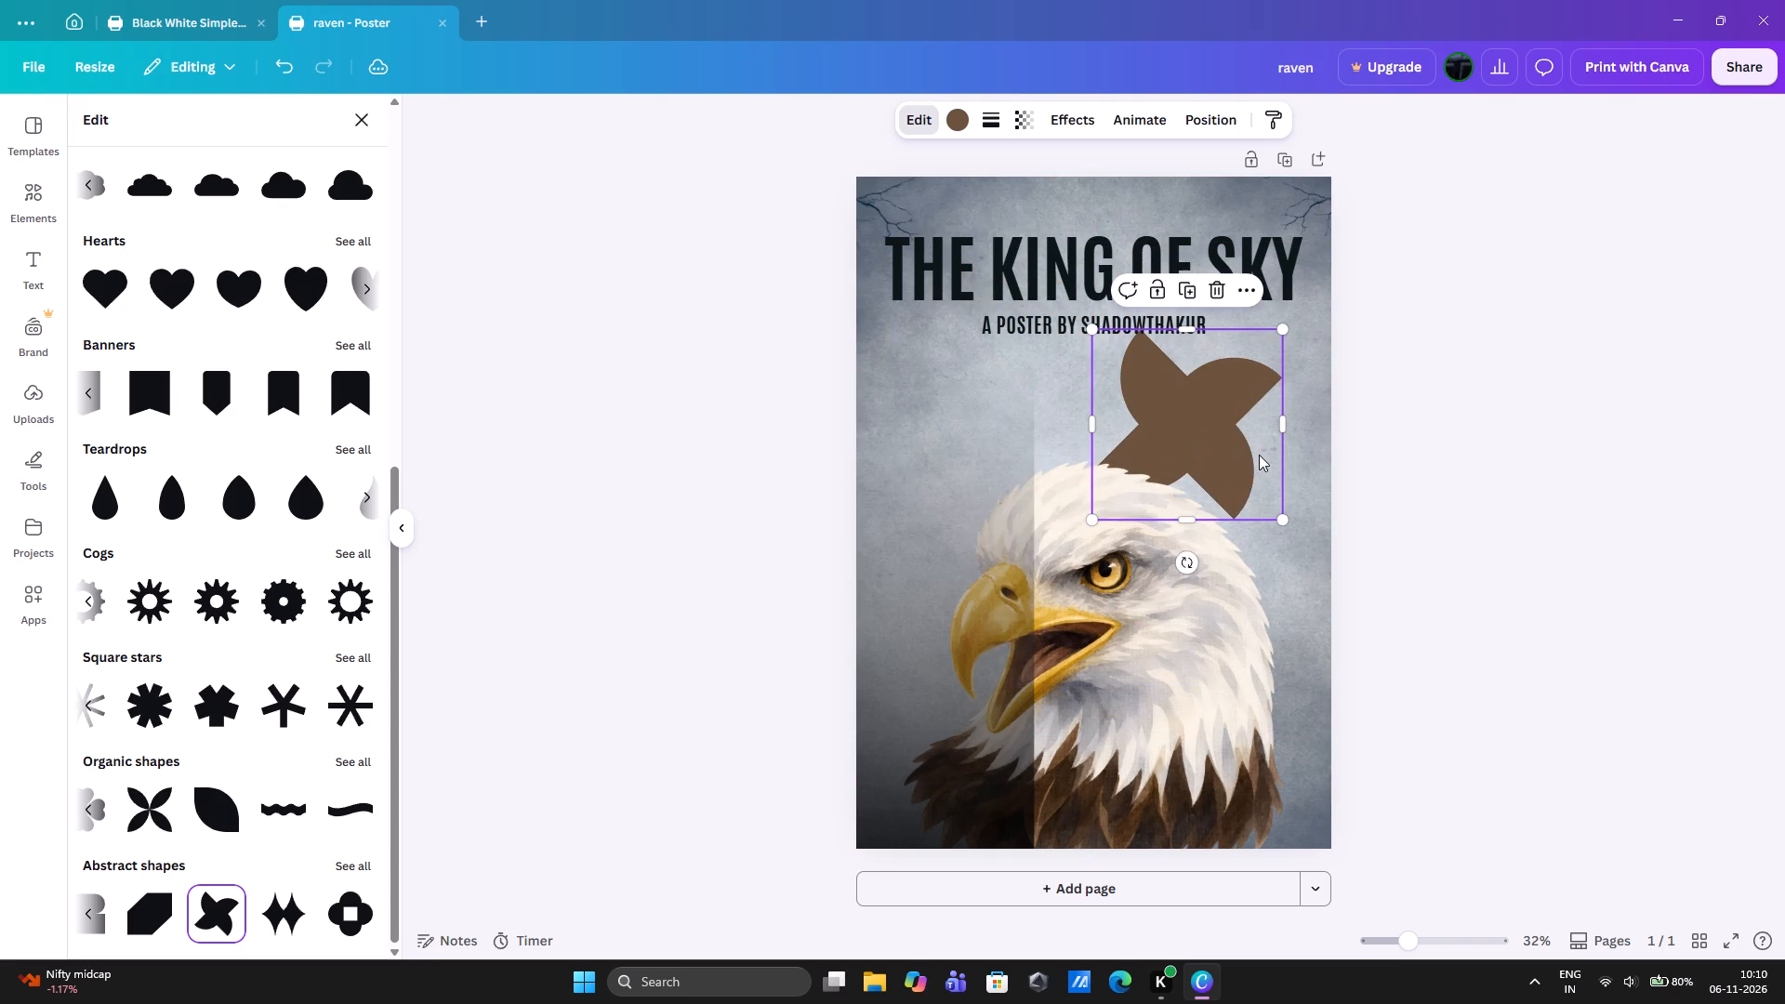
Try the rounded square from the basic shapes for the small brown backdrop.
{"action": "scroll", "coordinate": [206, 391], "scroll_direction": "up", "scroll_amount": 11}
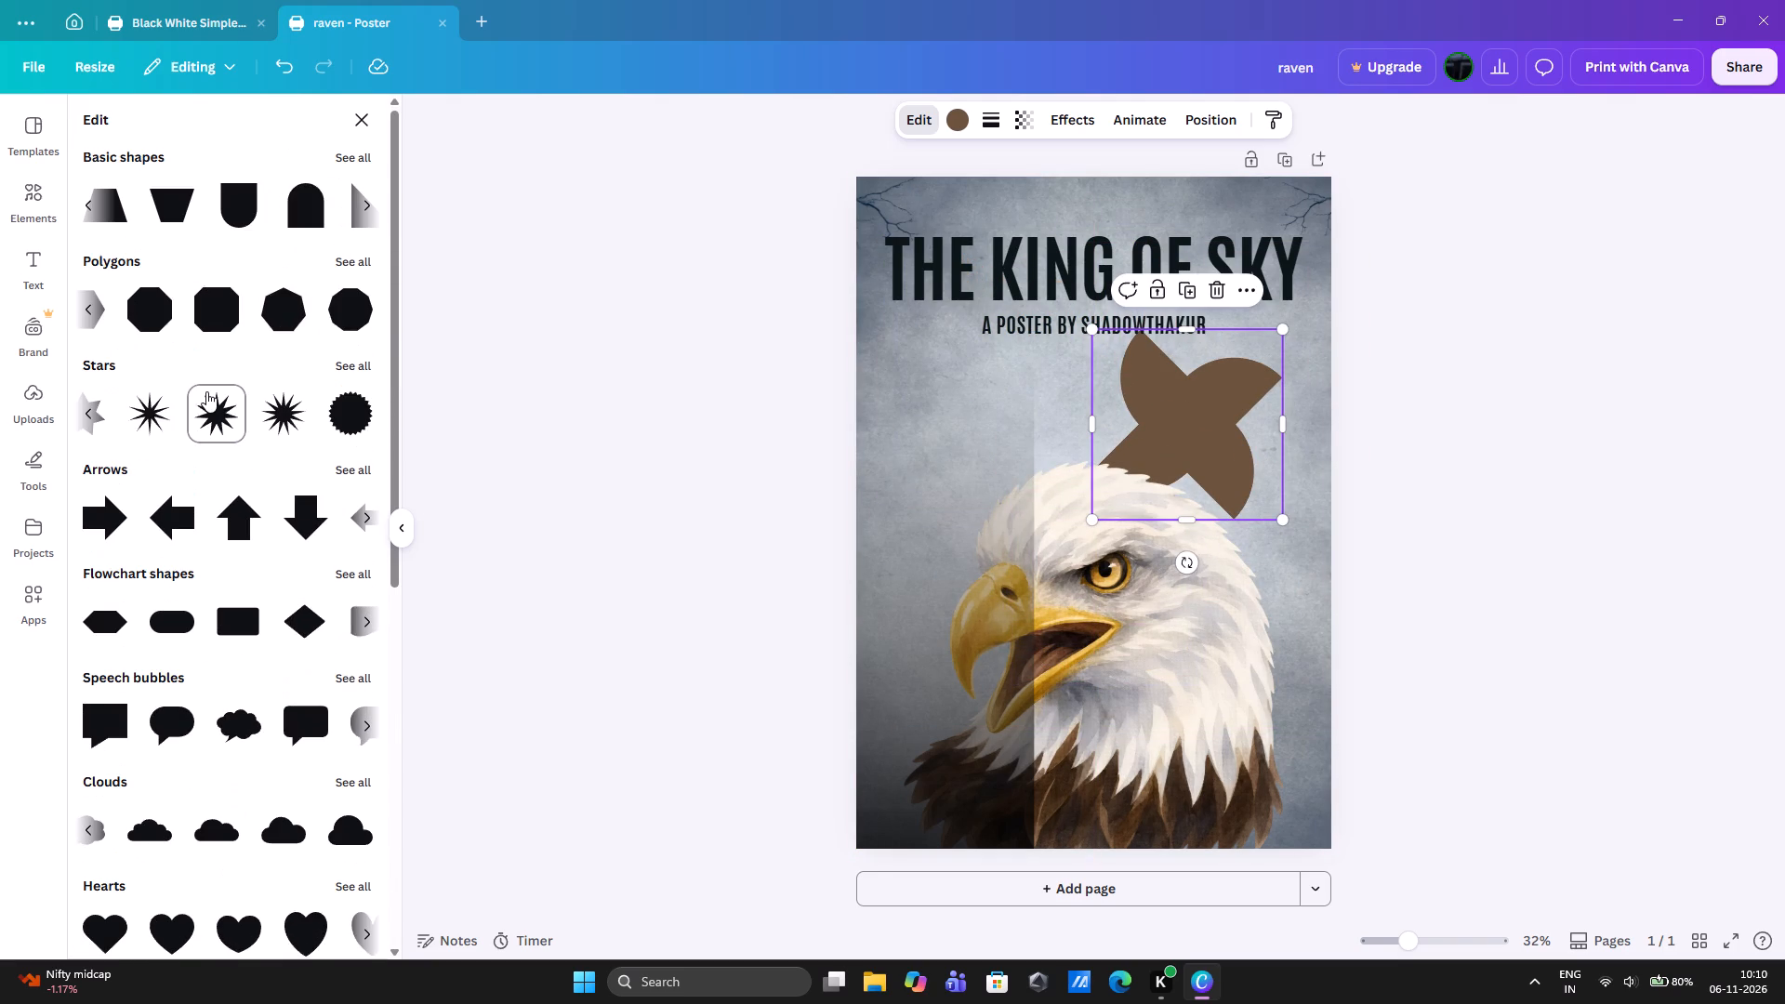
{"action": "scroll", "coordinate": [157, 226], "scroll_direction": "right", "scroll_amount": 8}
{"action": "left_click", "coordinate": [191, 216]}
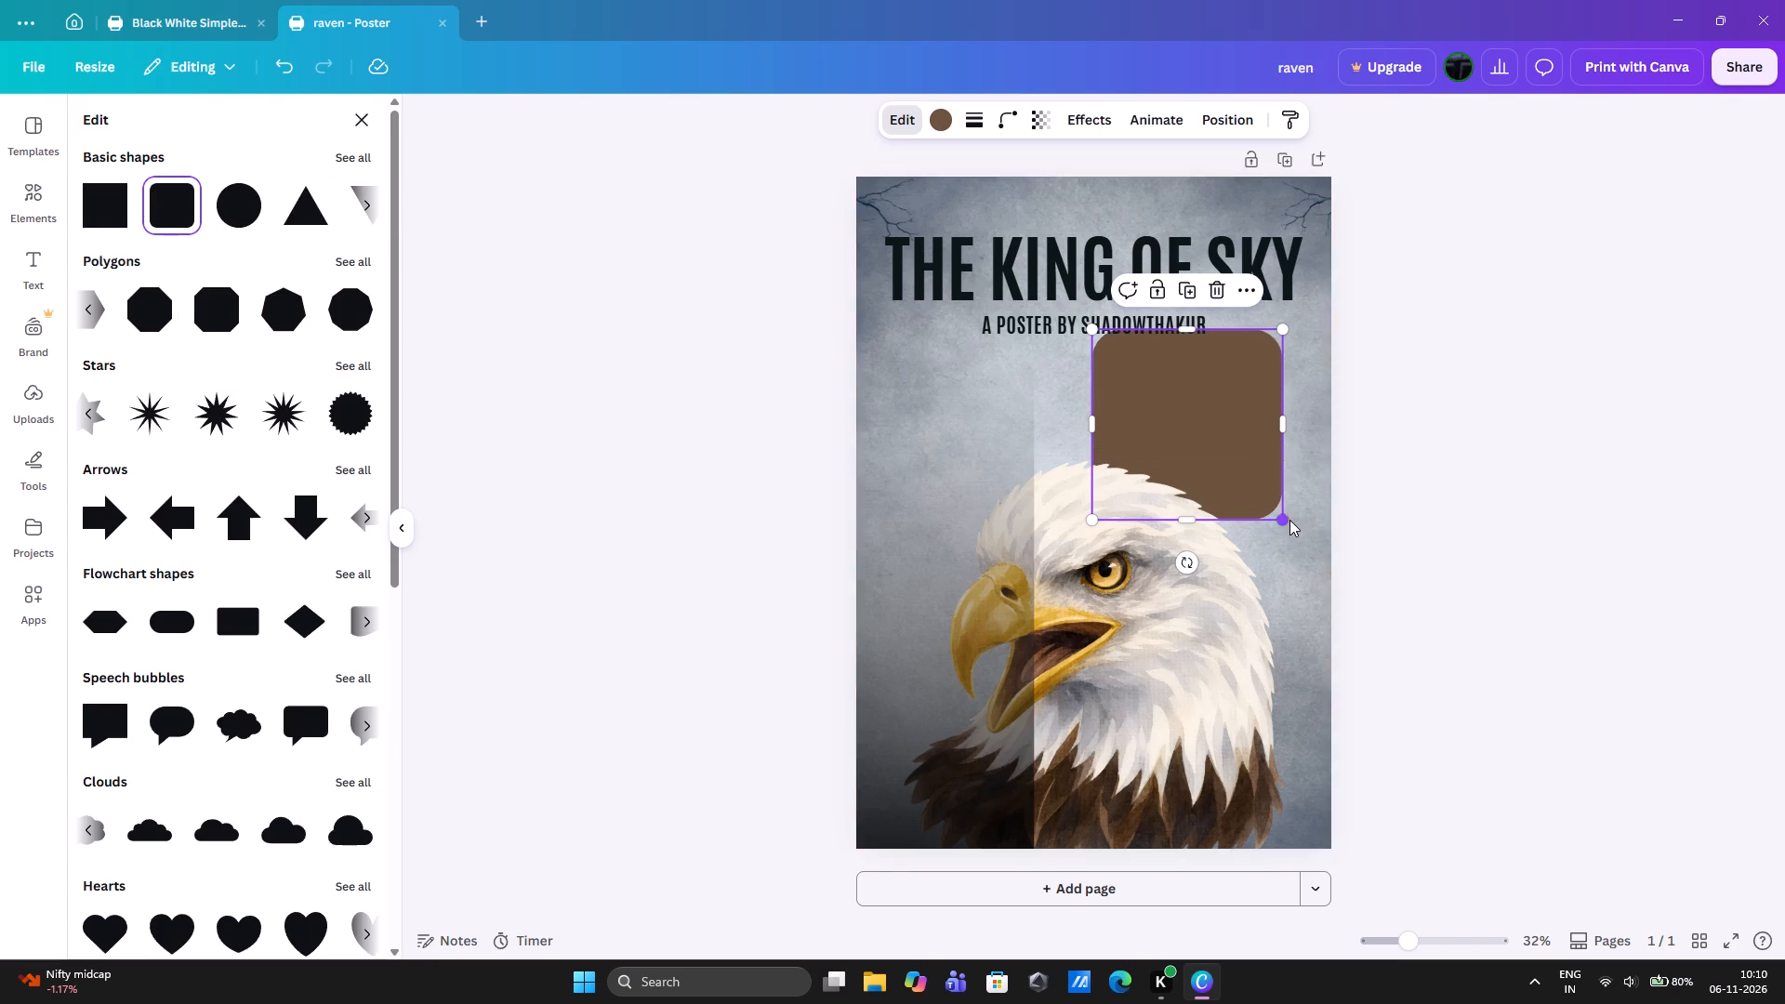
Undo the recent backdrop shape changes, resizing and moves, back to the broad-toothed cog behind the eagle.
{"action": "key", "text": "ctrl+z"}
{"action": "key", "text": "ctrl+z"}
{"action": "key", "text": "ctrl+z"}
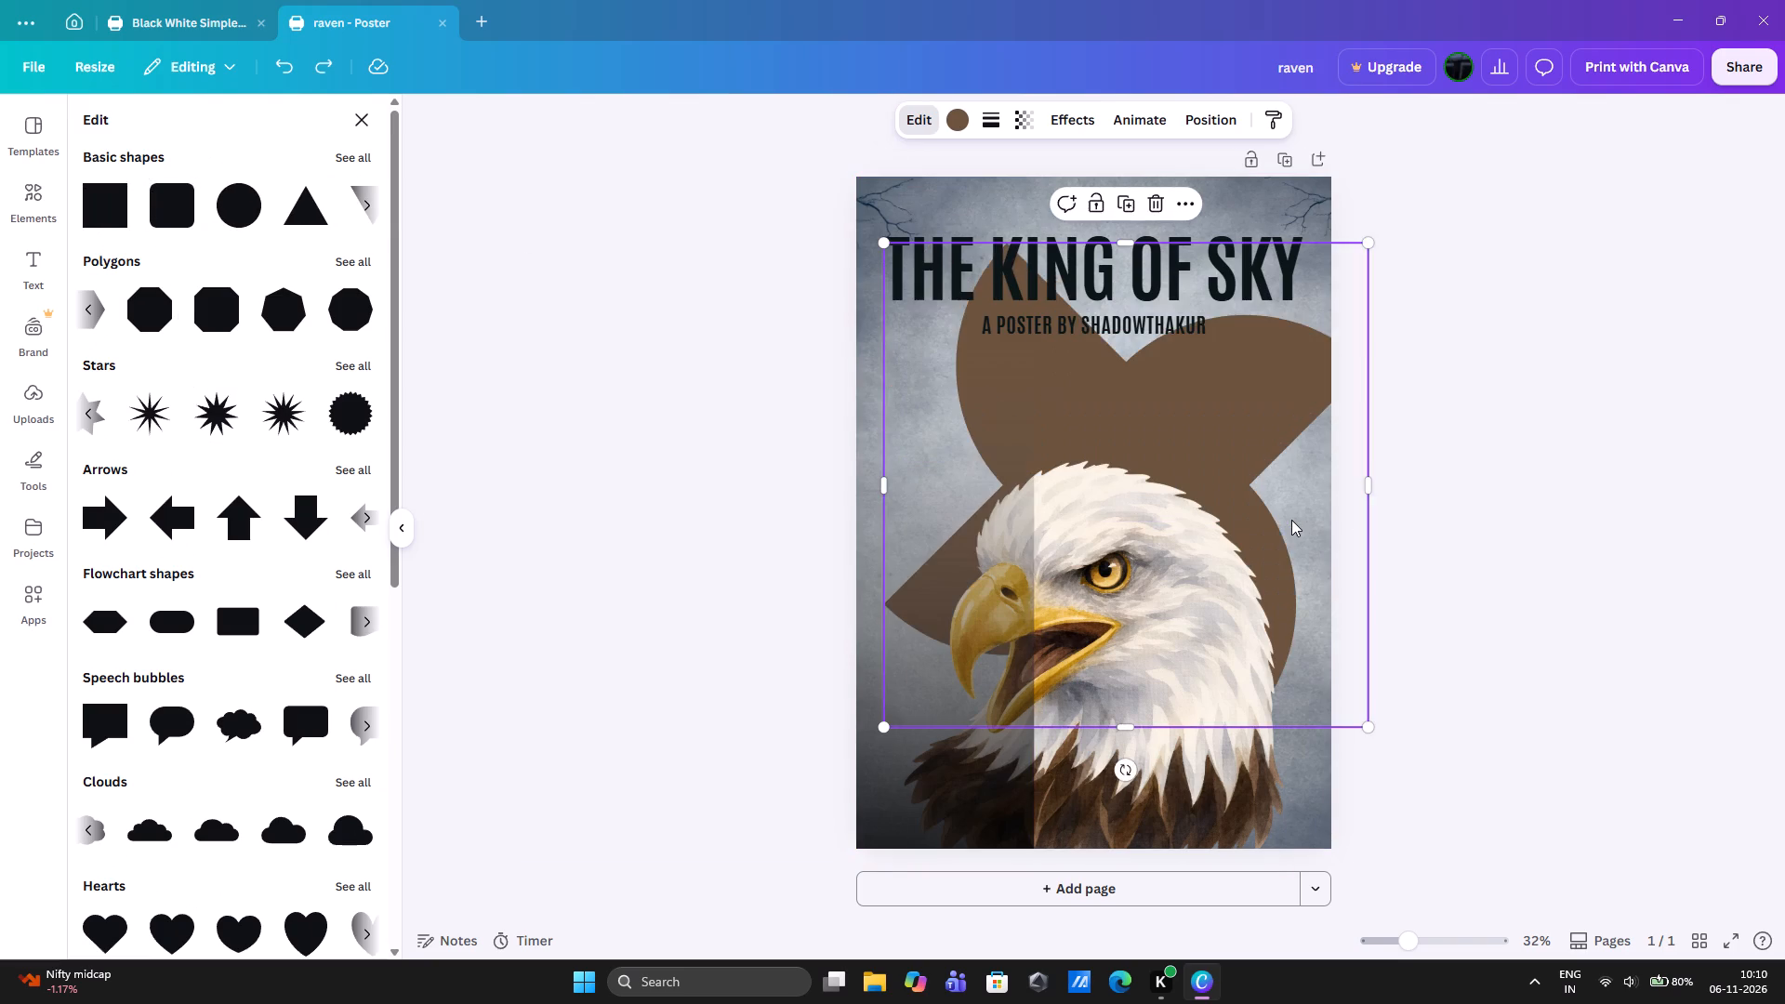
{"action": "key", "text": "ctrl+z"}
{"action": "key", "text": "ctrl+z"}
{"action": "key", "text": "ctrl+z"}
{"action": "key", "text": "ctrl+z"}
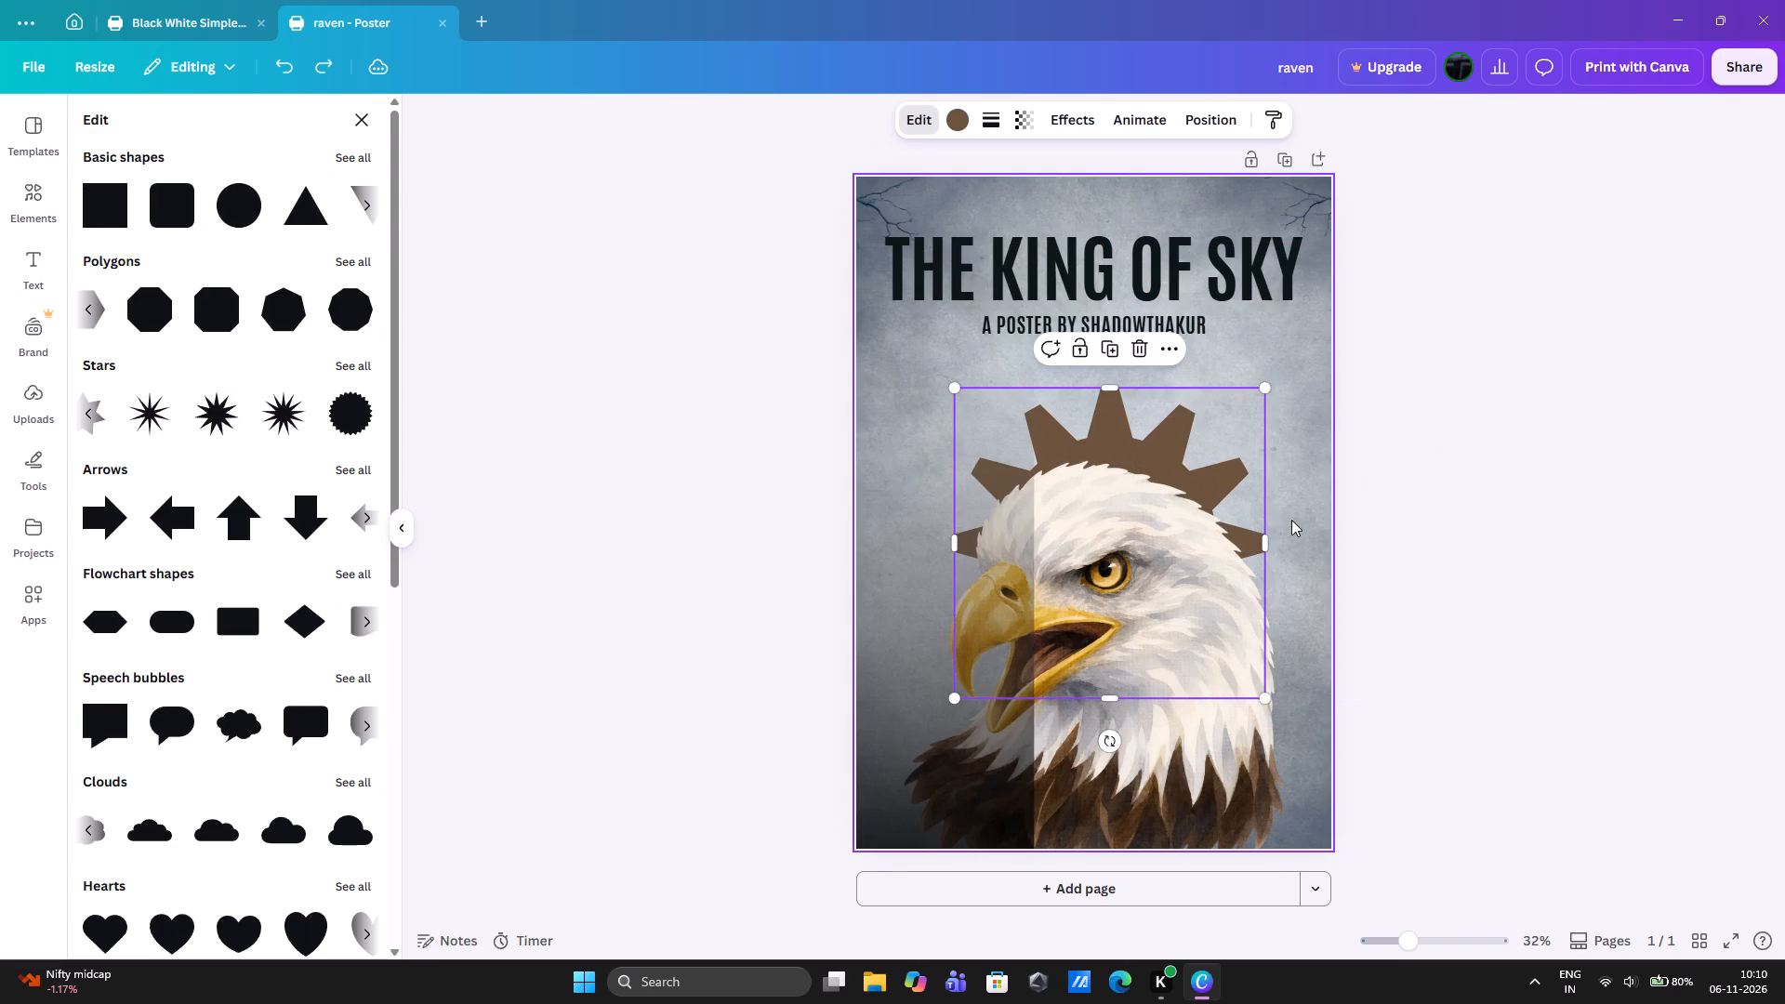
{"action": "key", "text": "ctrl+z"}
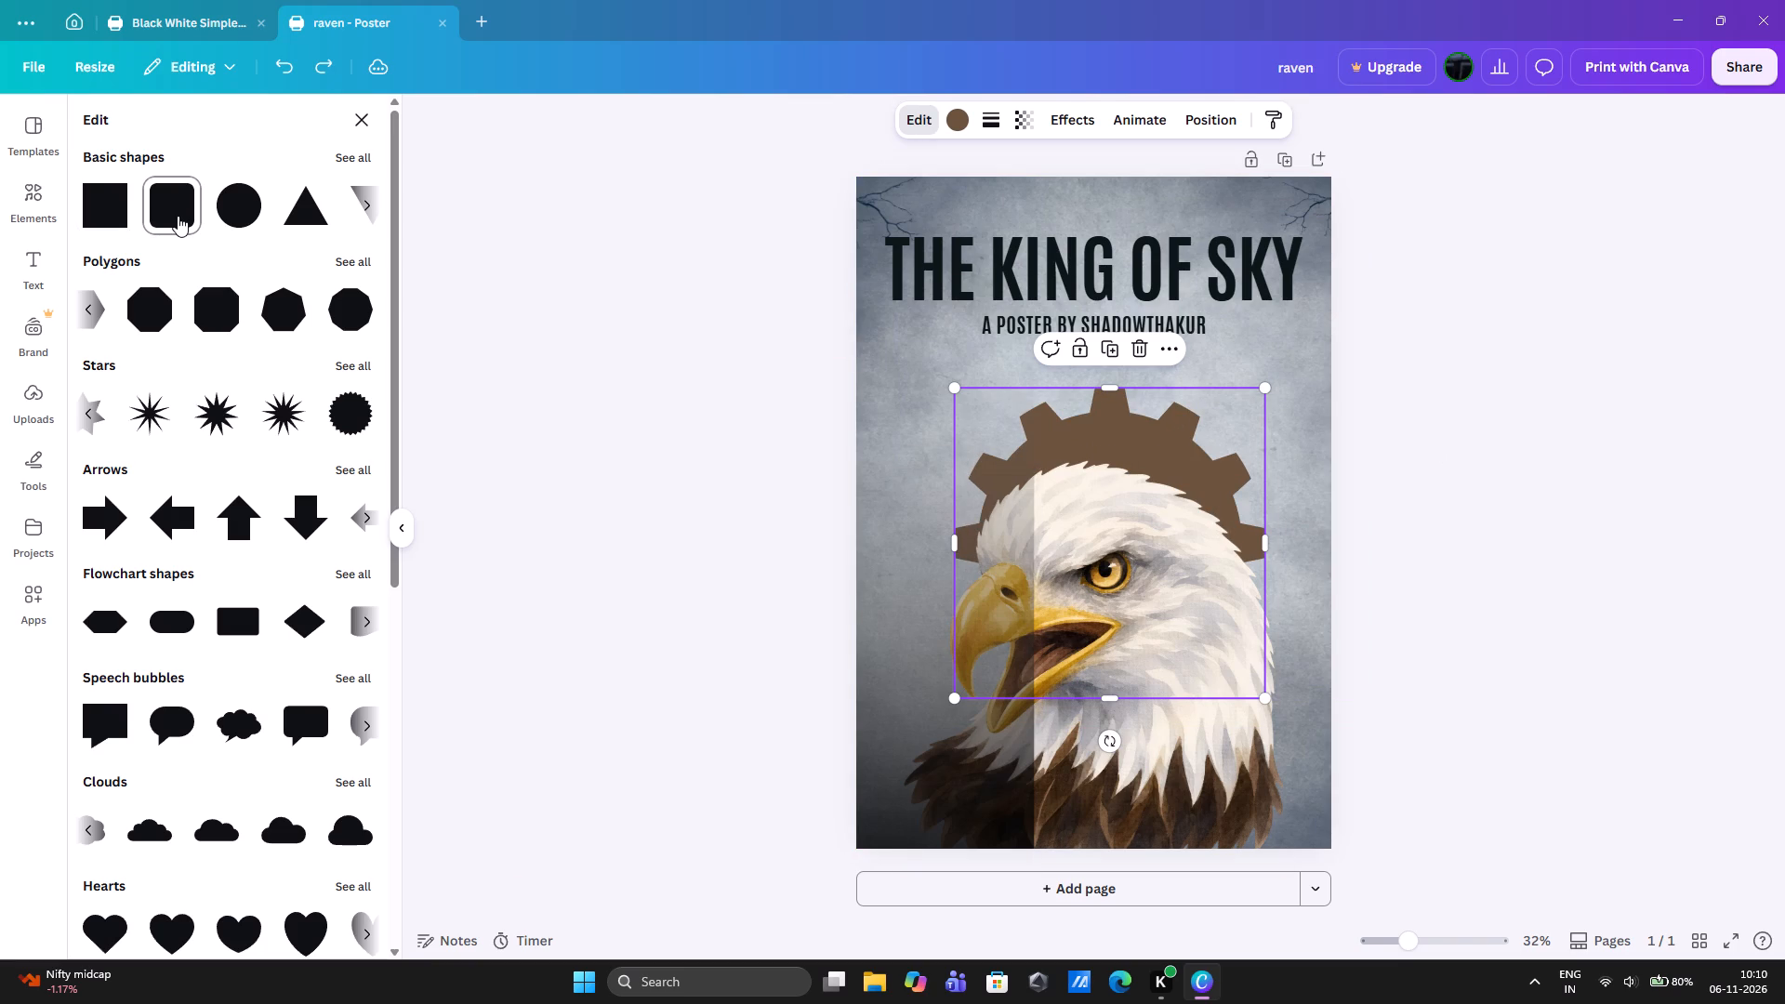
Try the rounded square and the square for the backdrop, settling on the circle behind the eagle.
{"action": "left_click", "coordinate": [178, 216]}
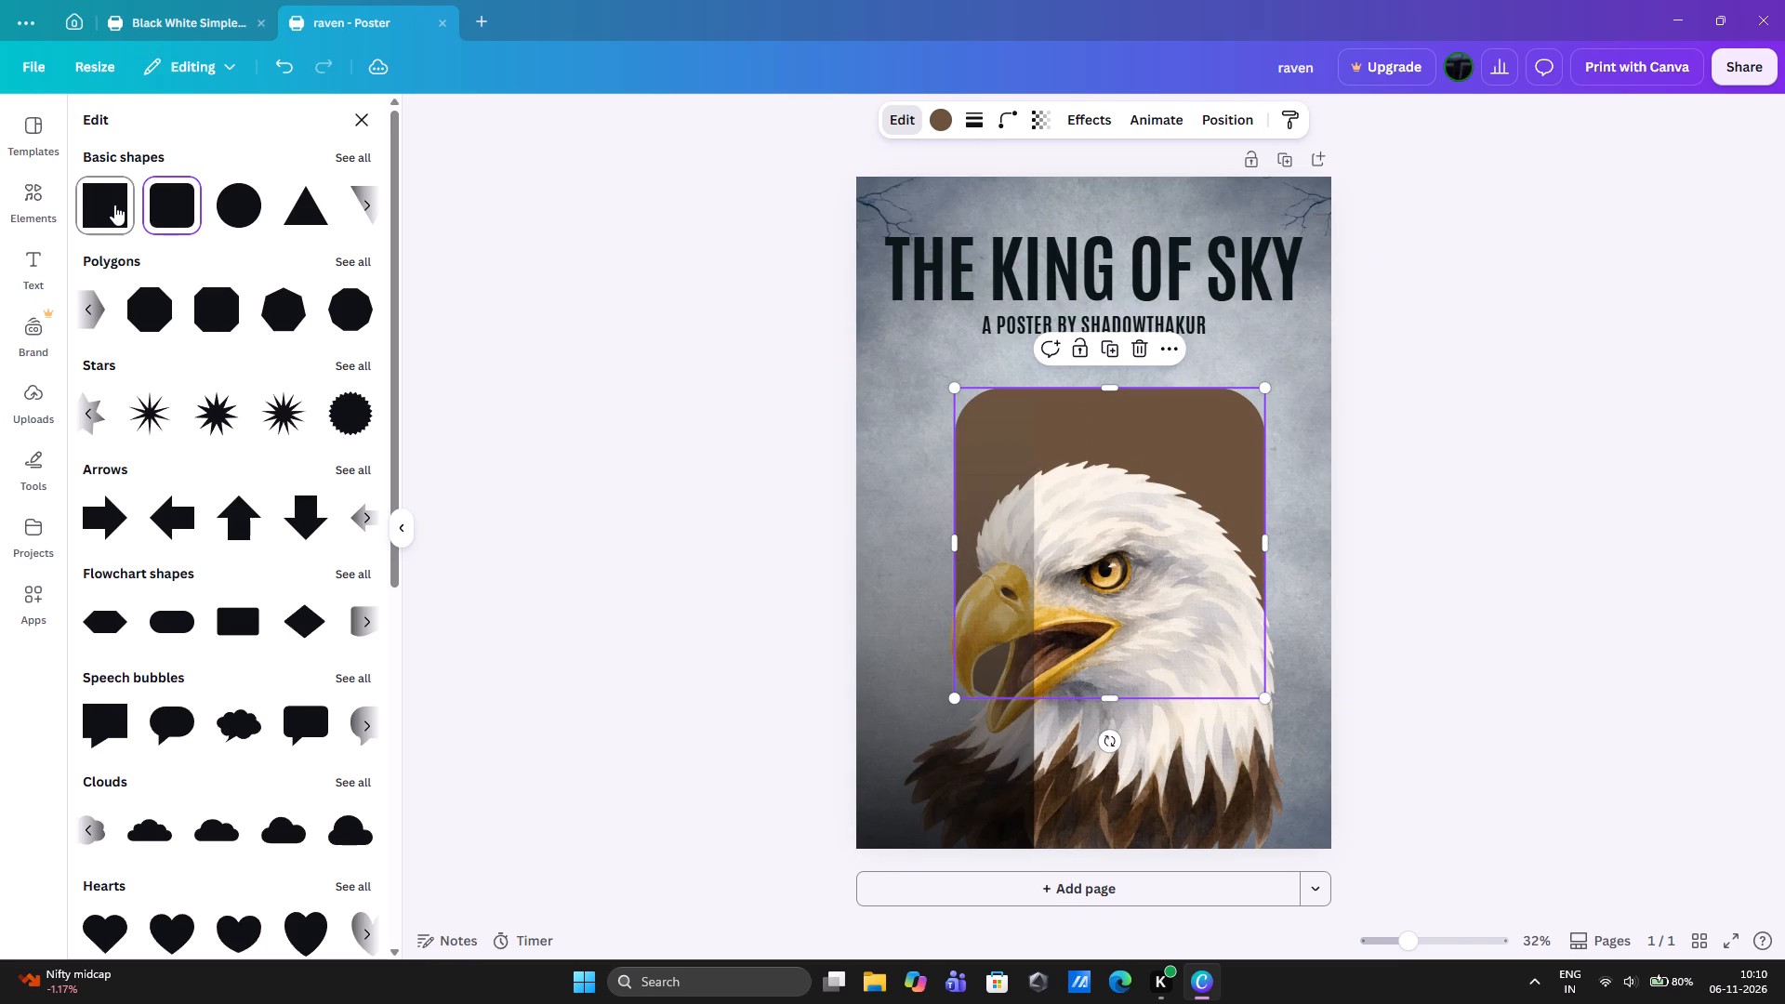
{"action": "left_click", "coordinate": [112, 205]}
{"action": "left_click", "coordinate": [236, 203]}
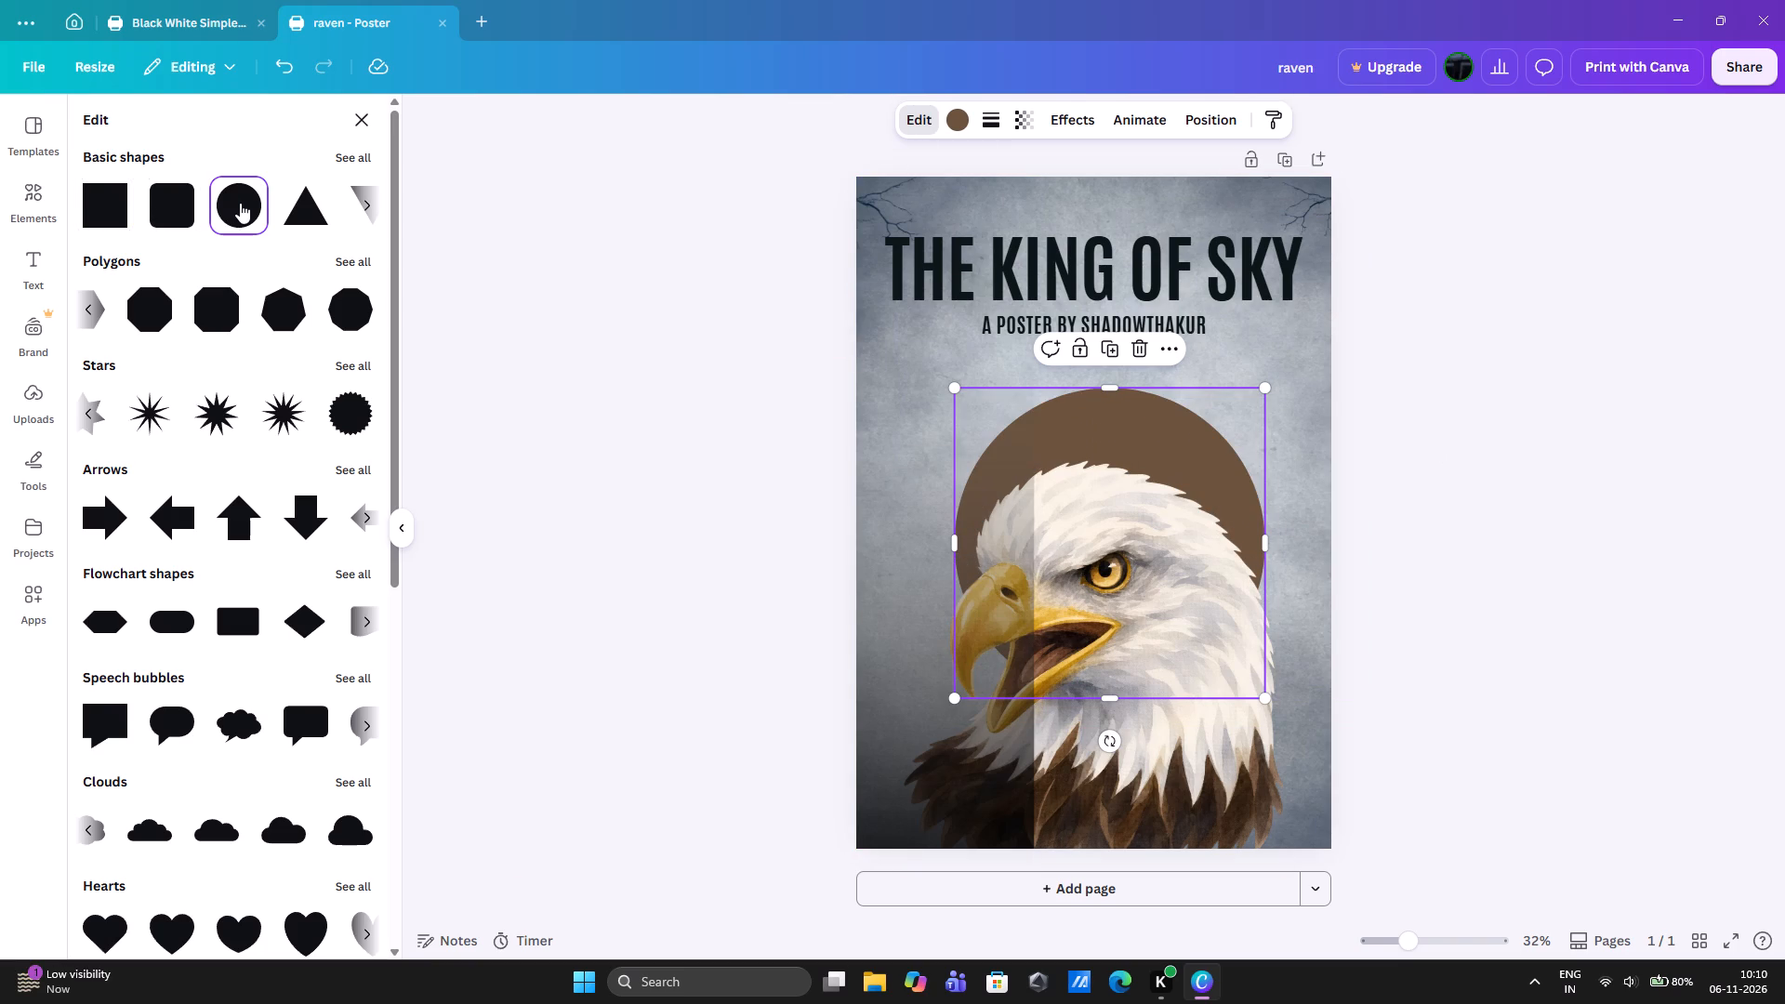
Set the brown circle's transparency to 65.
{"action": "left_click", "coordinate": [1021, 119]}
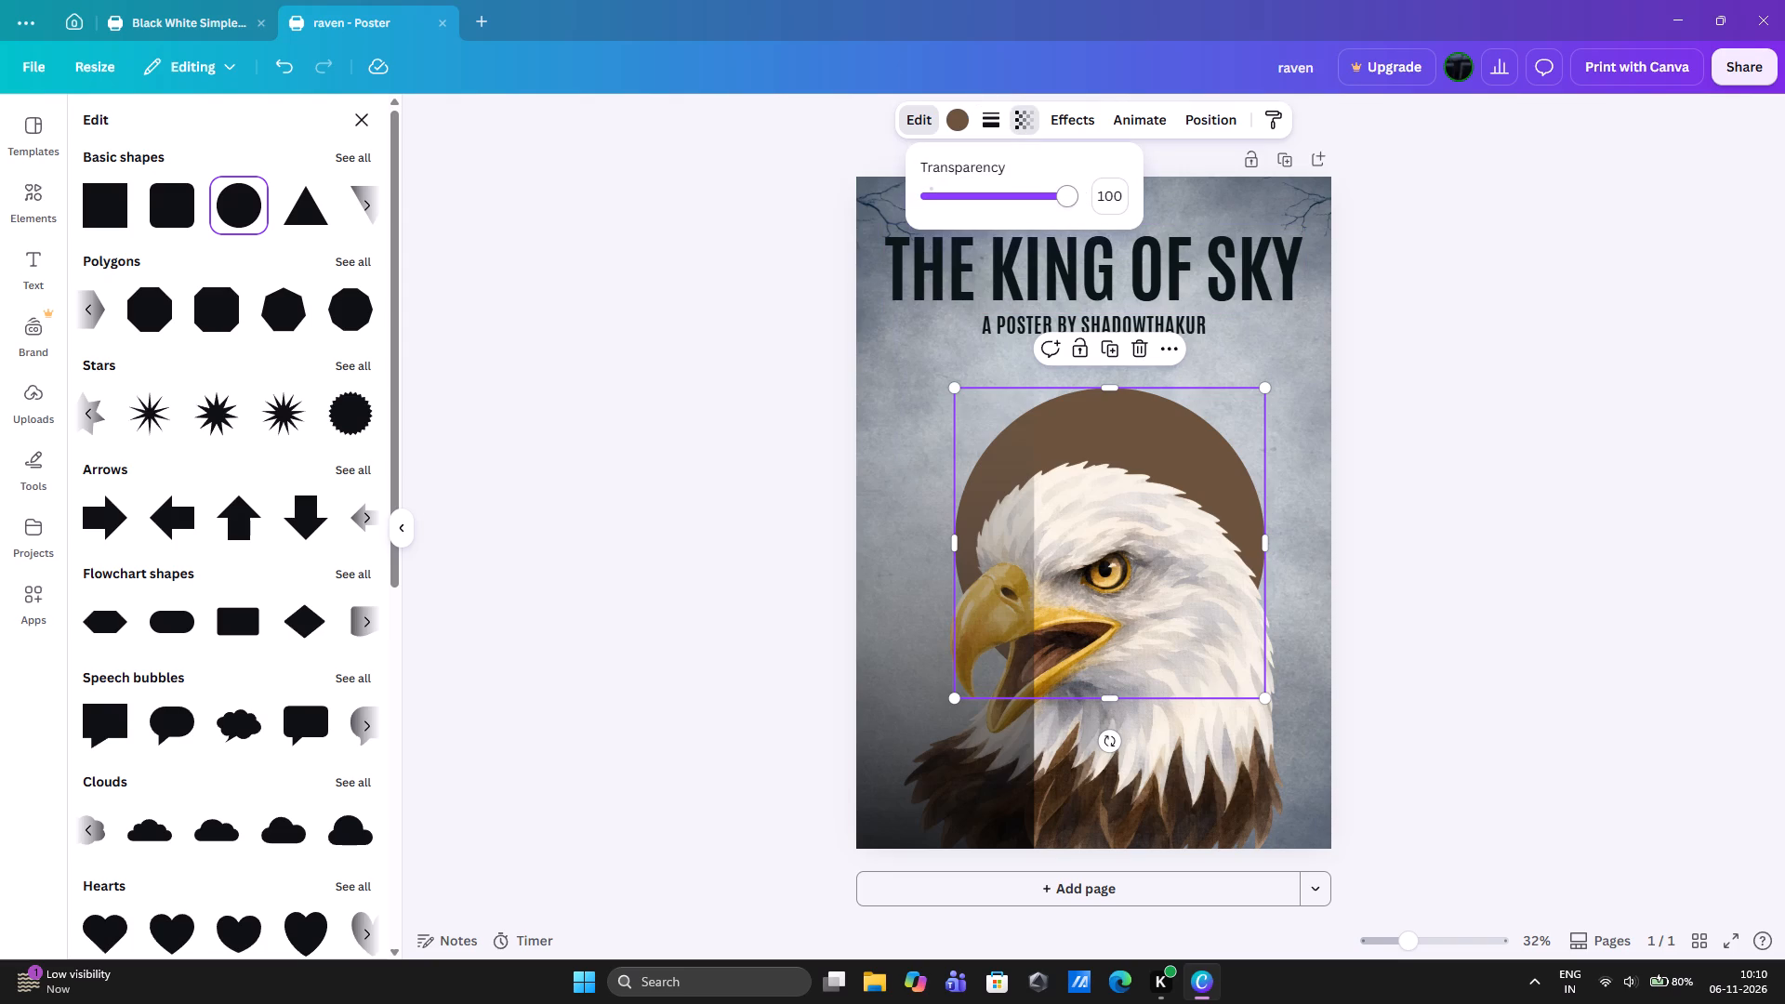
{"action": "left_click_drag", "start_coordinate": [1069, 192], "coordinate": [998, 192]}
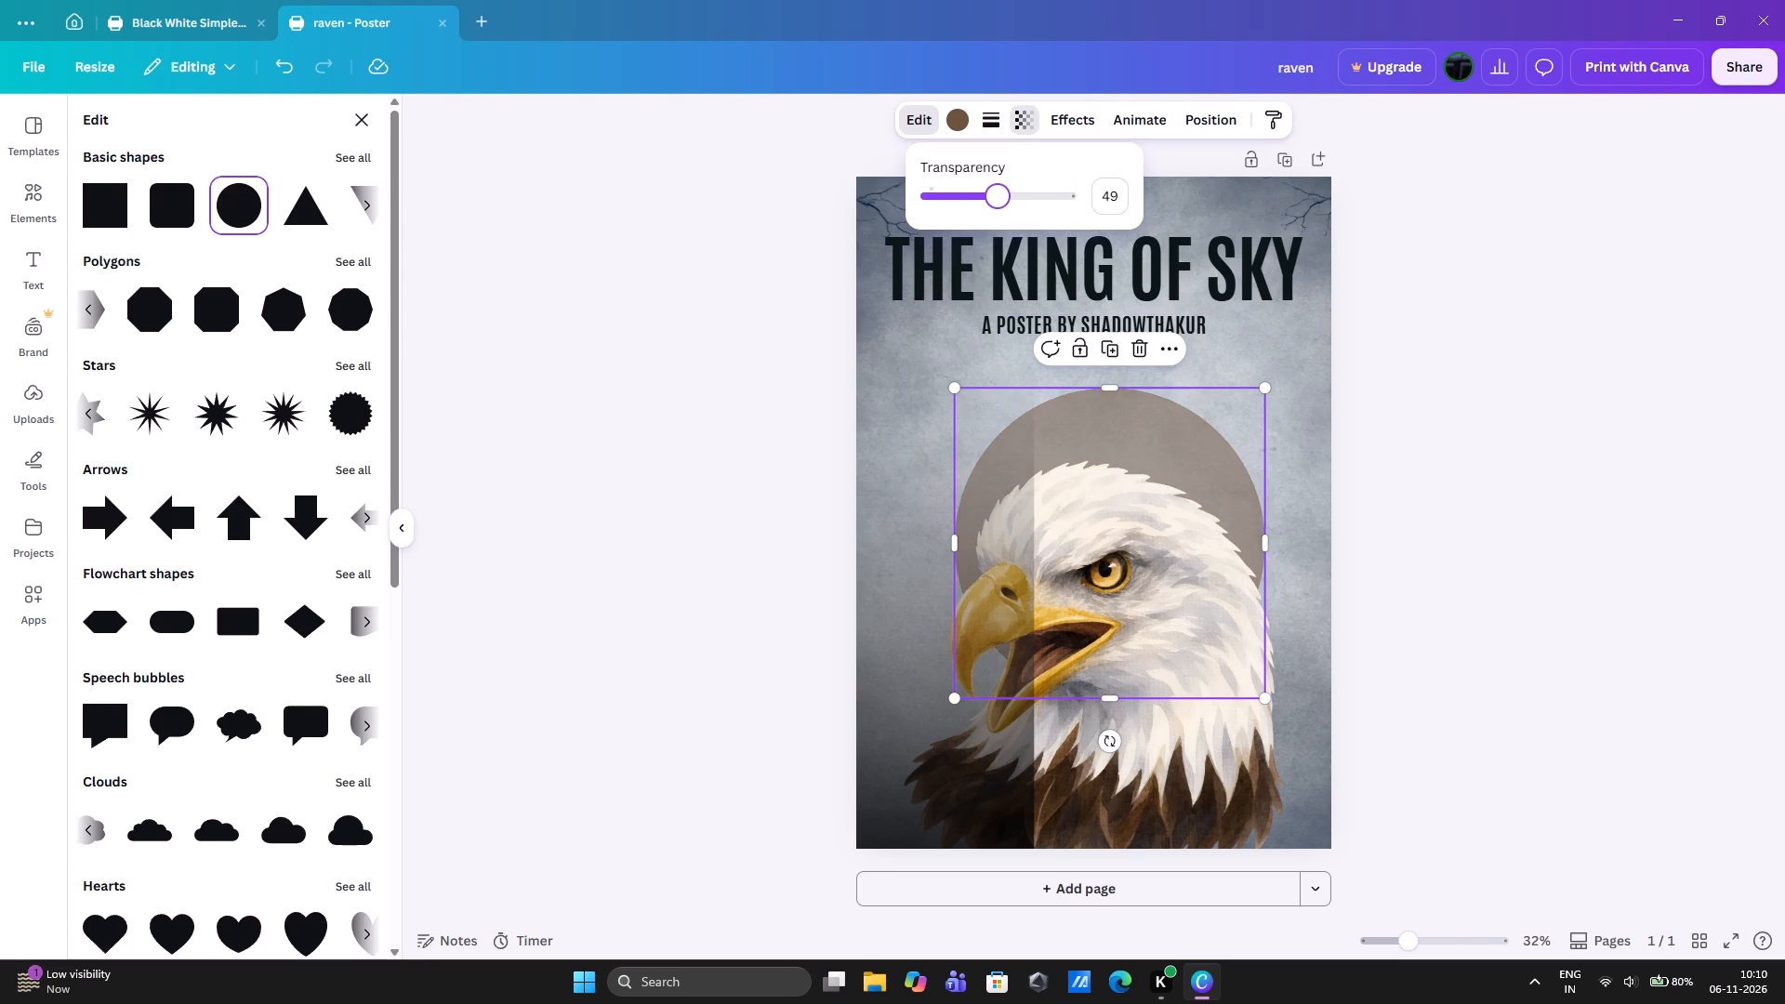
{"action": "left_click_drag", "start_coordinate": [998, 192], "coordinate": [1026, 203]}
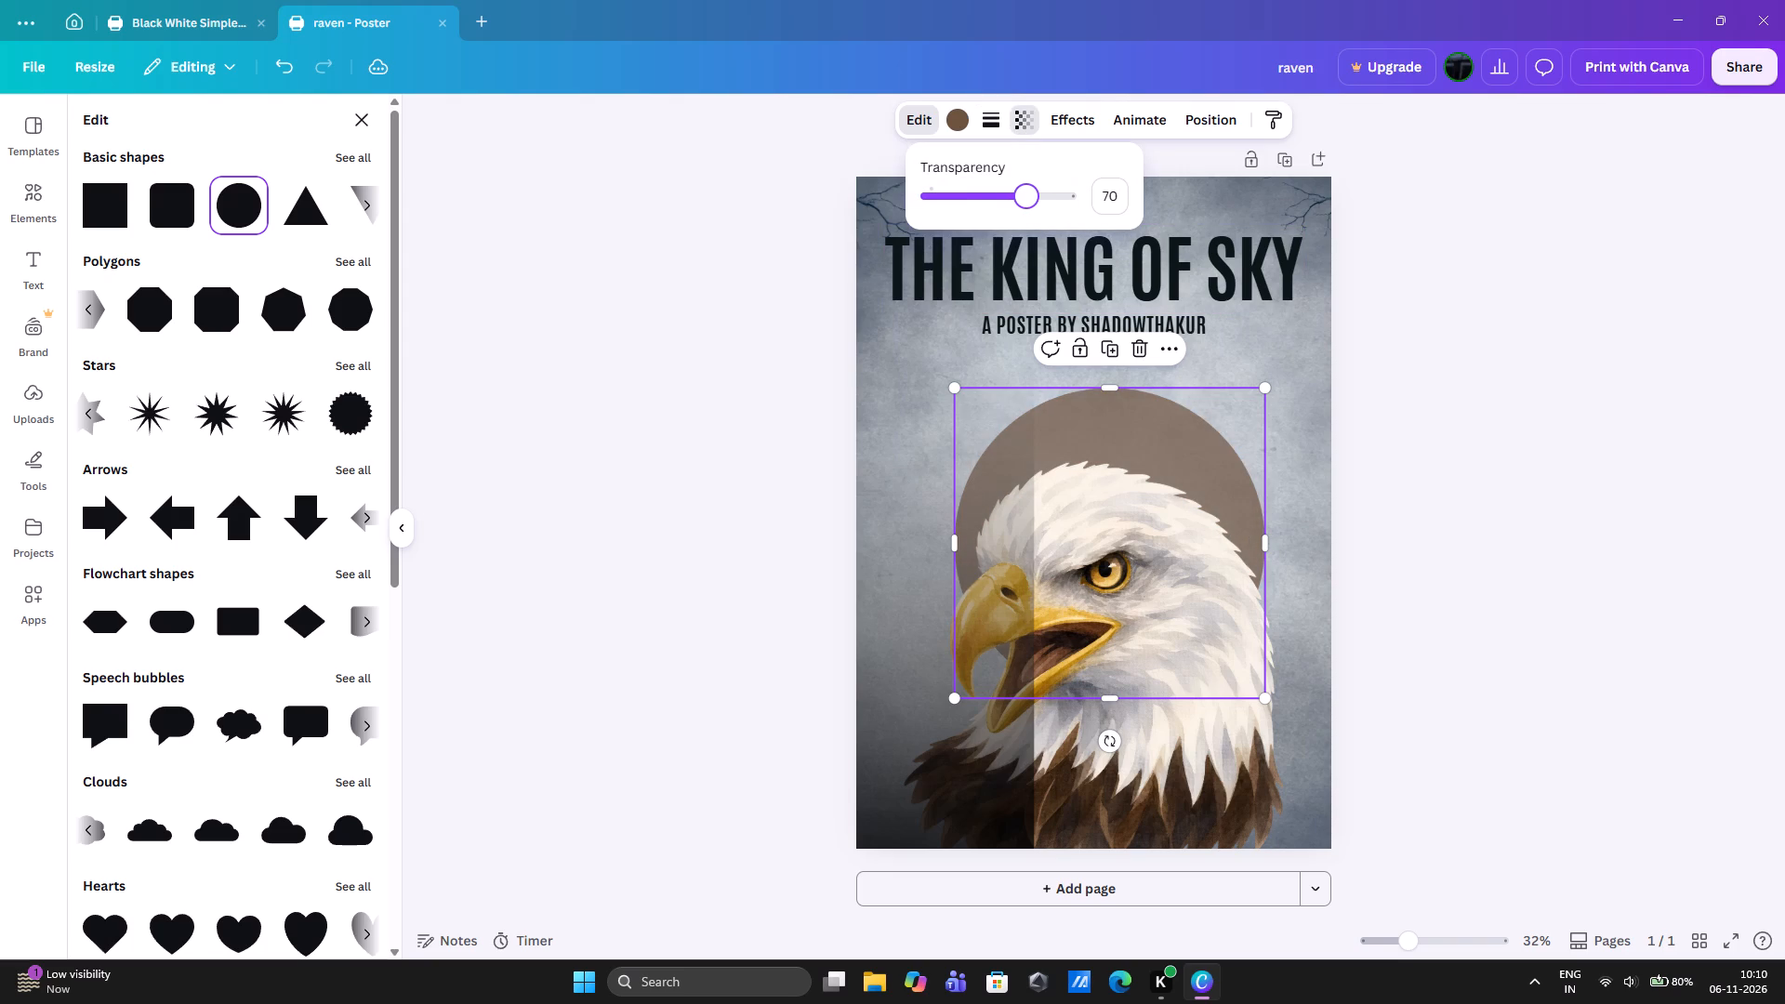
{"action": "left_click_drag", "start_coordinate": [1026, 203], "coordinate": [1020, 205]}
{"action": "left_click", "coordinate": [1642, 603]}
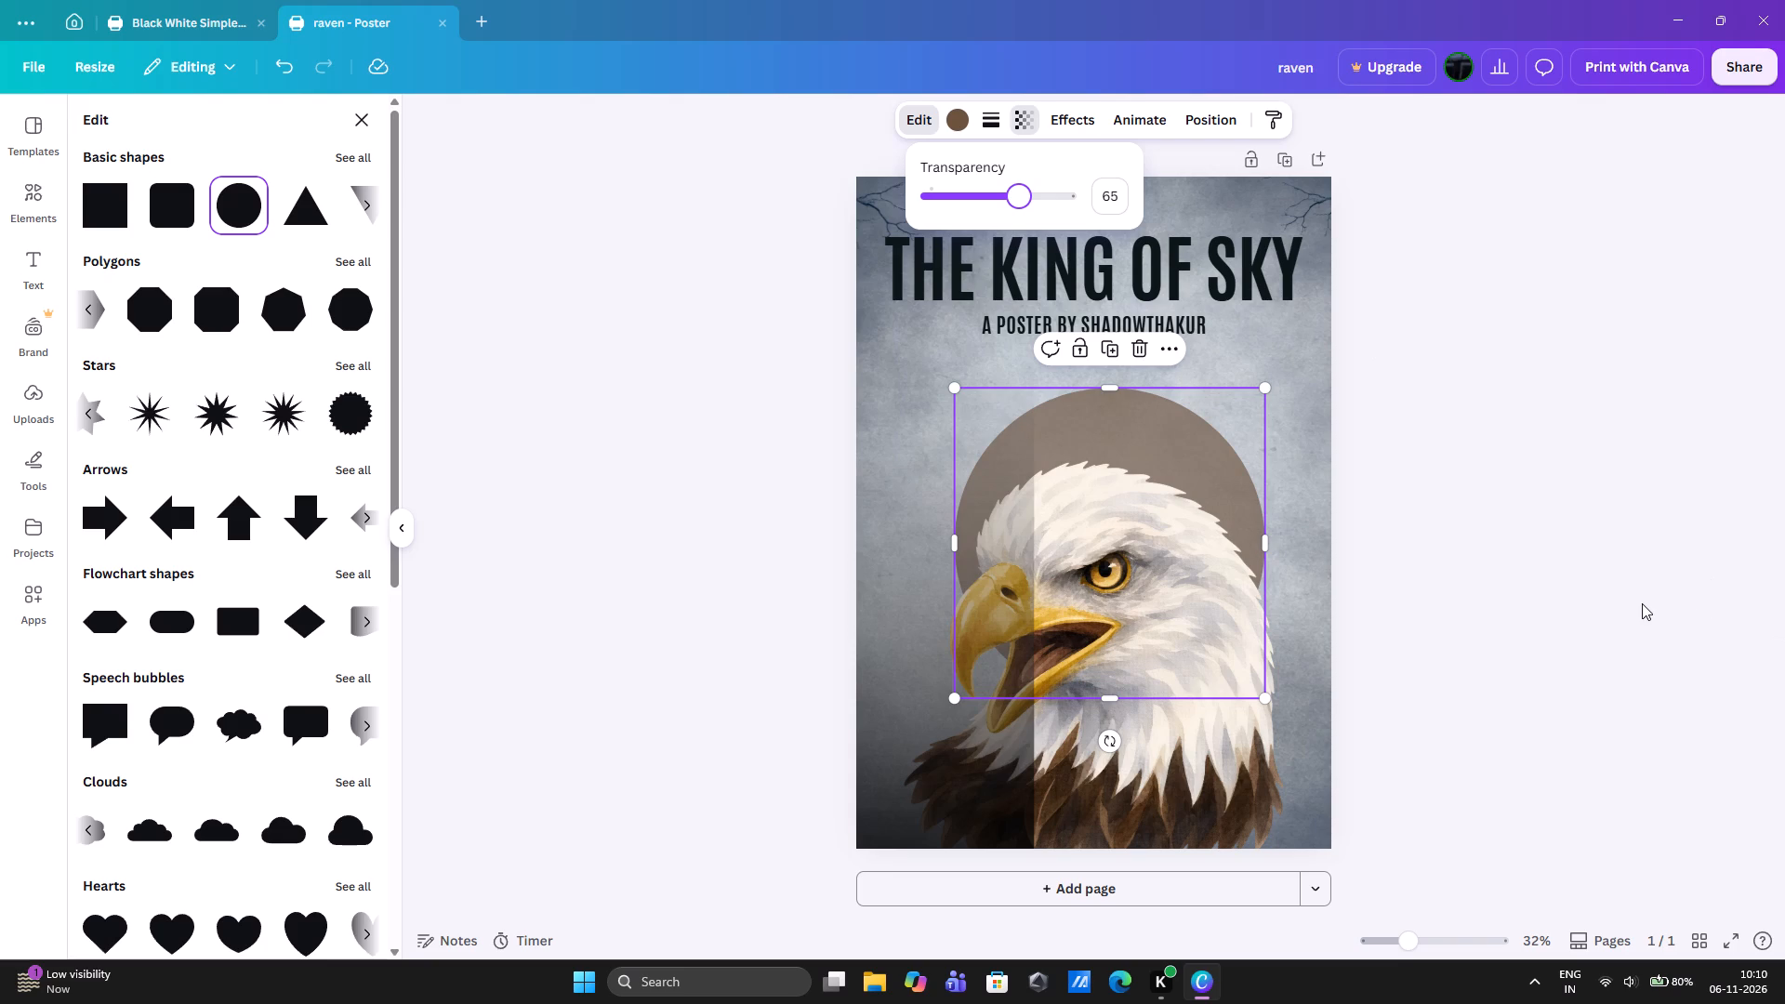
{"action": "left_click", "coordinate": [1642, 603]}
Move the dark vignette gradient across the lower part of the poster so it is horizontally centred over the eagle.
{"action": "left_click_drag", "start_coordinate": [839, 685], "coordinate": [964, 669]}
{"action": "left_click", "coordinate": [871, 707]}
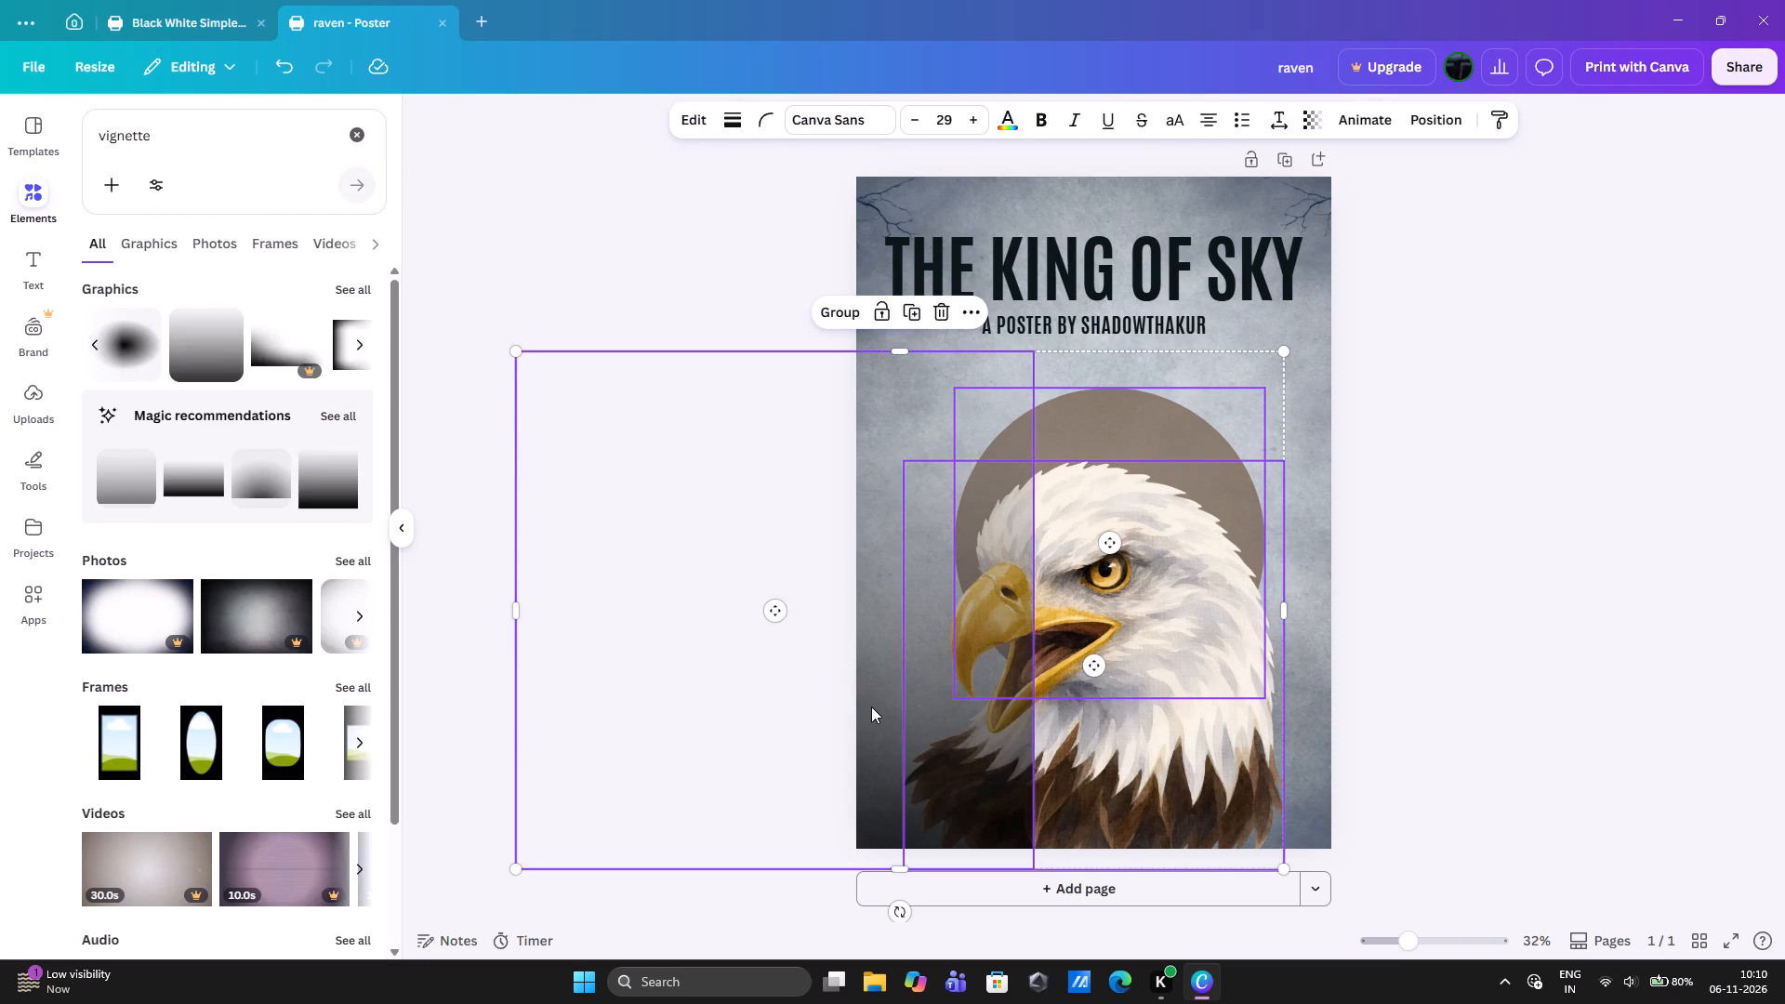
{"action": "left_click", "coordinate": [871, 707]}
{"action": "left_click_drag", "start_coordinate": [871, 707], "coordinate": [1186, 706]}
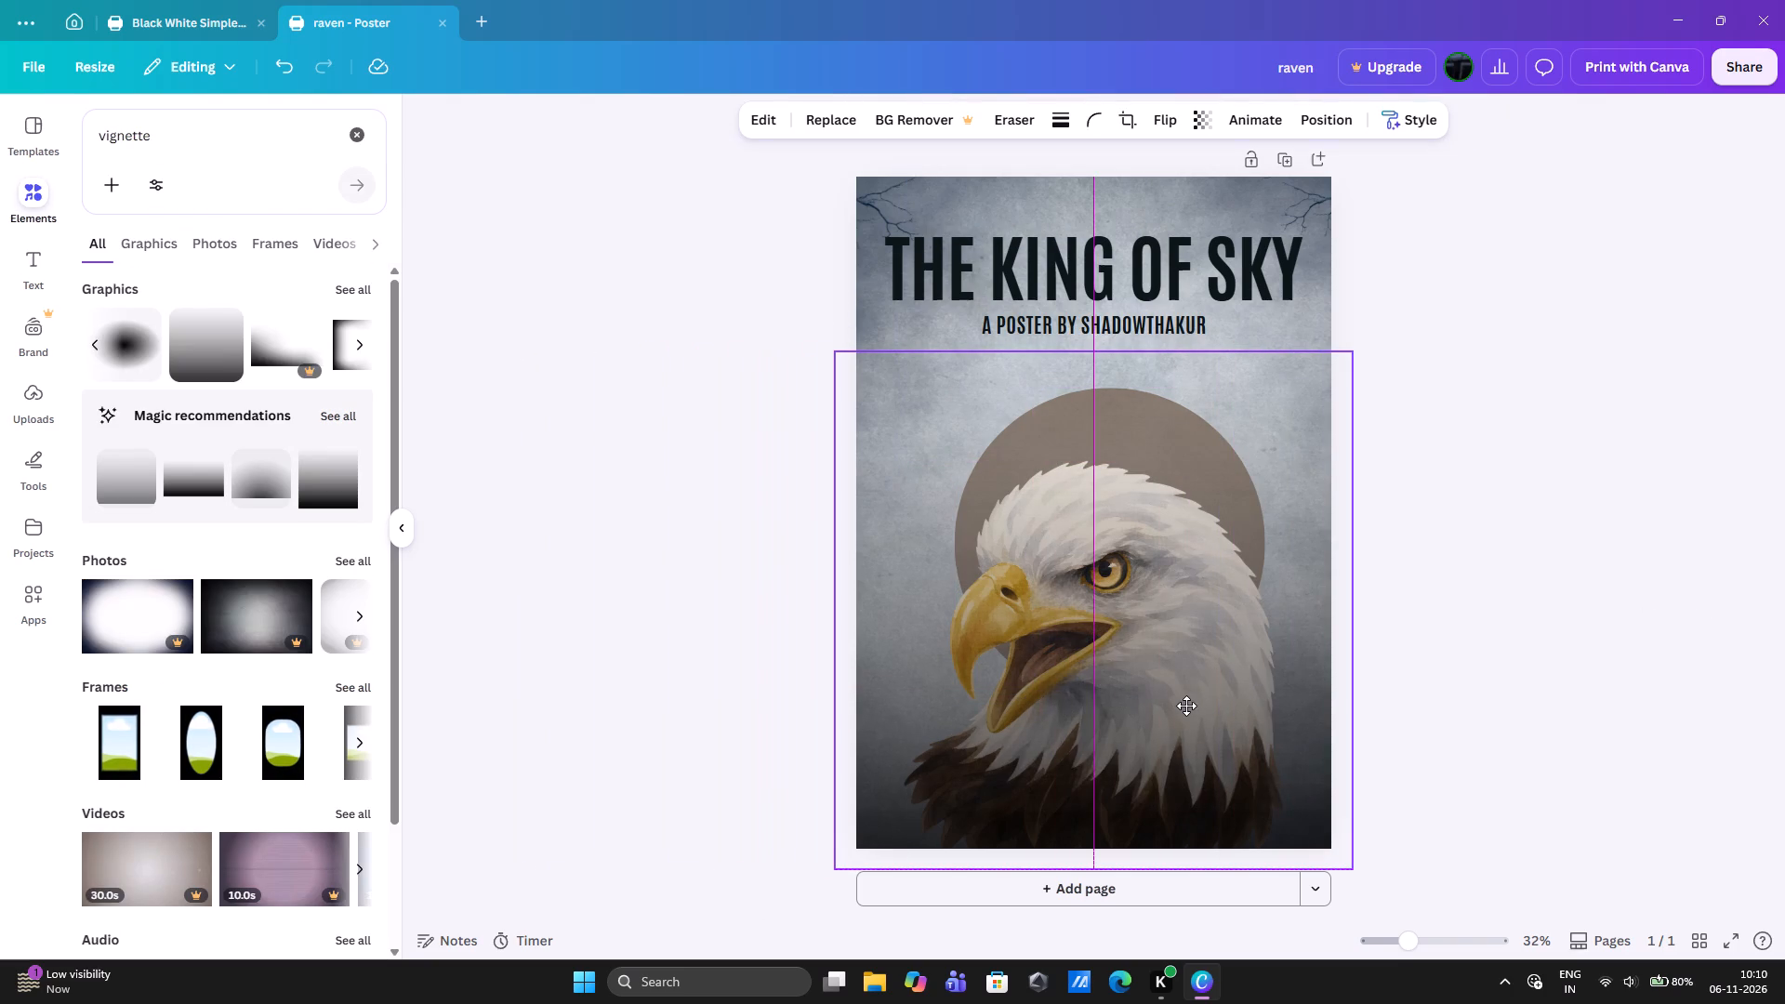
{"action": "left_click_drag", "start_coordinate": [1186, 706], "coordinate": [1187, 706]}
{"action": "left_click", "coordinate": [1580, 649]}
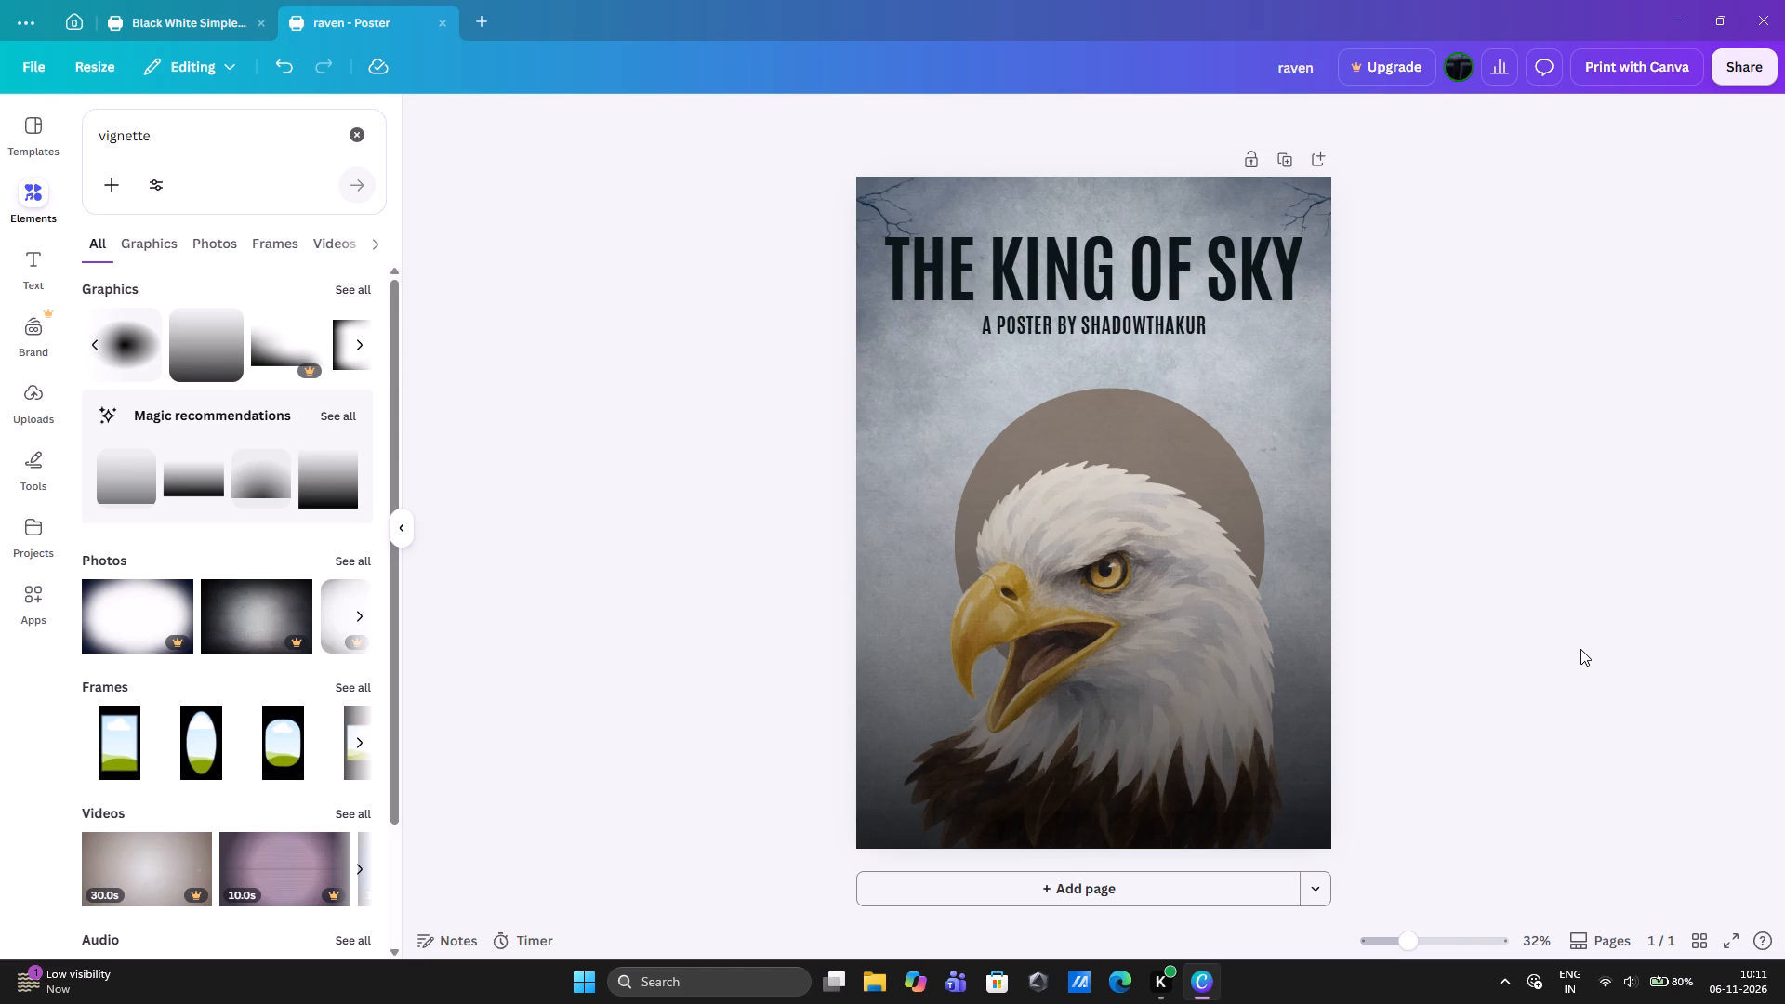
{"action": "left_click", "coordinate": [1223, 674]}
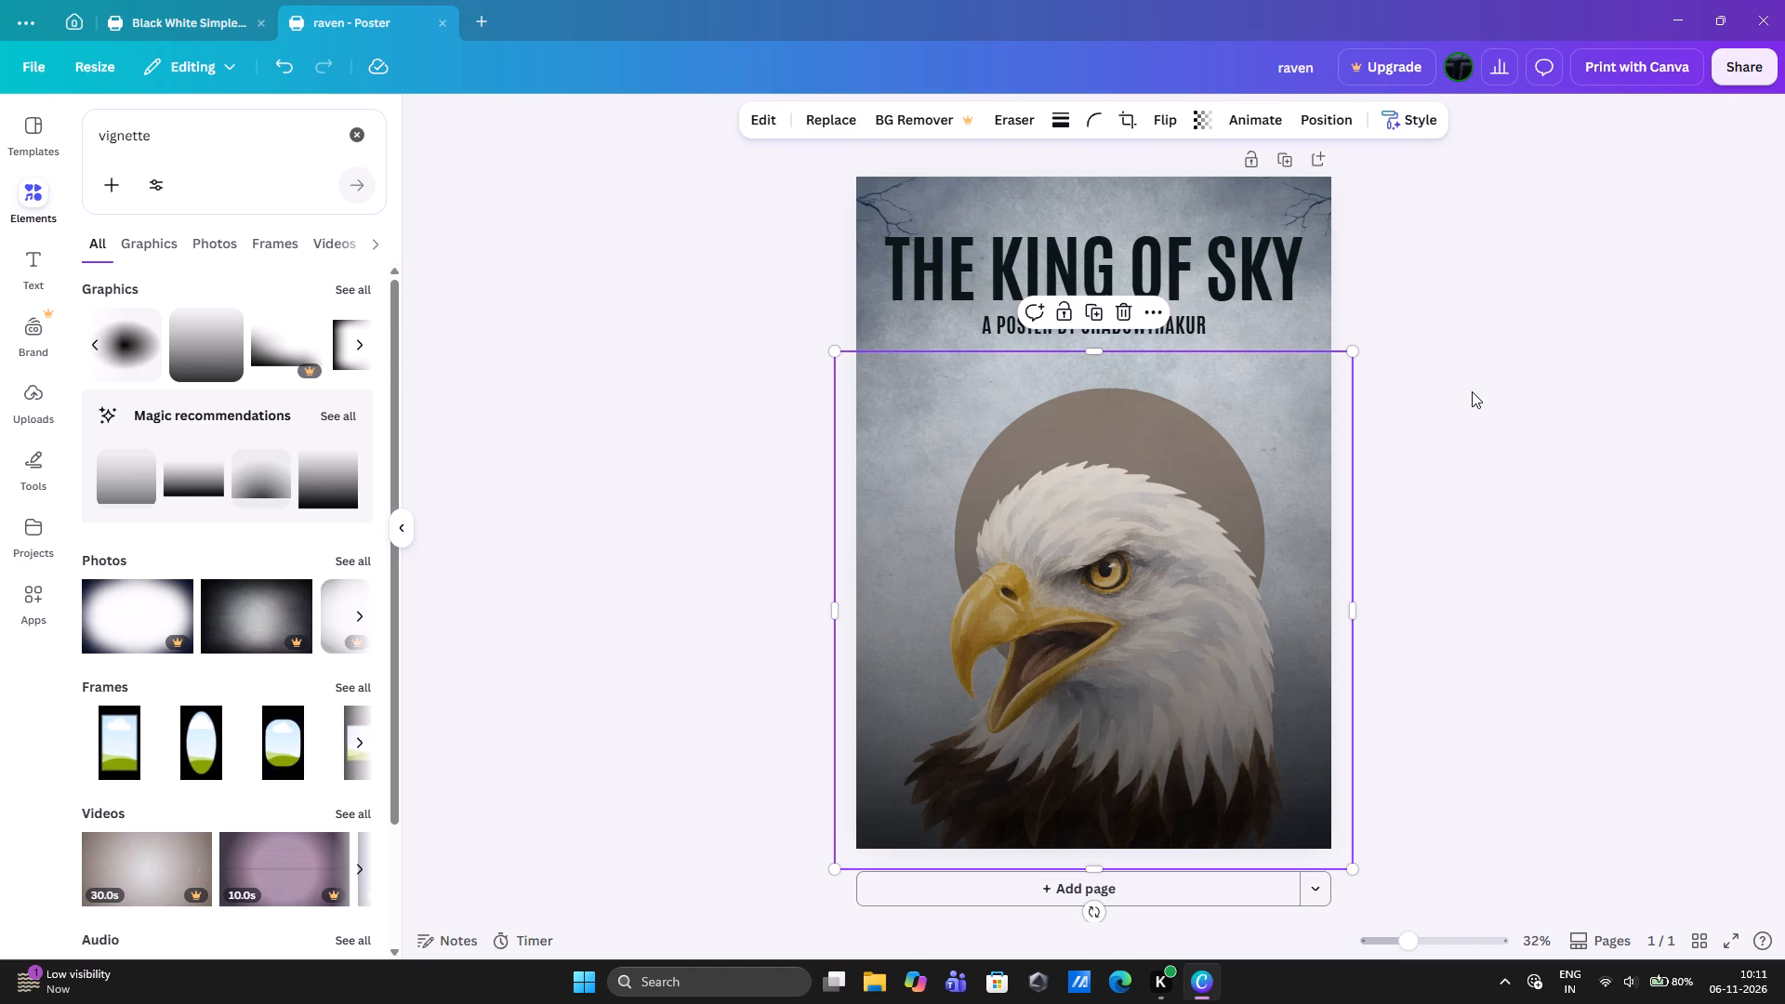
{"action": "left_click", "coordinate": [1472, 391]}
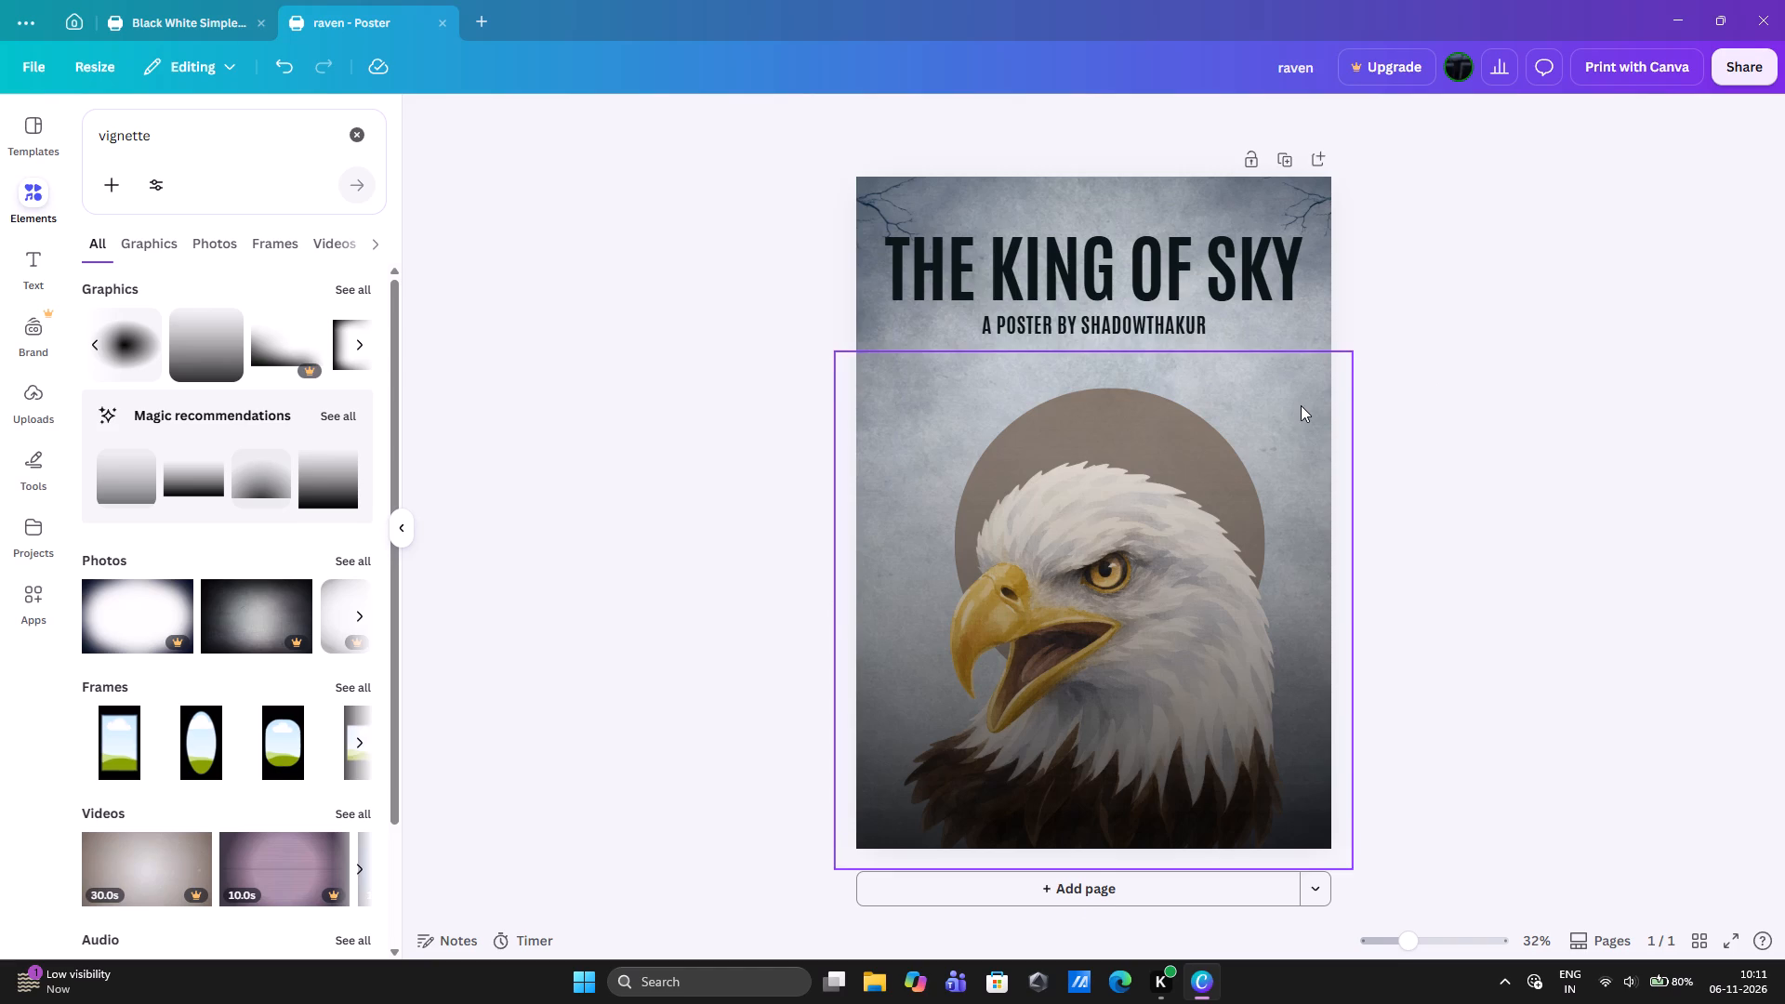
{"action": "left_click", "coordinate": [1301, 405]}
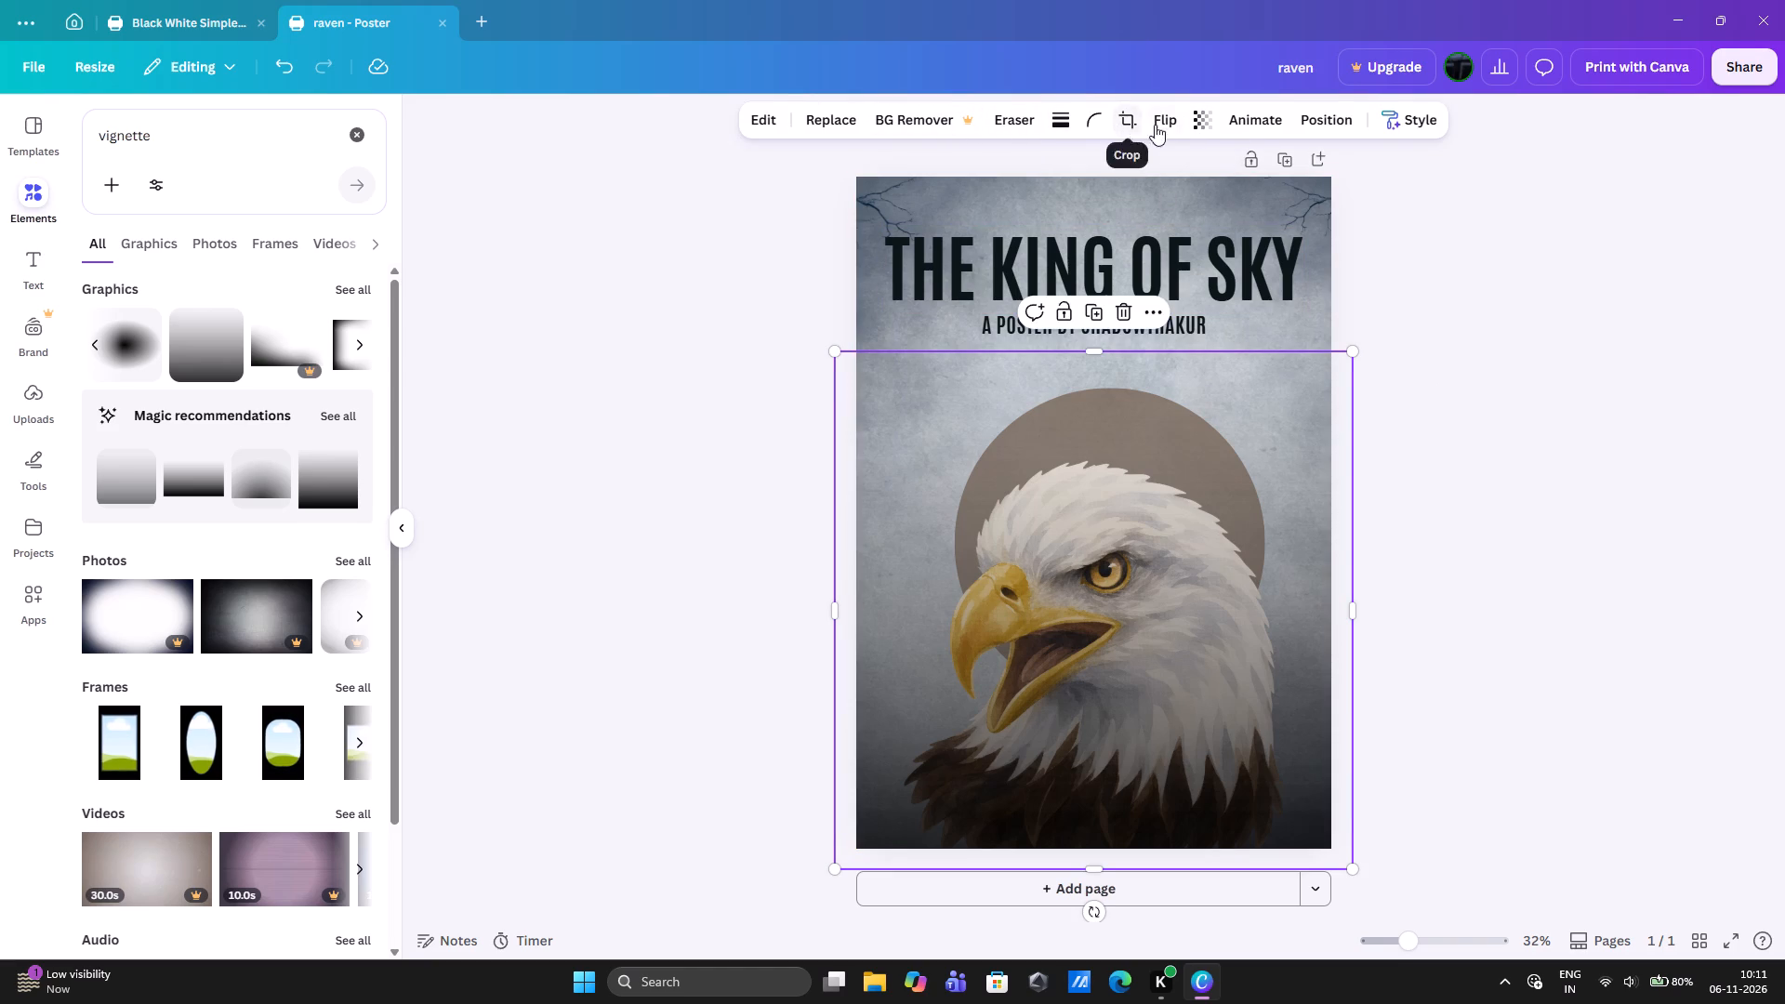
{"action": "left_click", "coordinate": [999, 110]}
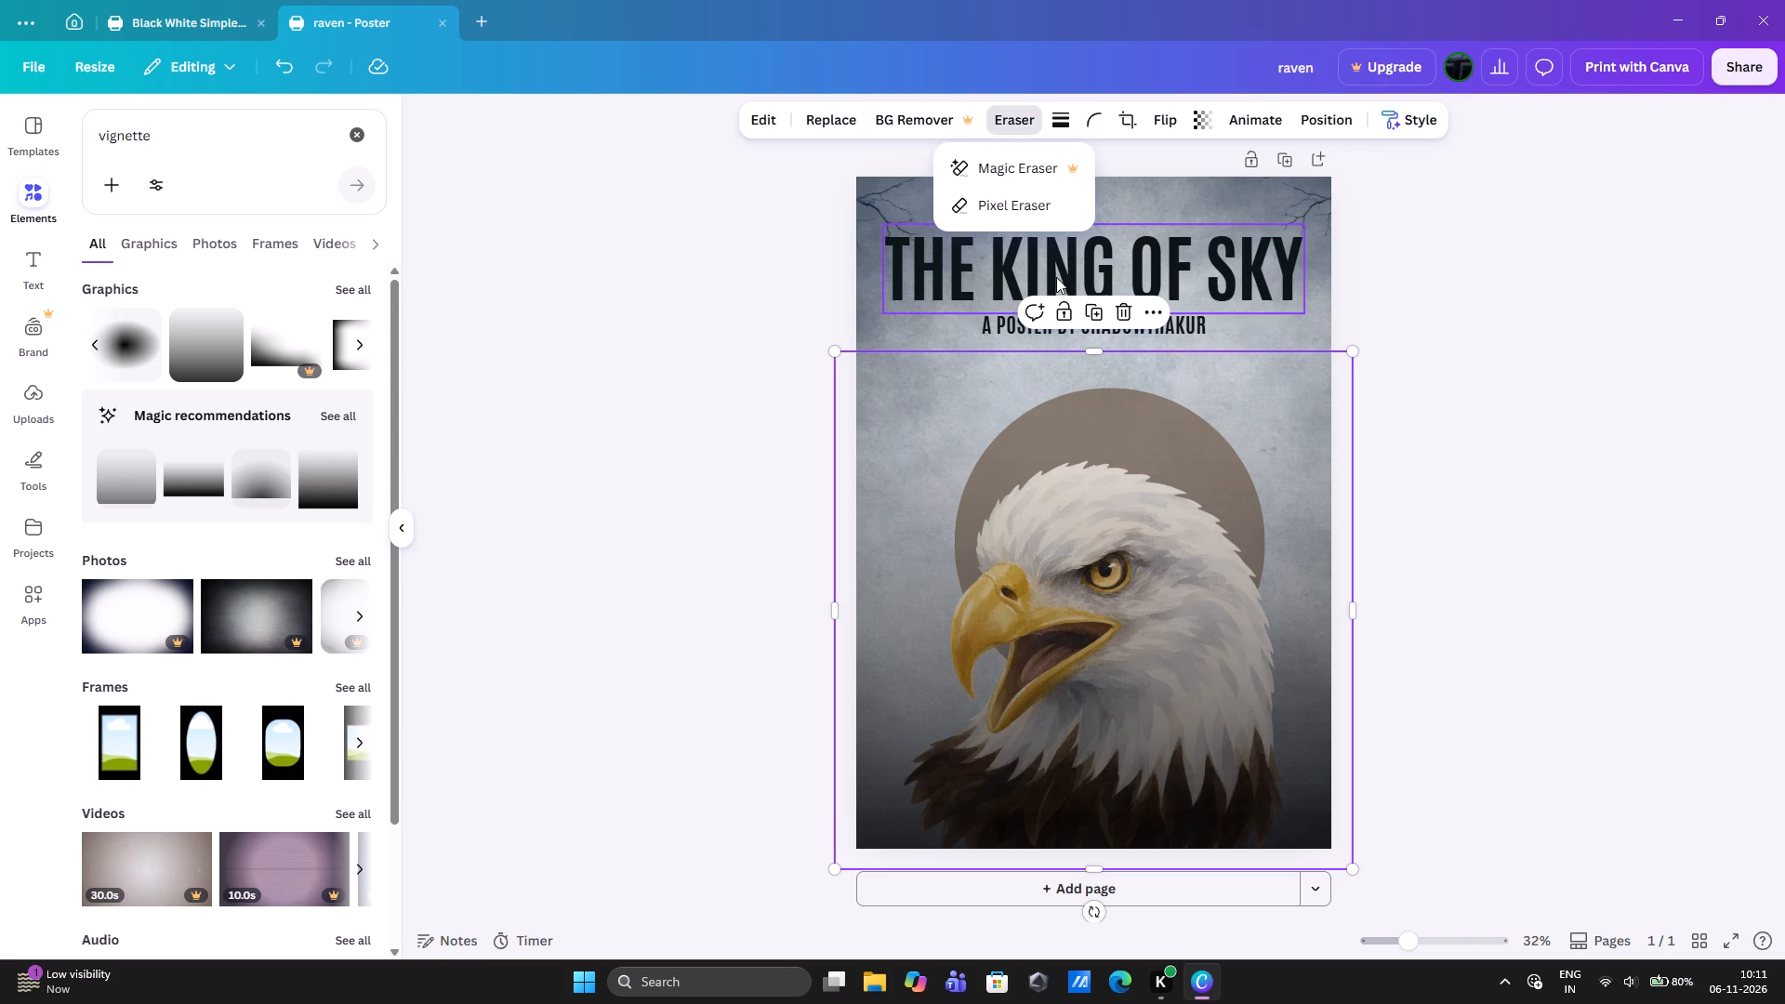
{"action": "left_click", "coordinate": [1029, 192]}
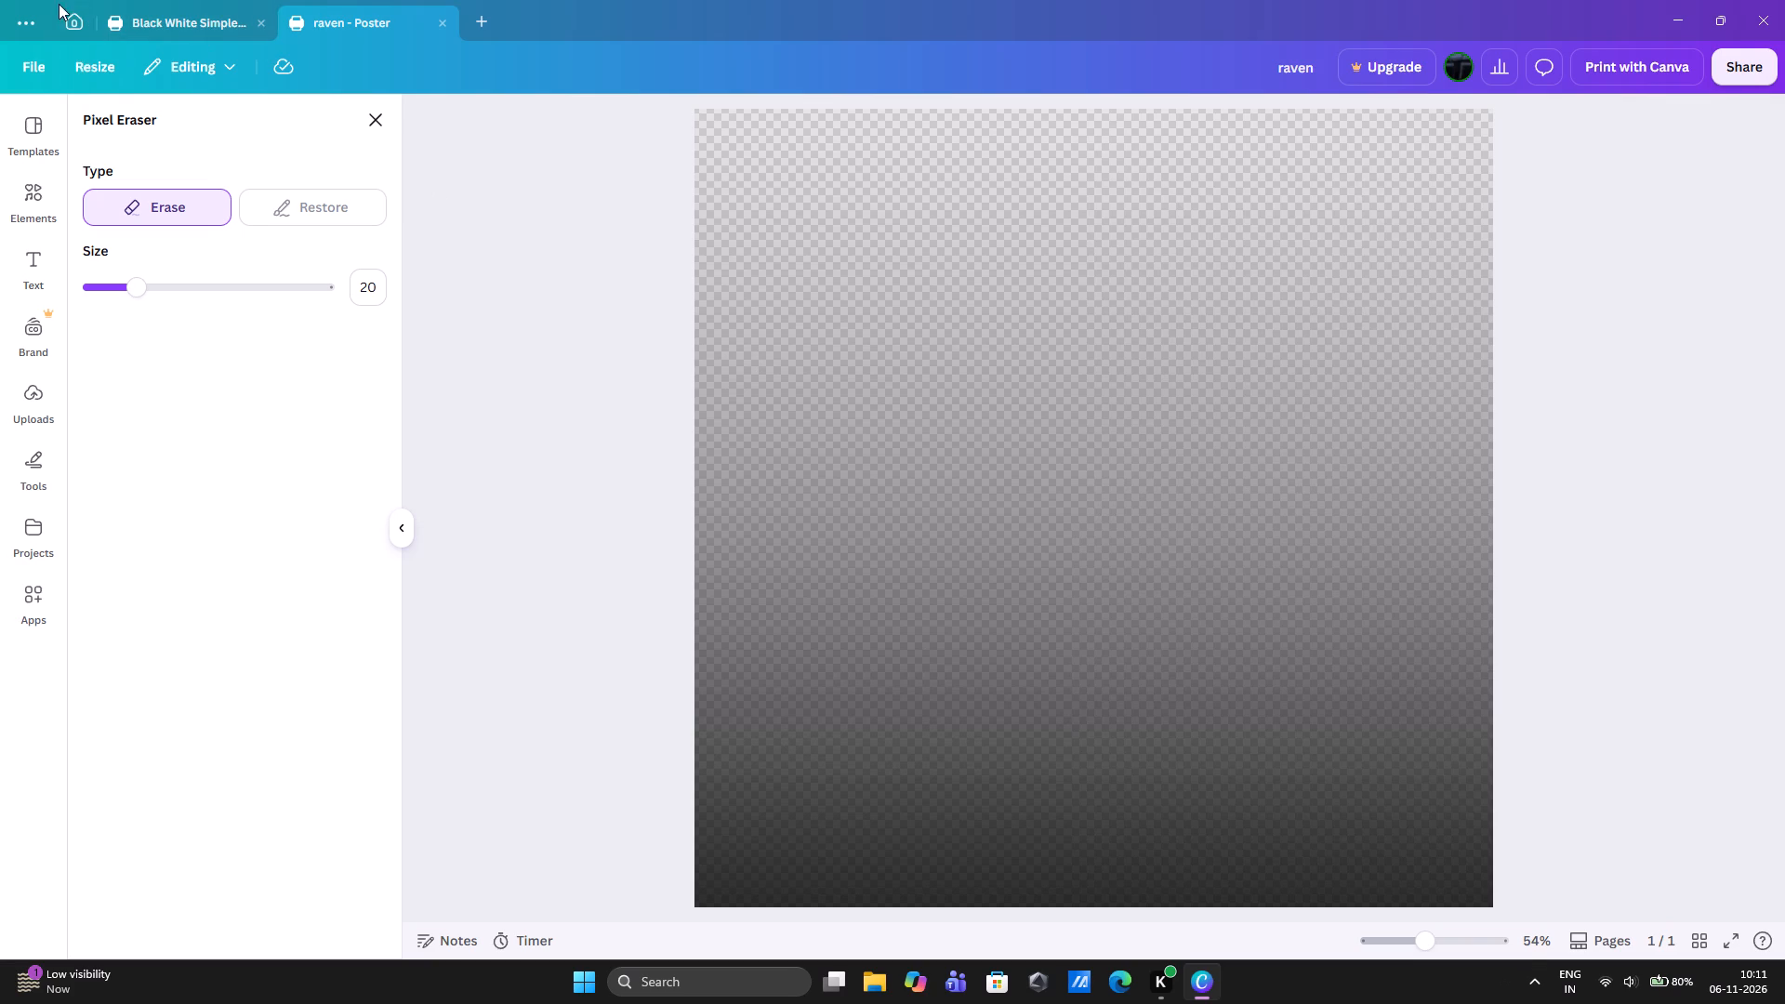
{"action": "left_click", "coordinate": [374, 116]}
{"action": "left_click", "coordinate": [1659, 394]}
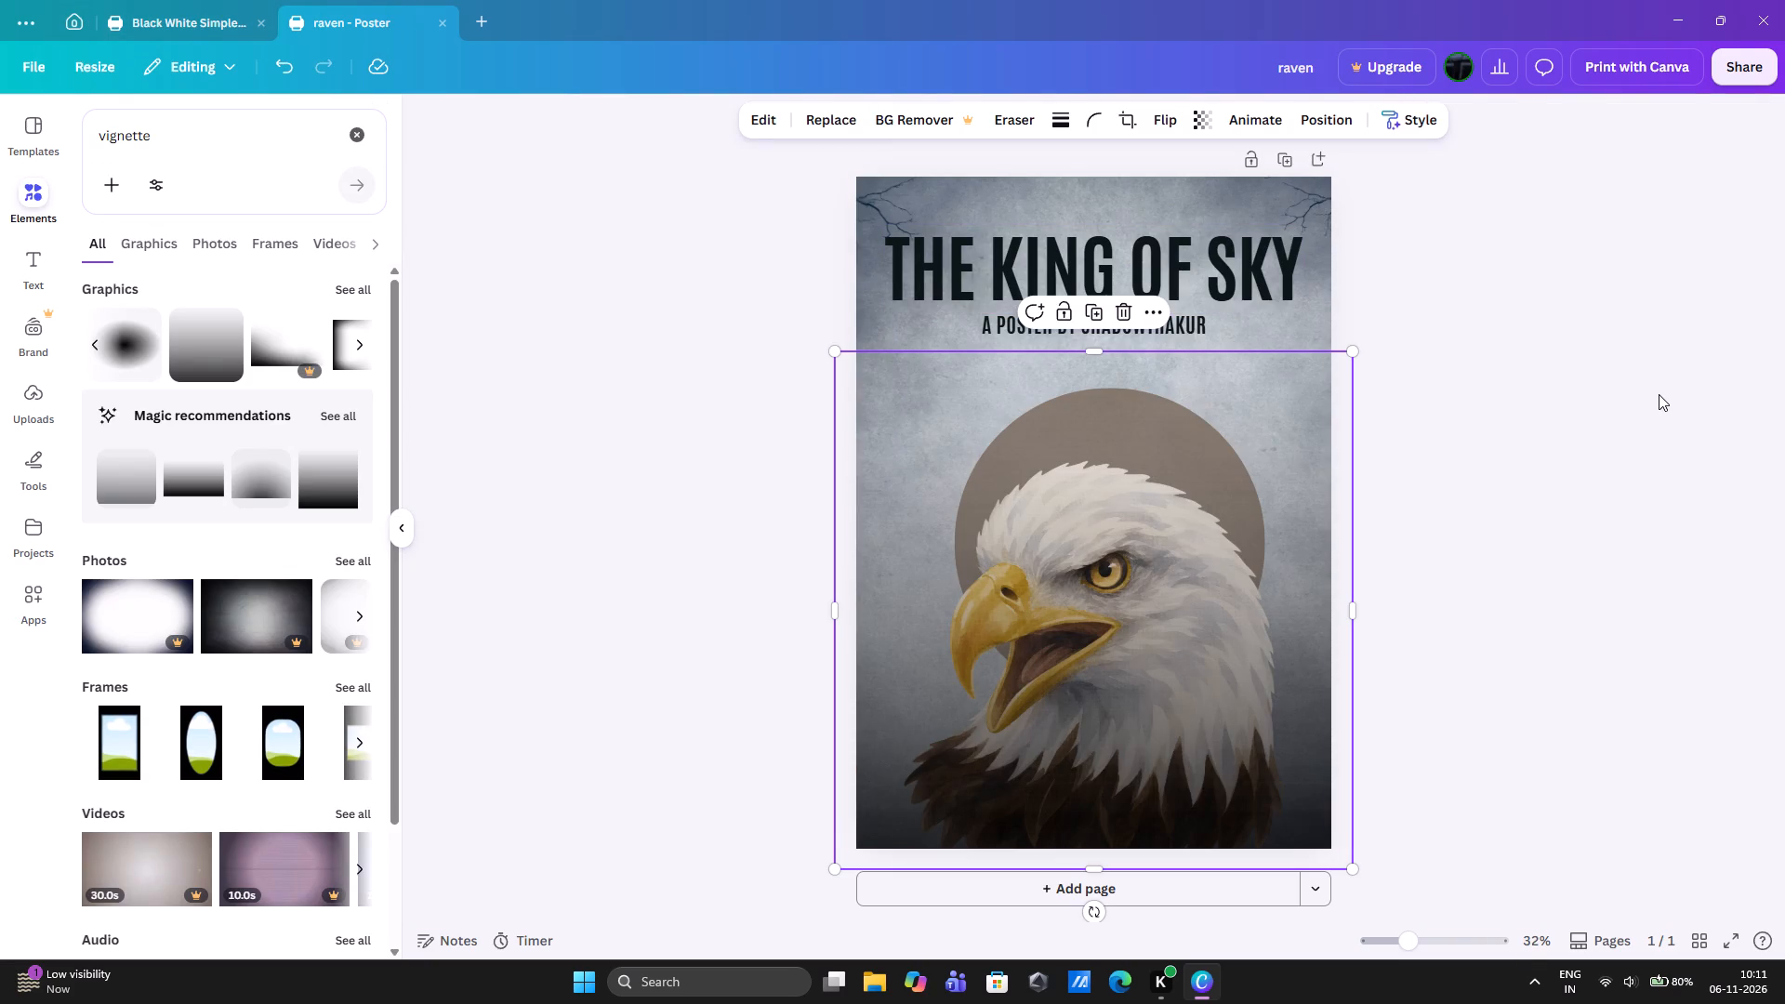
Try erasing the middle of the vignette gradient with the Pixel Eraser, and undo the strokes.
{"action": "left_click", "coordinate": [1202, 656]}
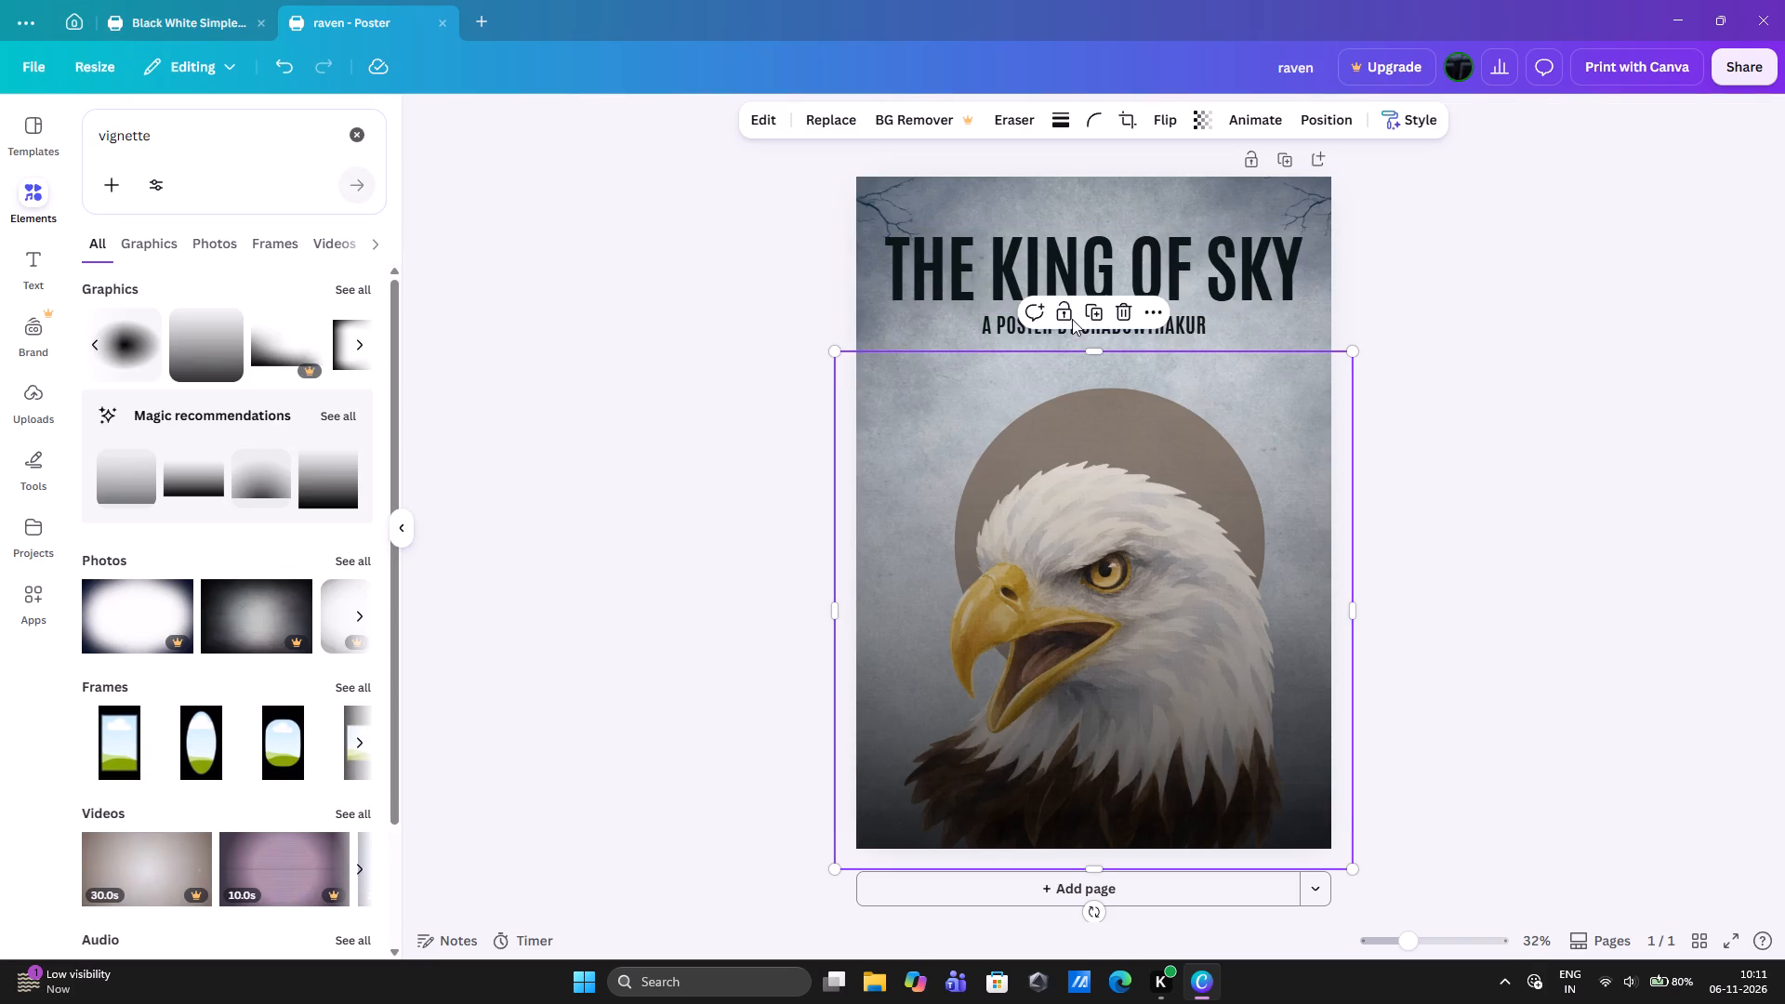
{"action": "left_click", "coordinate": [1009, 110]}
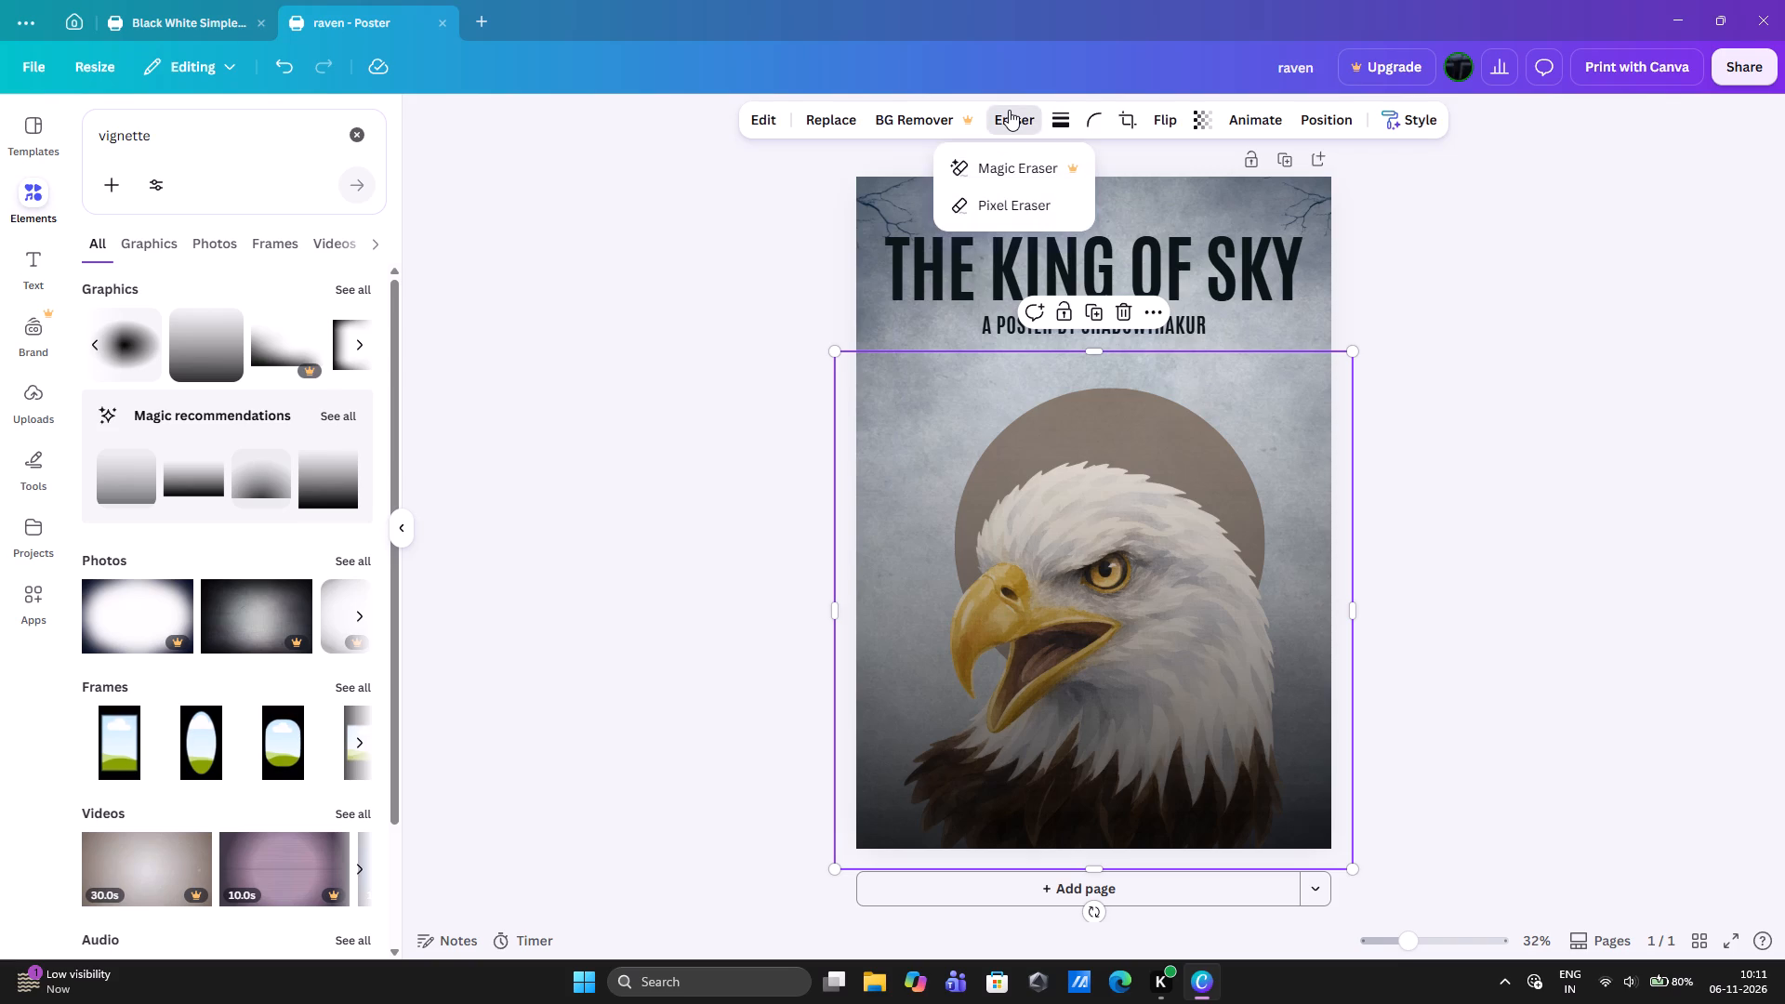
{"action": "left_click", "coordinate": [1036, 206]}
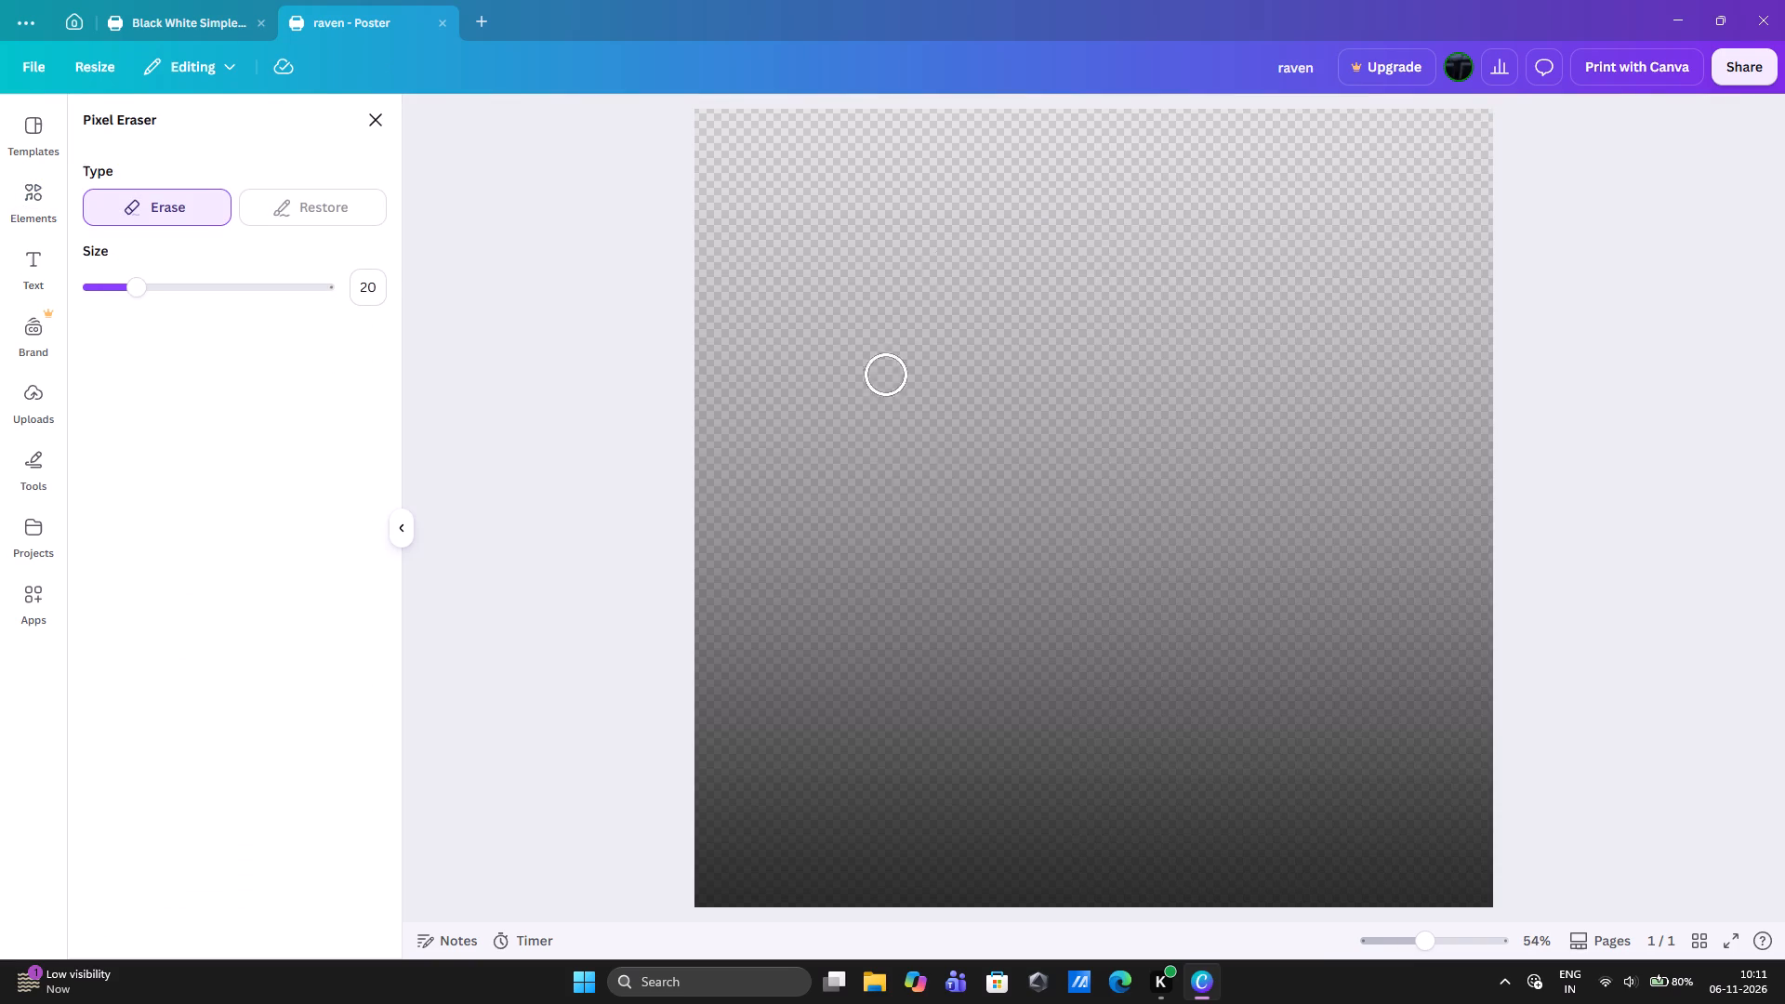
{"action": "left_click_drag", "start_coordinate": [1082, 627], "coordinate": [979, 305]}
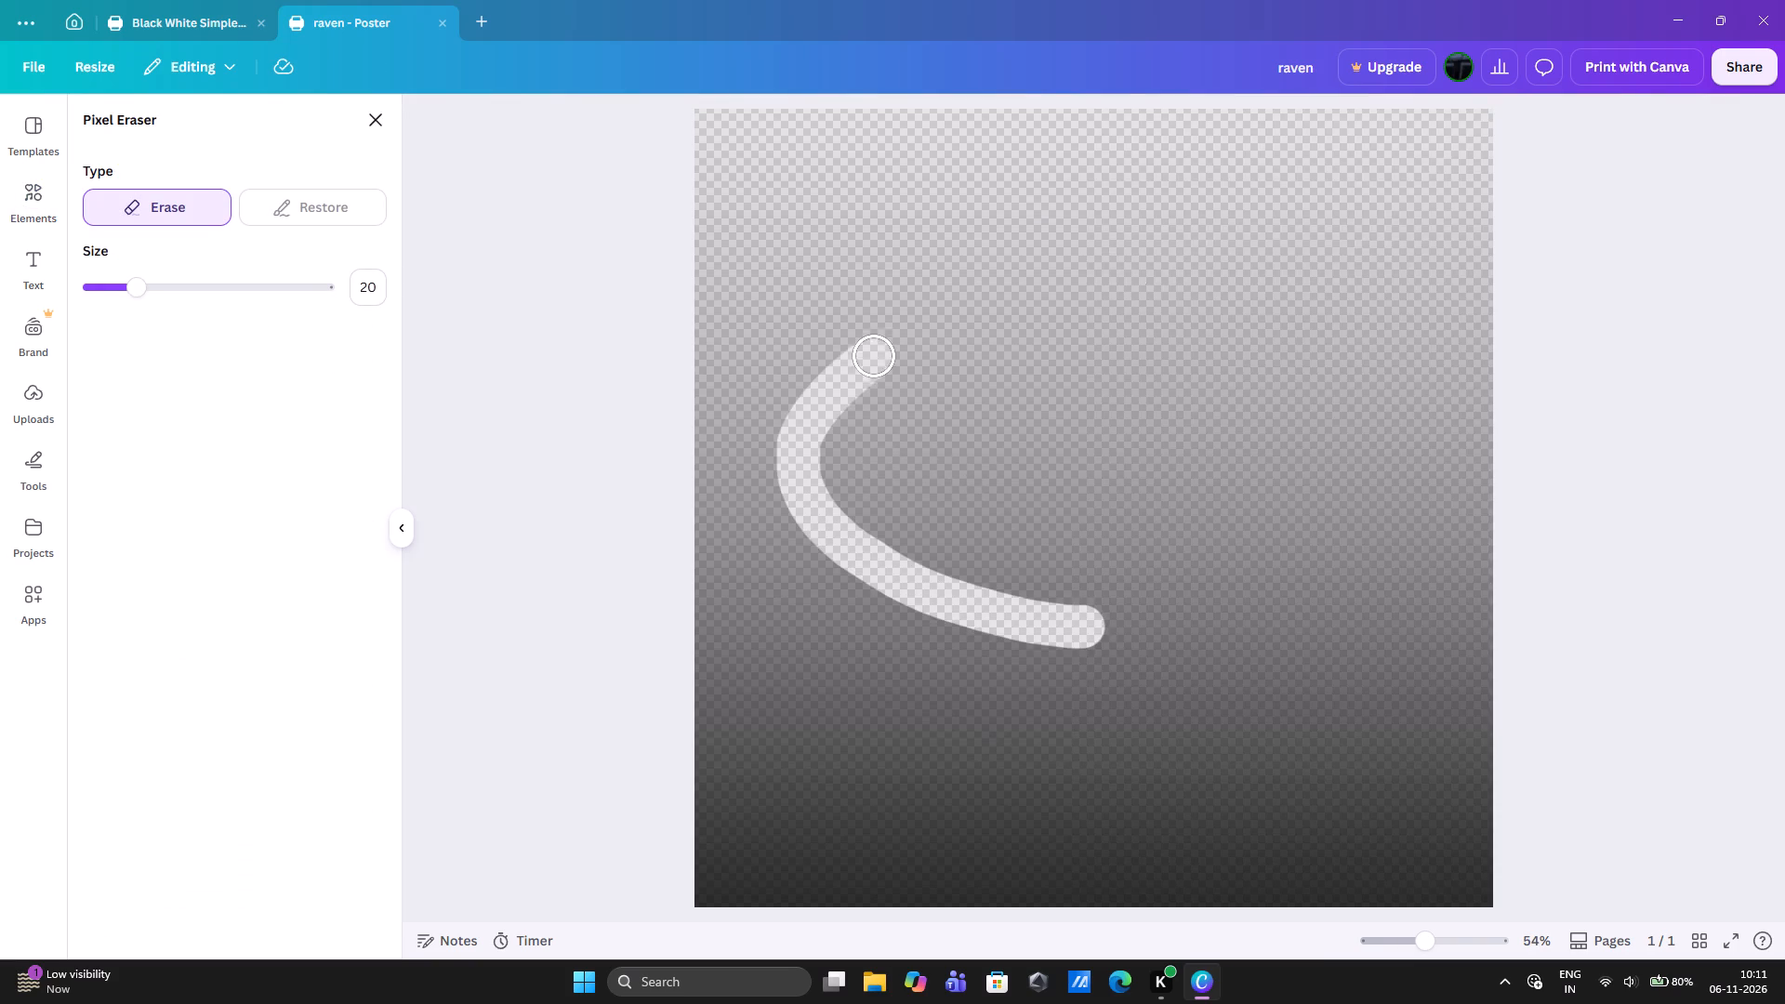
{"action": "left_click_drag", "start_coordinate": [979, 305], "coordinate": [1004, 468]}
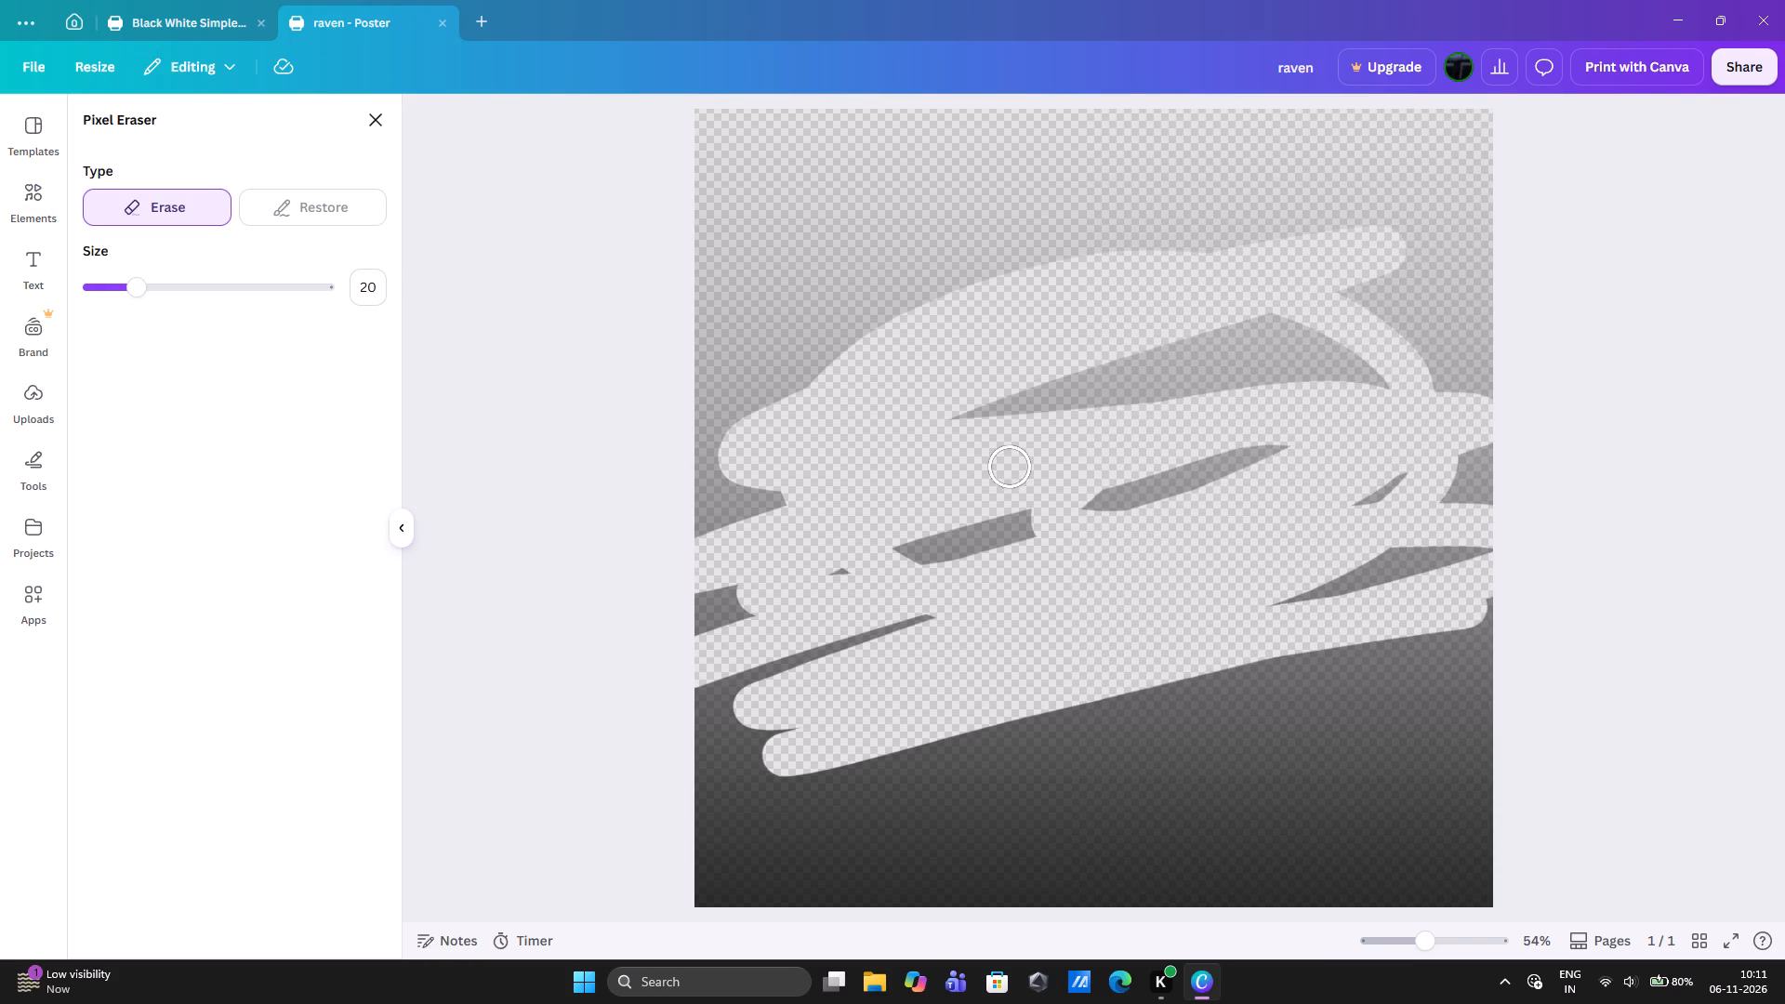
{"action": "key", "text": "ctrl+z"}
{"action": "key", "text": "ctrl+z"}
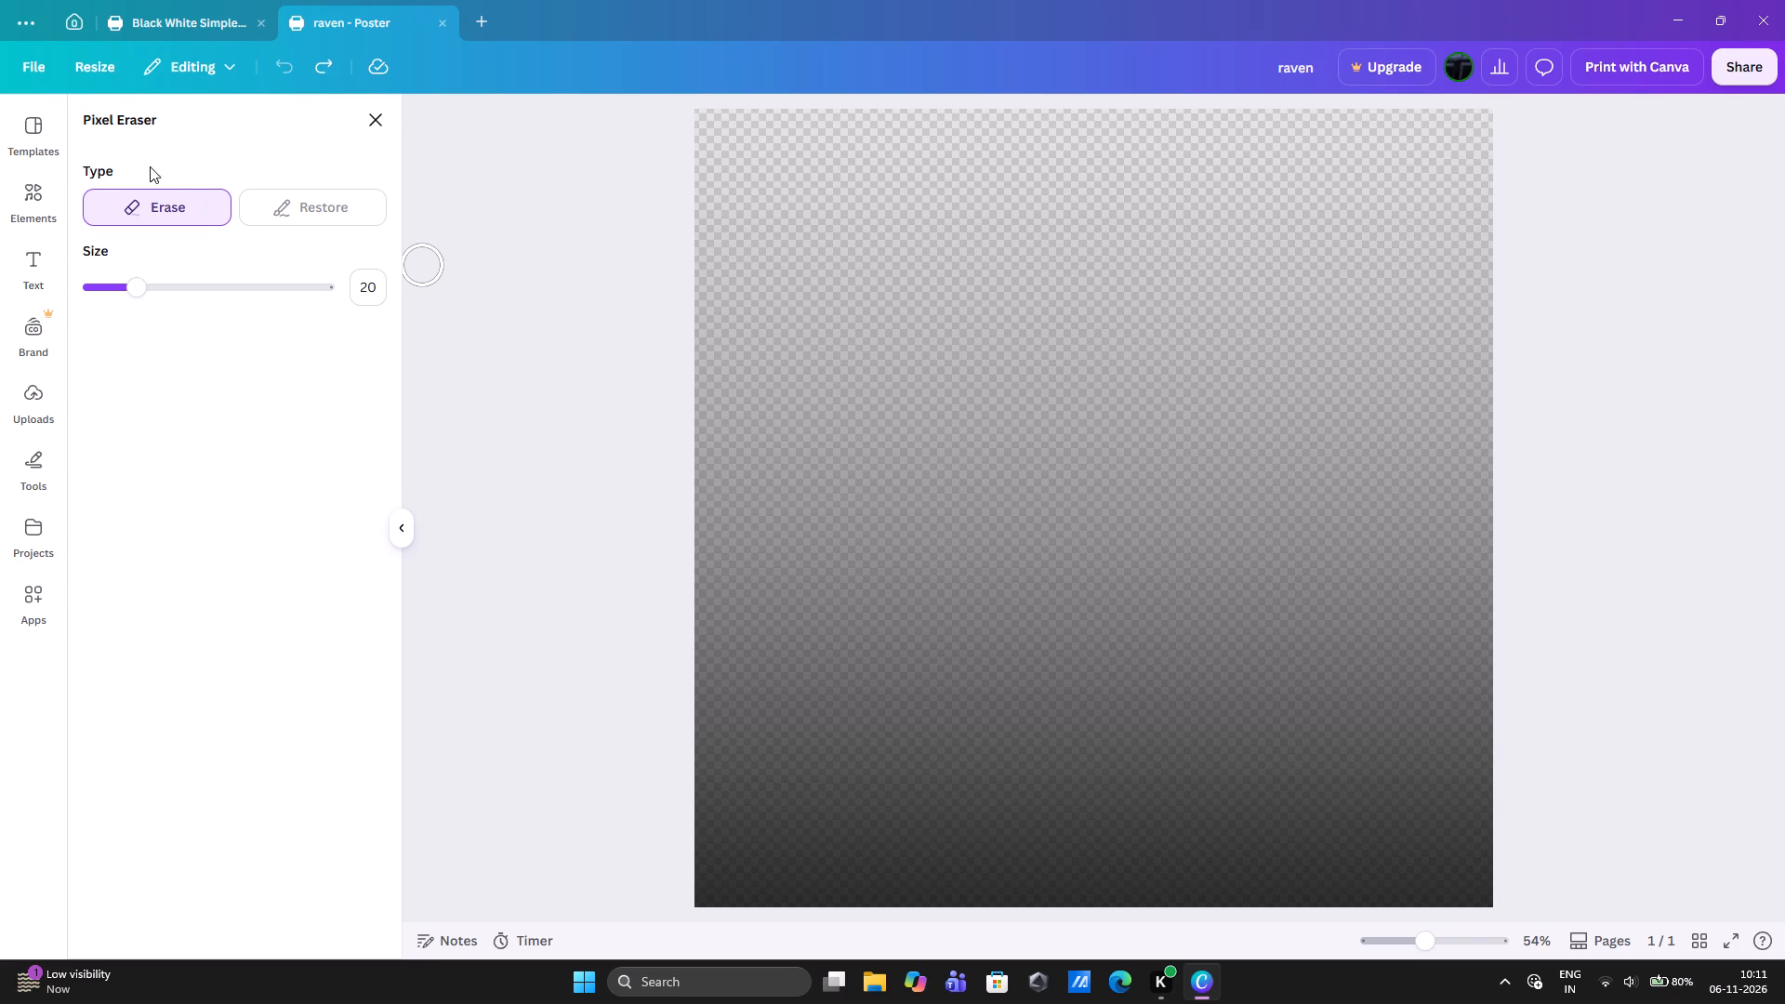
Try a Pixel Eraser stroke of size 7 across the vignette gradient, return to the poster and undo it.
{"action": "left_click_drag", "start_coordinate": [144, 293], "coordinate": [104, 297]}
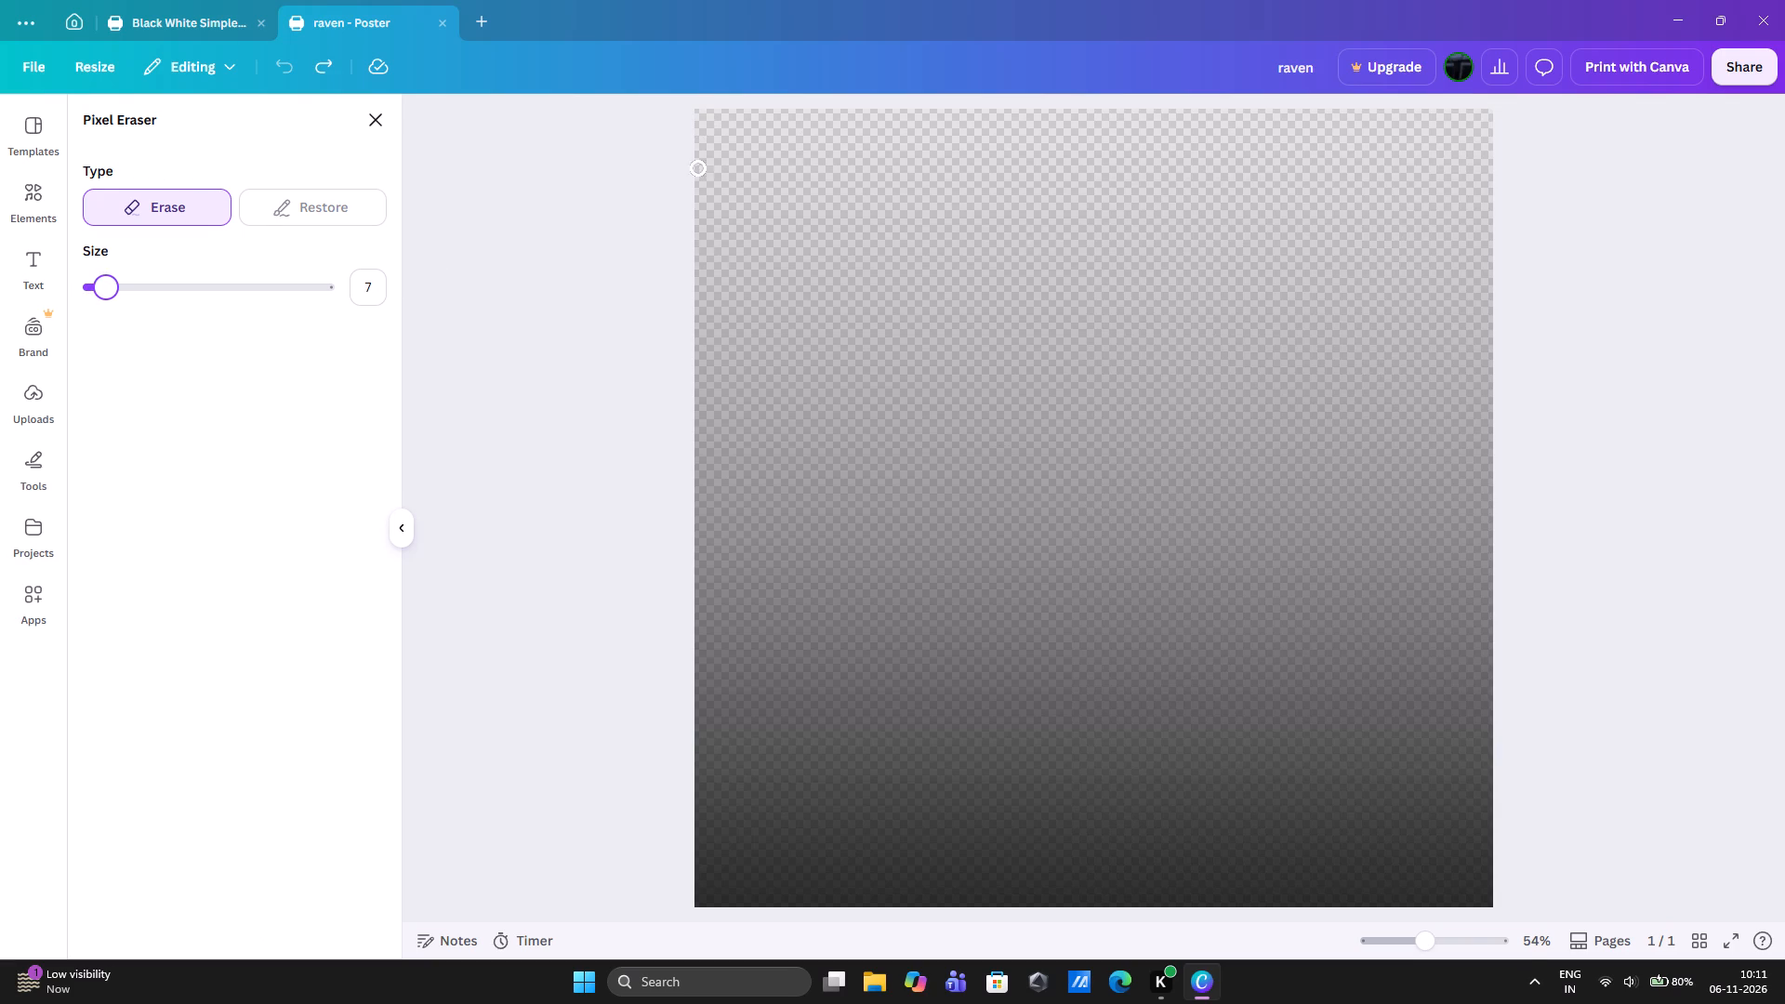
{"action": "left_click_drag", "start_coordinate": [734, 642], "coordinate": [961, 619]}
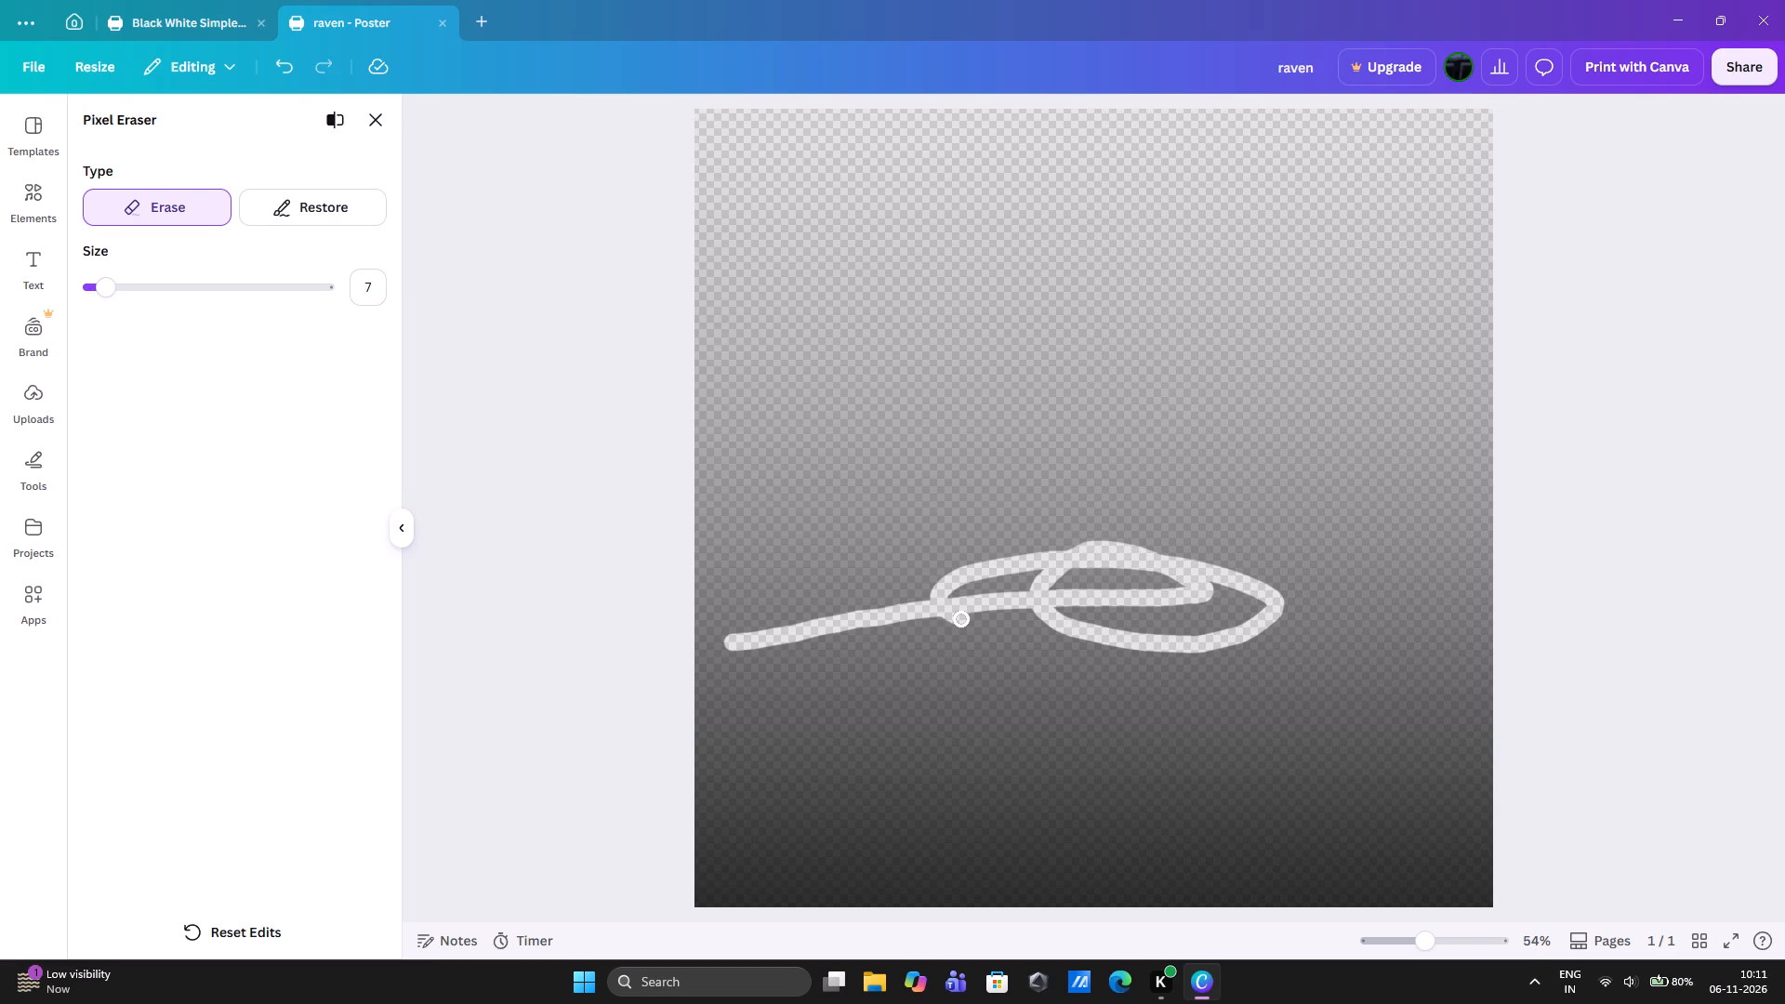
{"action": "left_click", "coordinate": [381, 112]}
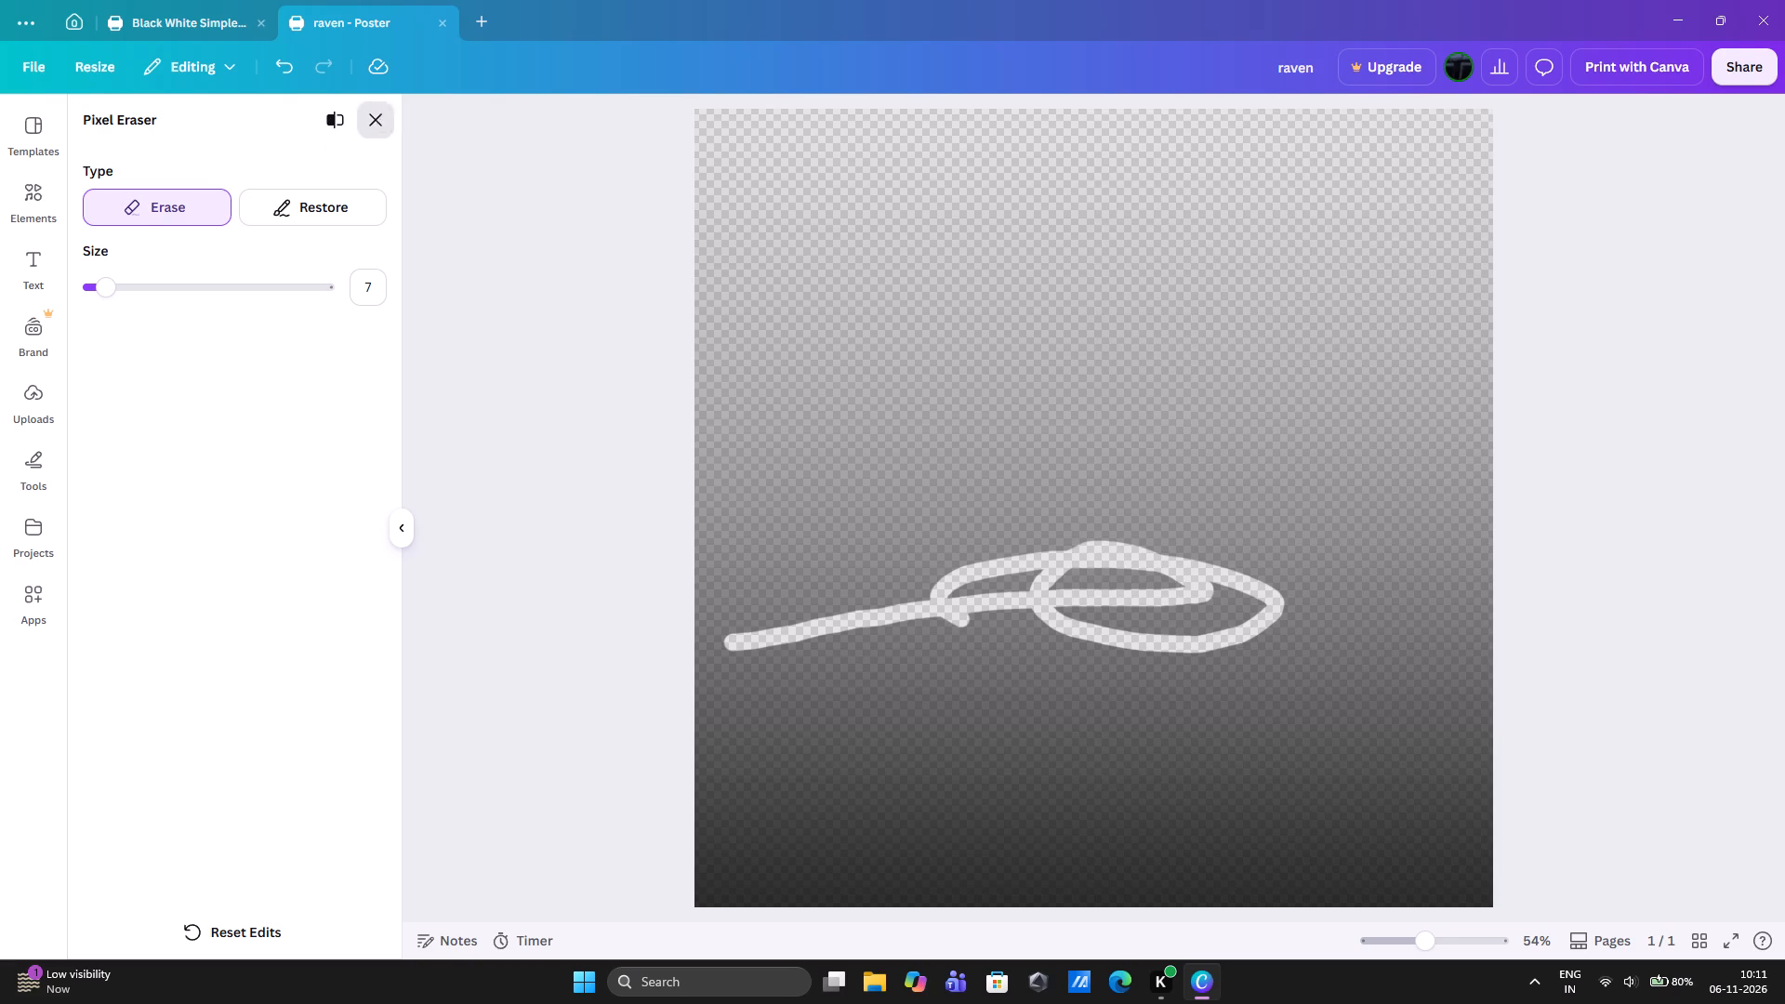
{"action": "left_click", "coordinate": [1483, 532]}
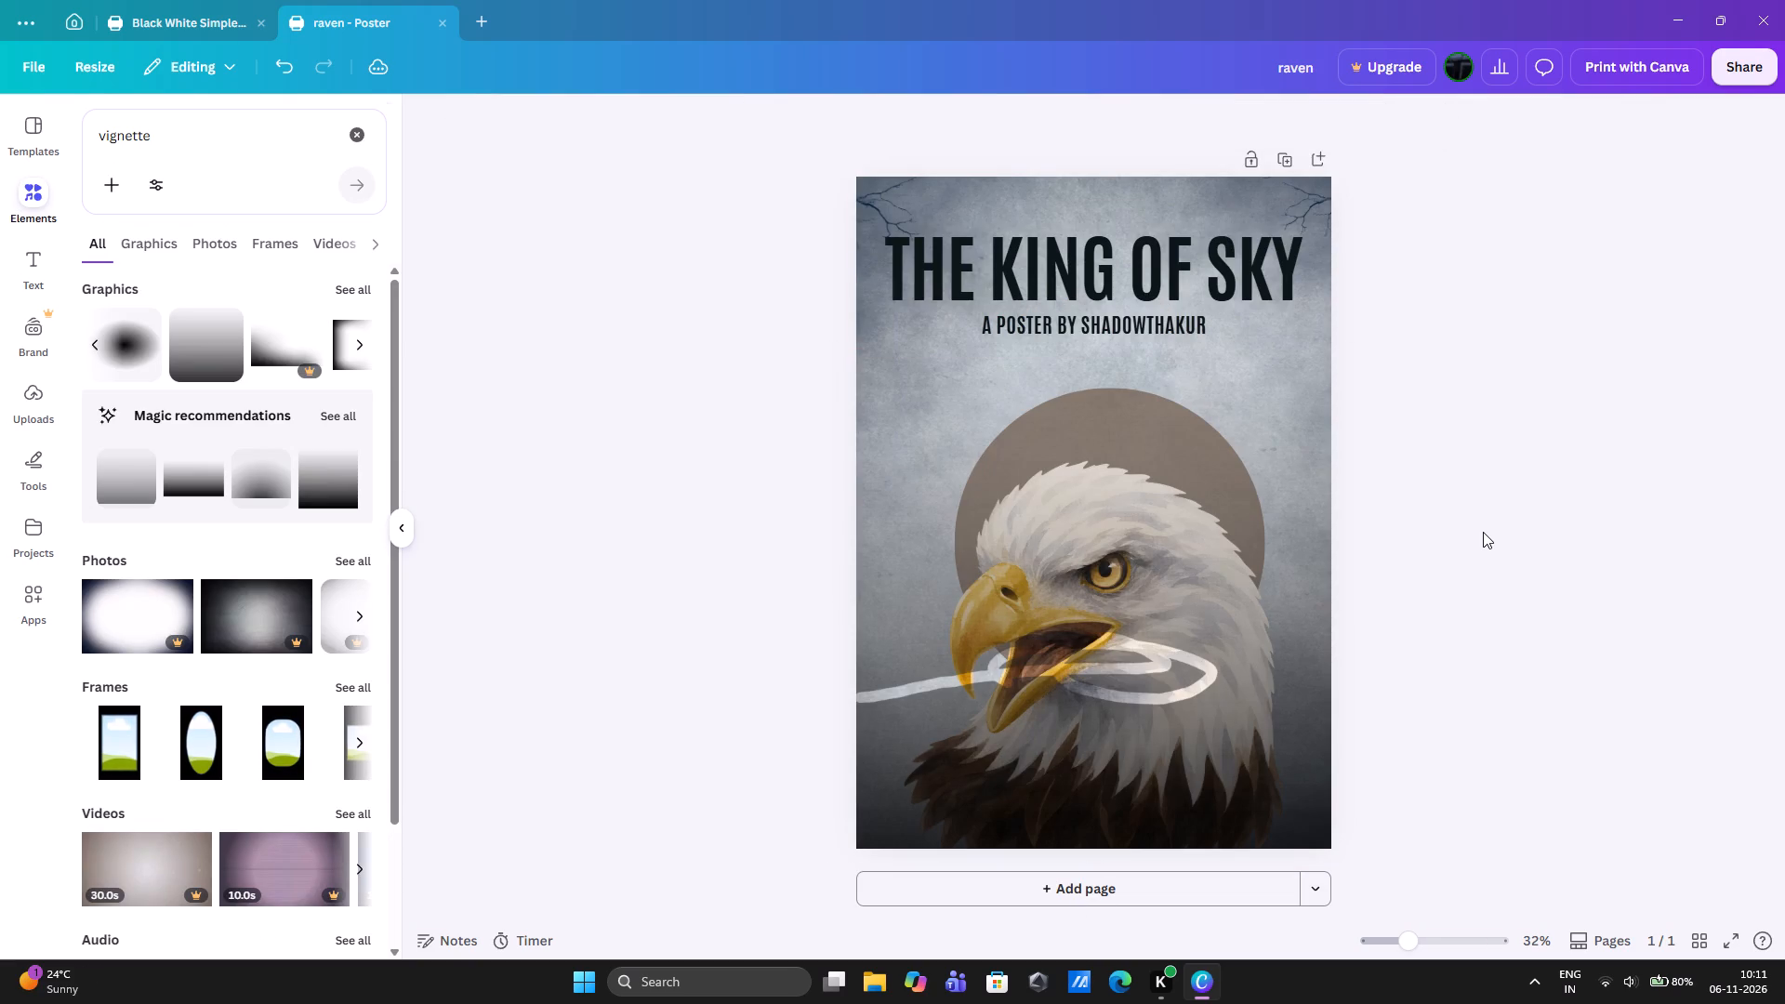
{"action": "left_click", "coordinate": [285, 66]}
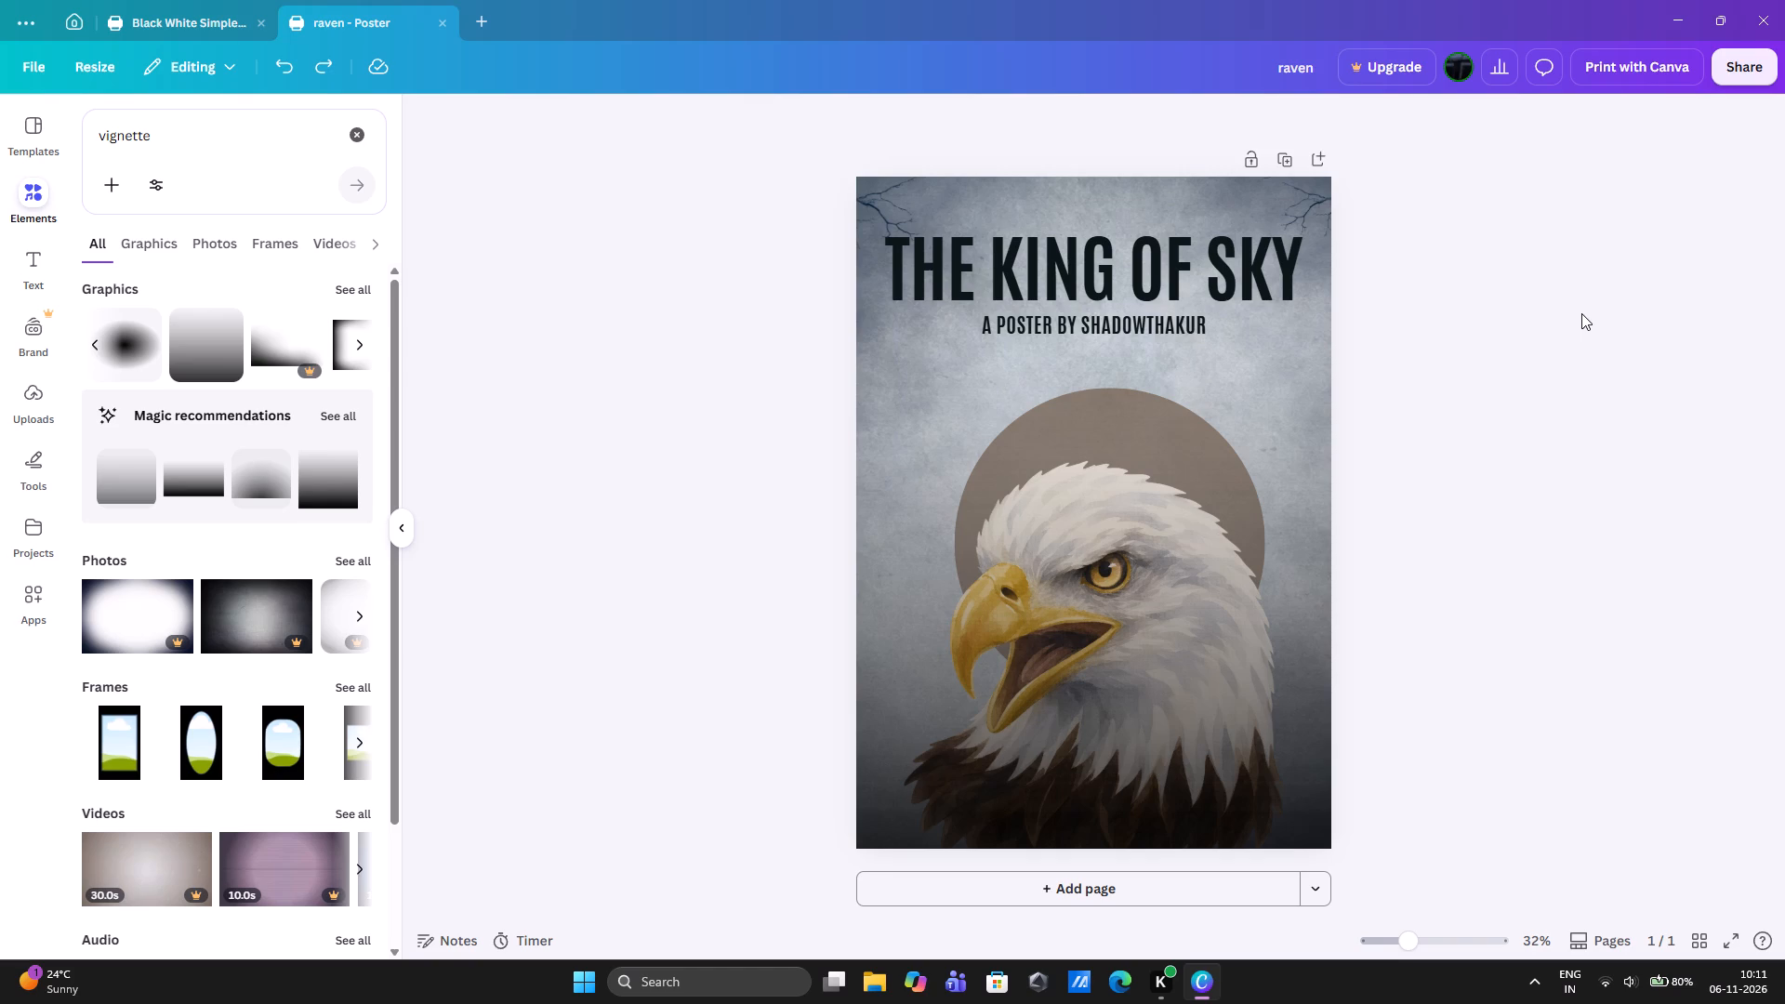
Search the elements for birds and add the graphic of five black flying birds to the poster.
{"action": "left_click", "coordinate": [354, 131]}
{"action": "left_click", "coordinate": [221, 144]}
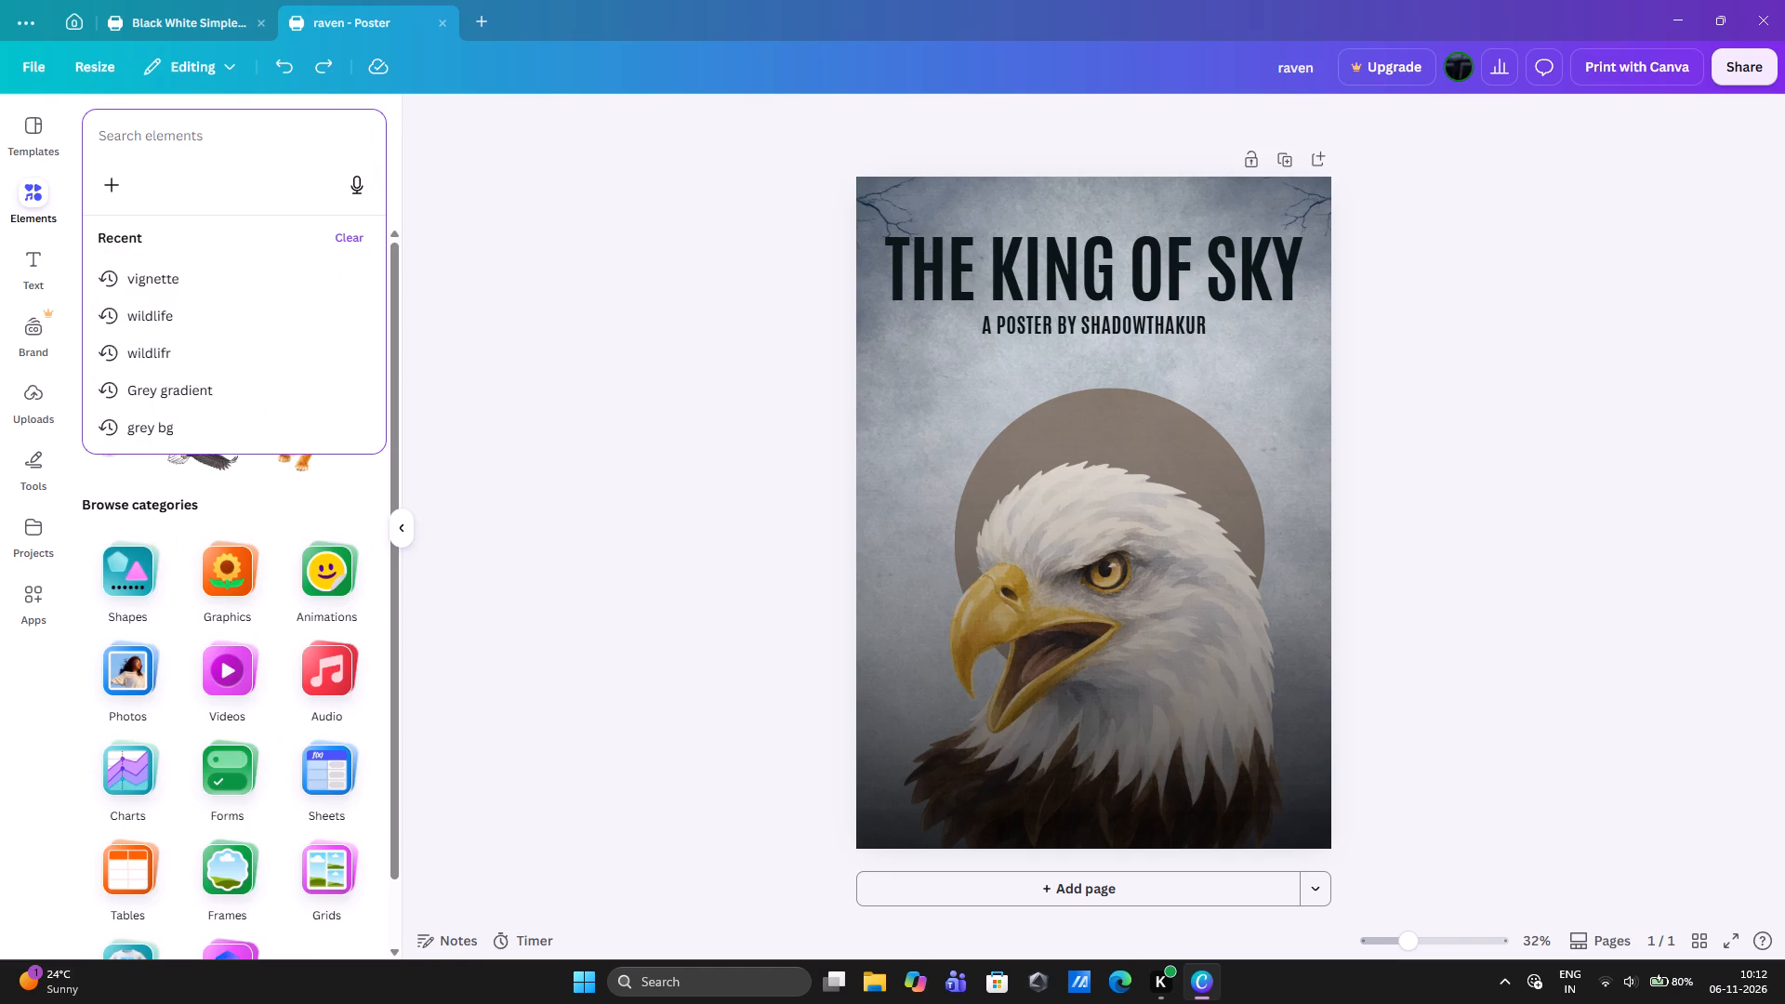
{"action": "type", "text": "birds'"}
{"action": "key", "text": "BackSpace"}
{"action": "key", "text": "Return"}
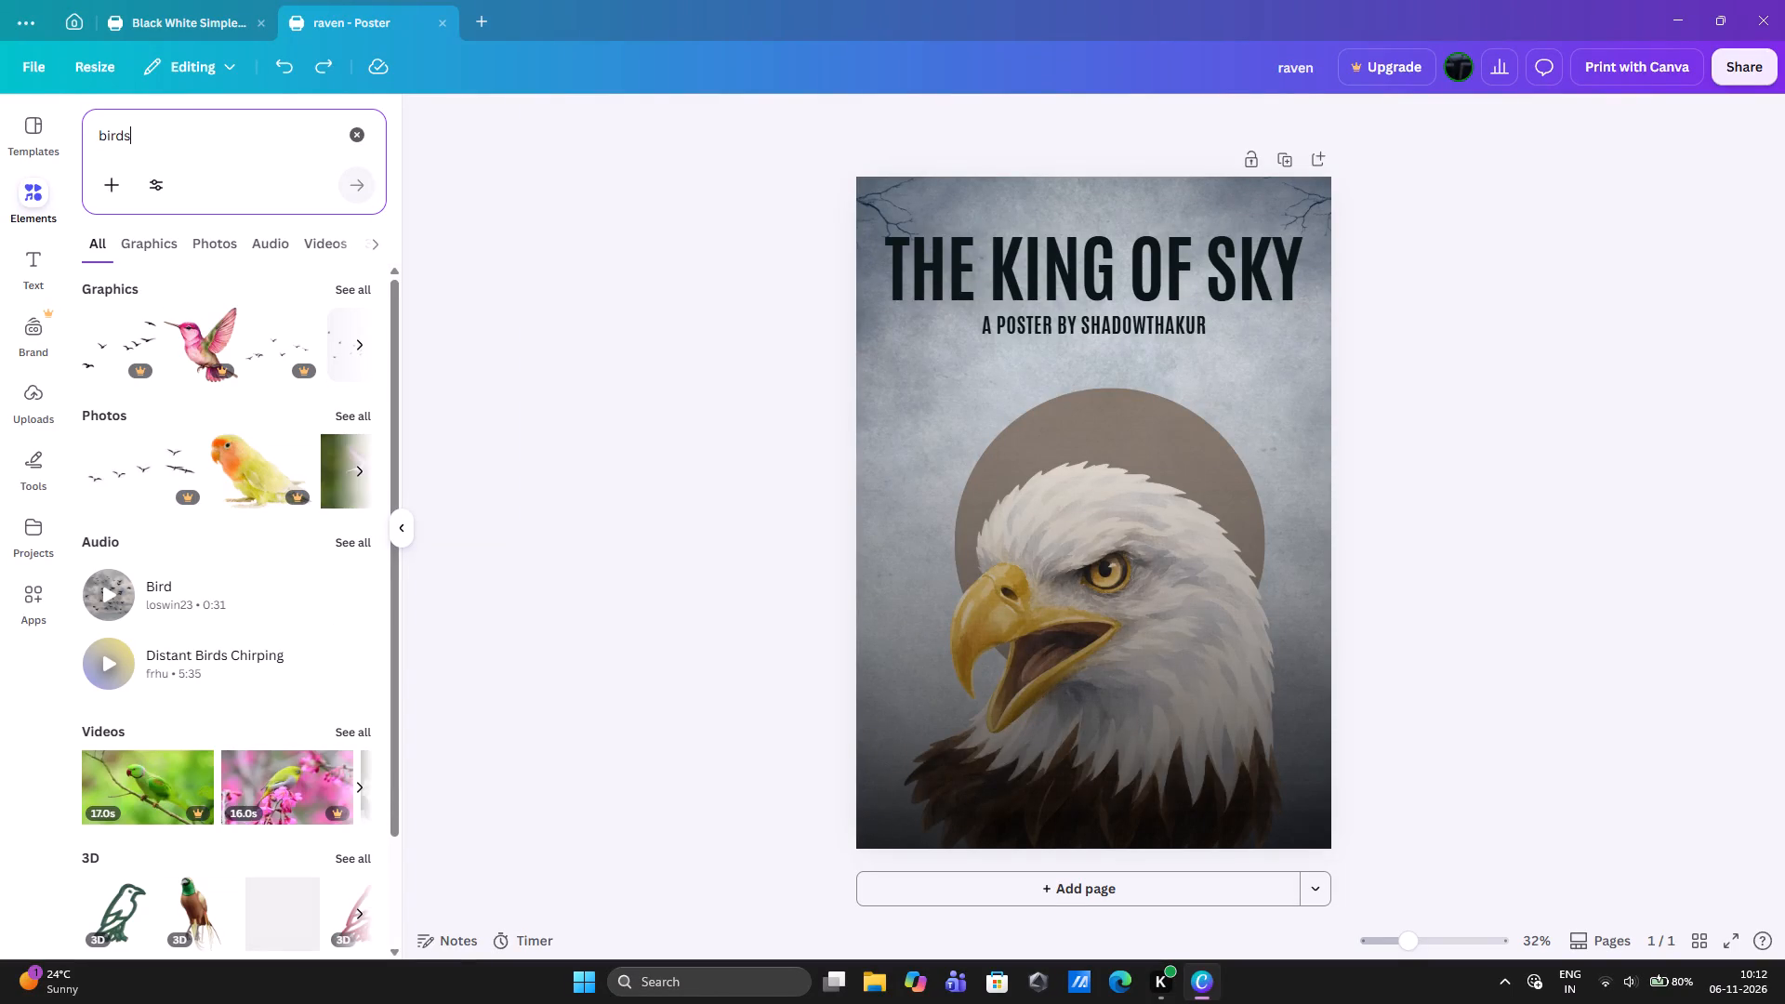
{"action": "scroll", "coordinate": [254, 351], "scroll_direction": "left", "scroll_amount": 1}
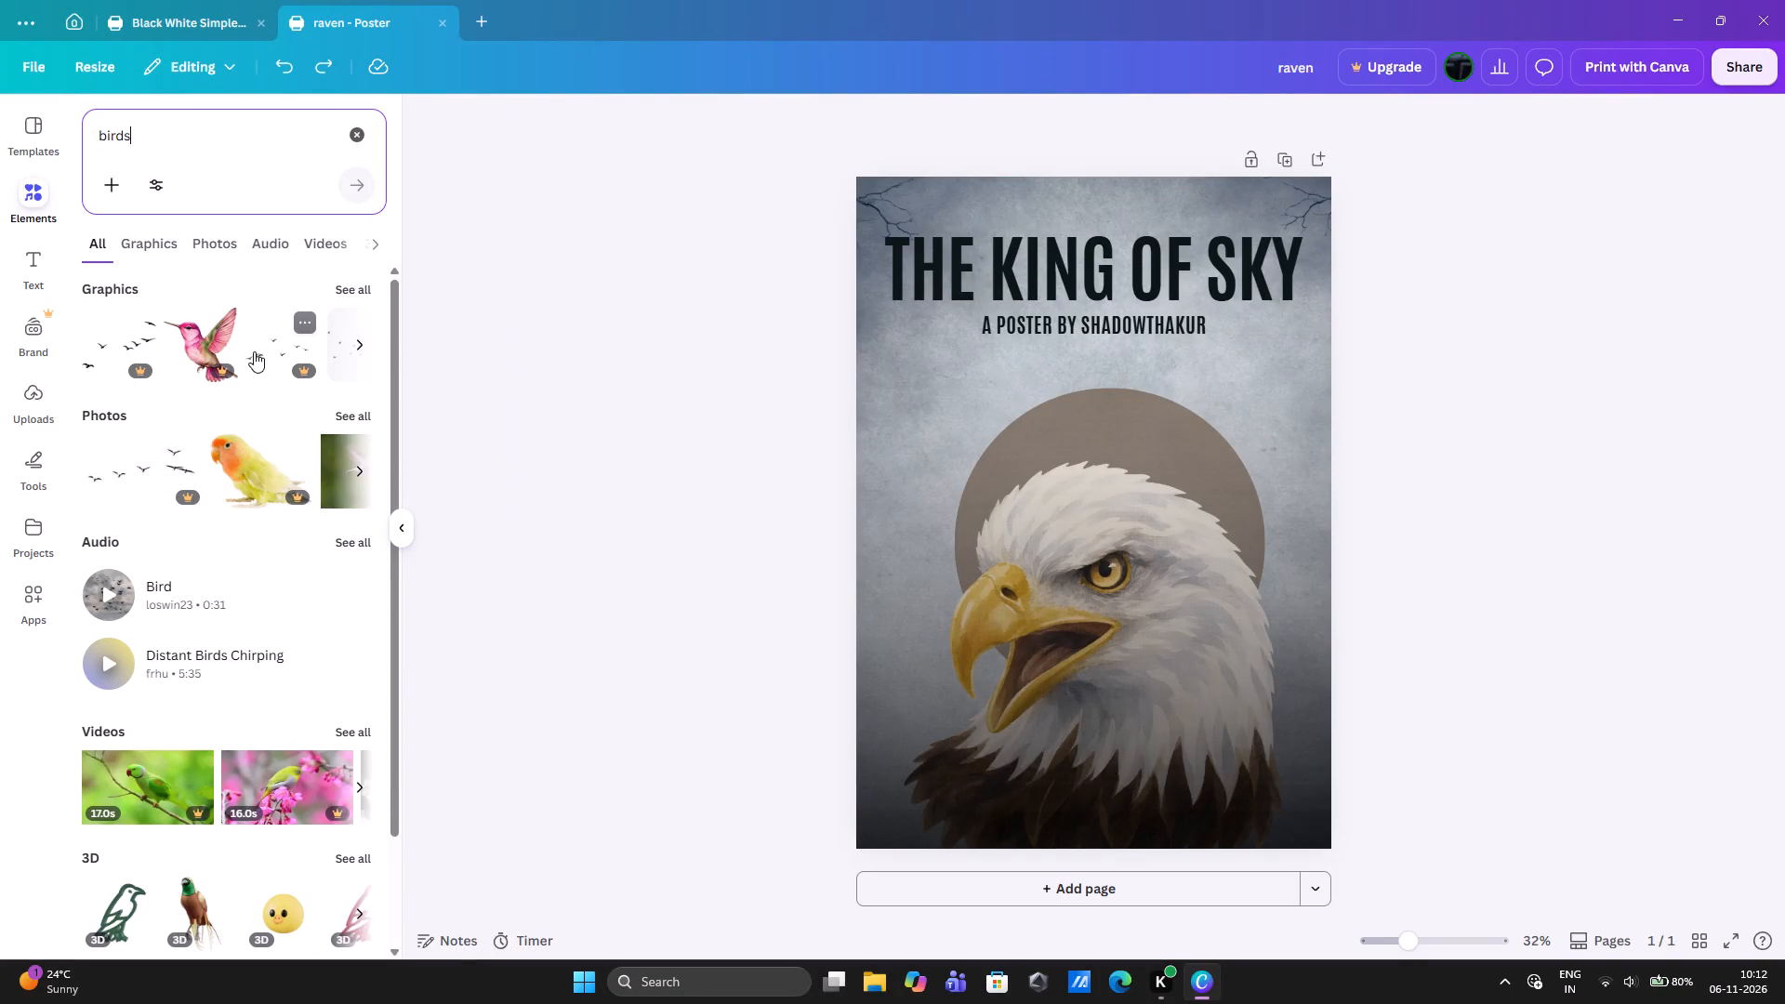
{"action": "scroll", "coordinate": [254, 351], "scroll_direction": "left", "scroll_amount": 4}
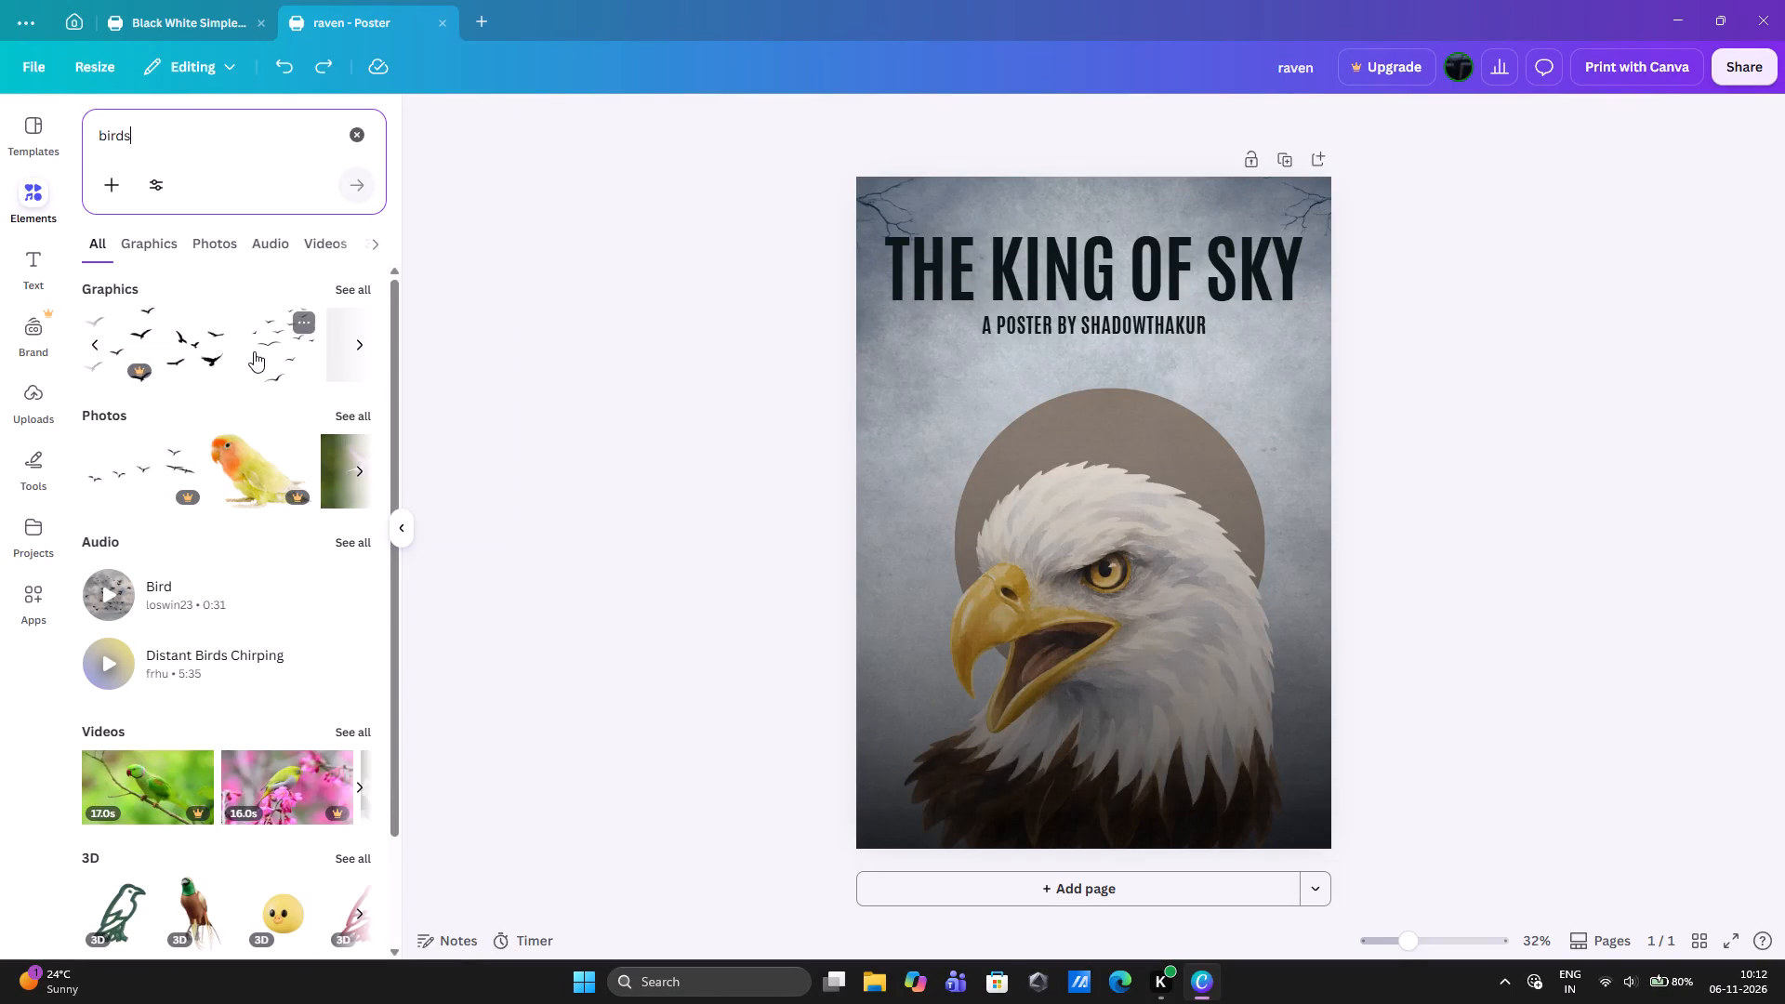
{"action": "scroll", "coordinate": [254, 351], "scroll_direction": "left", "scroll_amount": 1}
{"action": "left_click", "coordinate": [155, 350]}
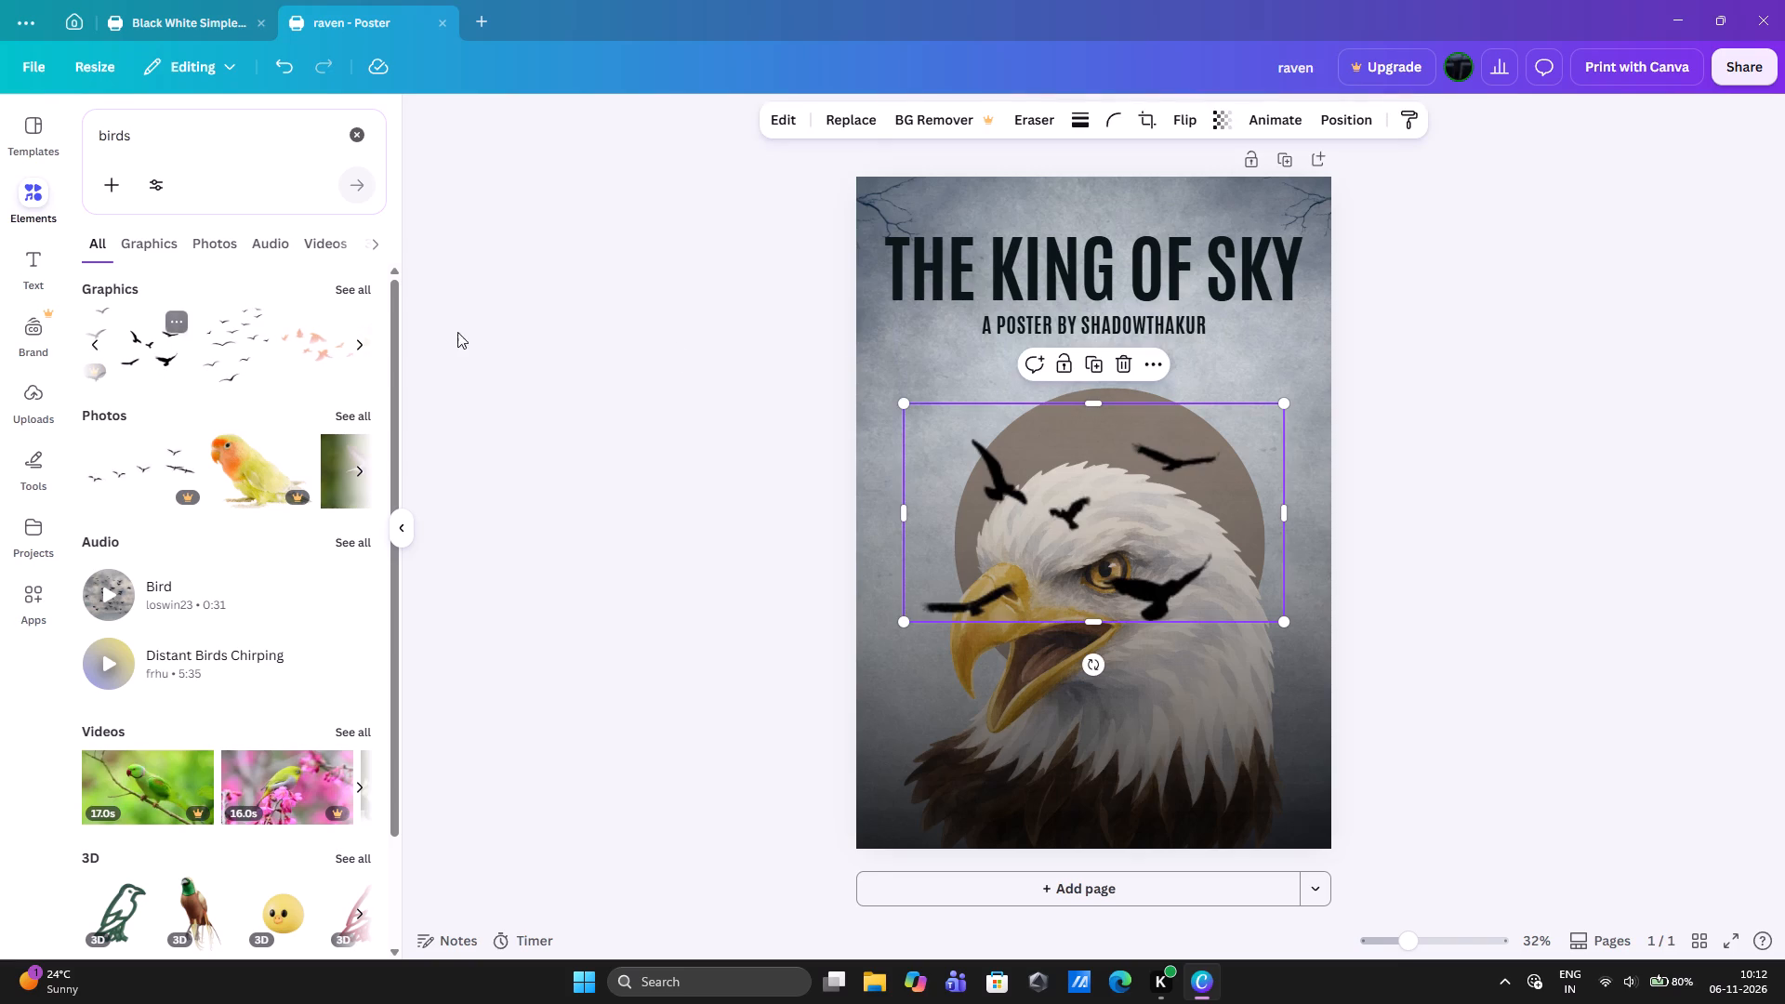
Shrink the bird flock and place it against the poster's left edge, below the title and overlapping the brown circle.
{"action": "left_click_drag", "start_coordinate": [1280, 622], "coordinate": [1223, 564]}
{"action": "left_click_drag", "start_coordinate": [1223, 564], "coordinate": [1125, 488]}
{"action": "left_click_drag", "start_coordinate": [1025, 456], "coordinate": [990, 281]}
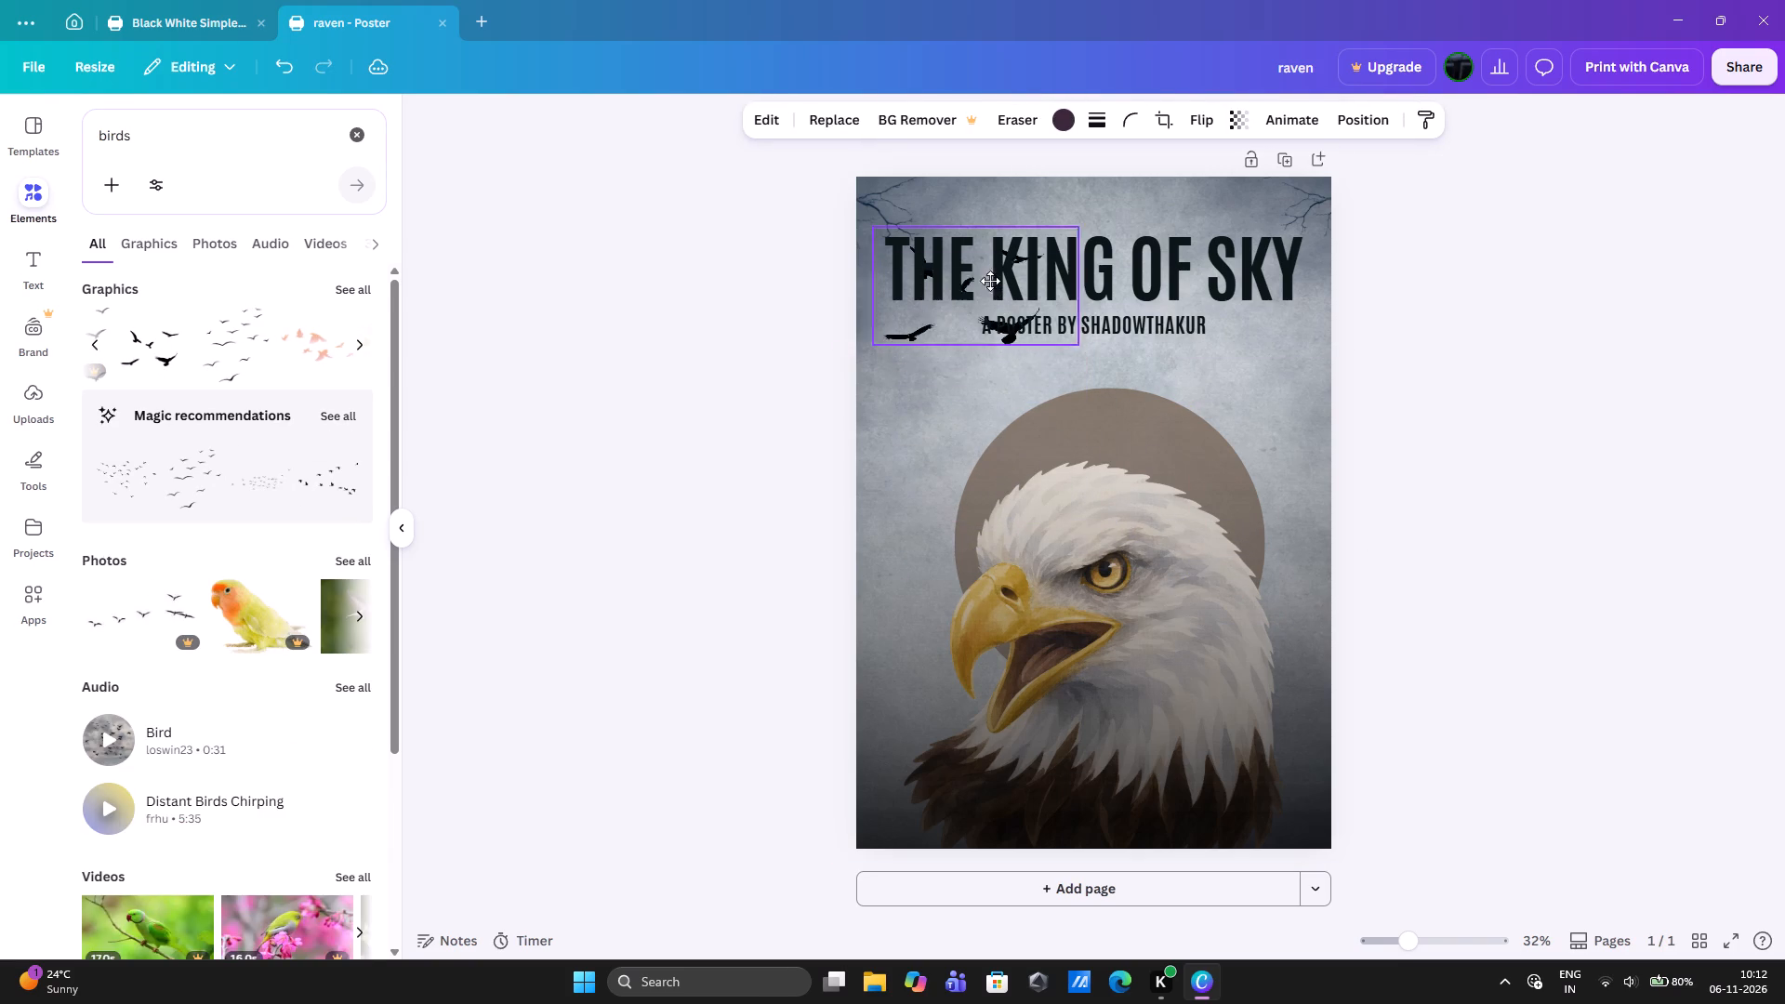
{"action": "left_click_drag", "start_coordinate": [990, 281], "coordinate": [985, 377]}
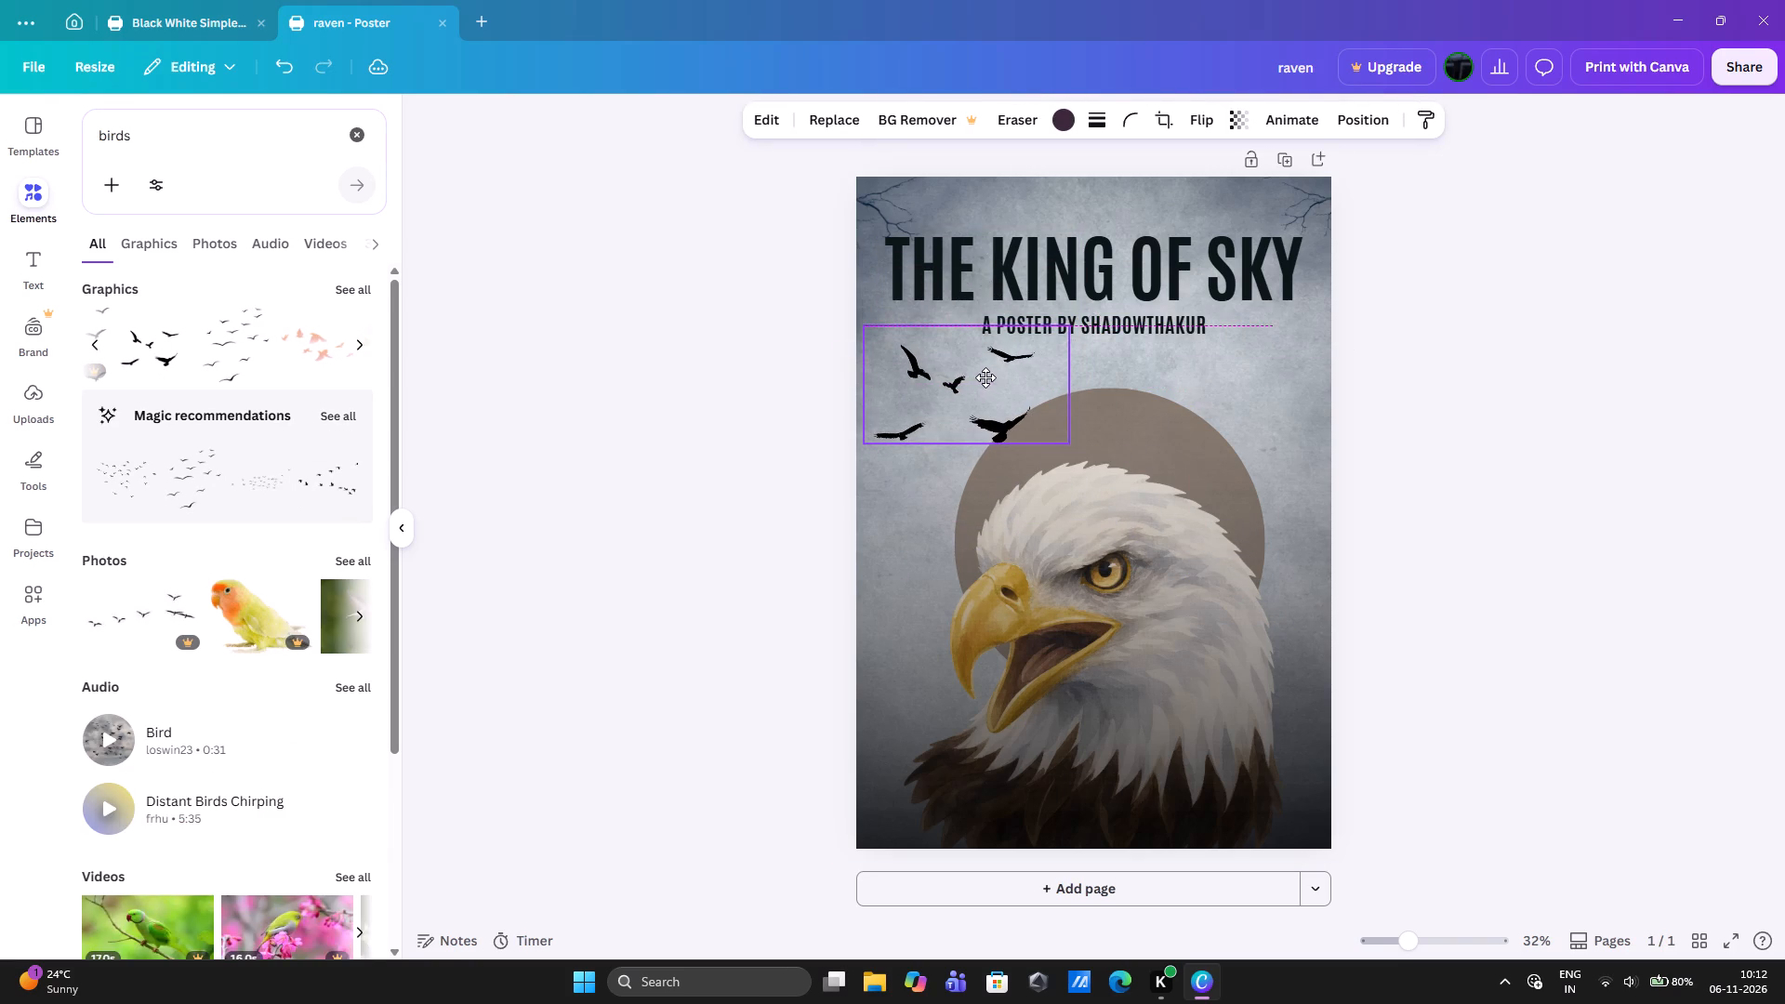
{"action": "left_click_drag", "start_coordinate": [985, 377], "coordinate": [985, 376]}
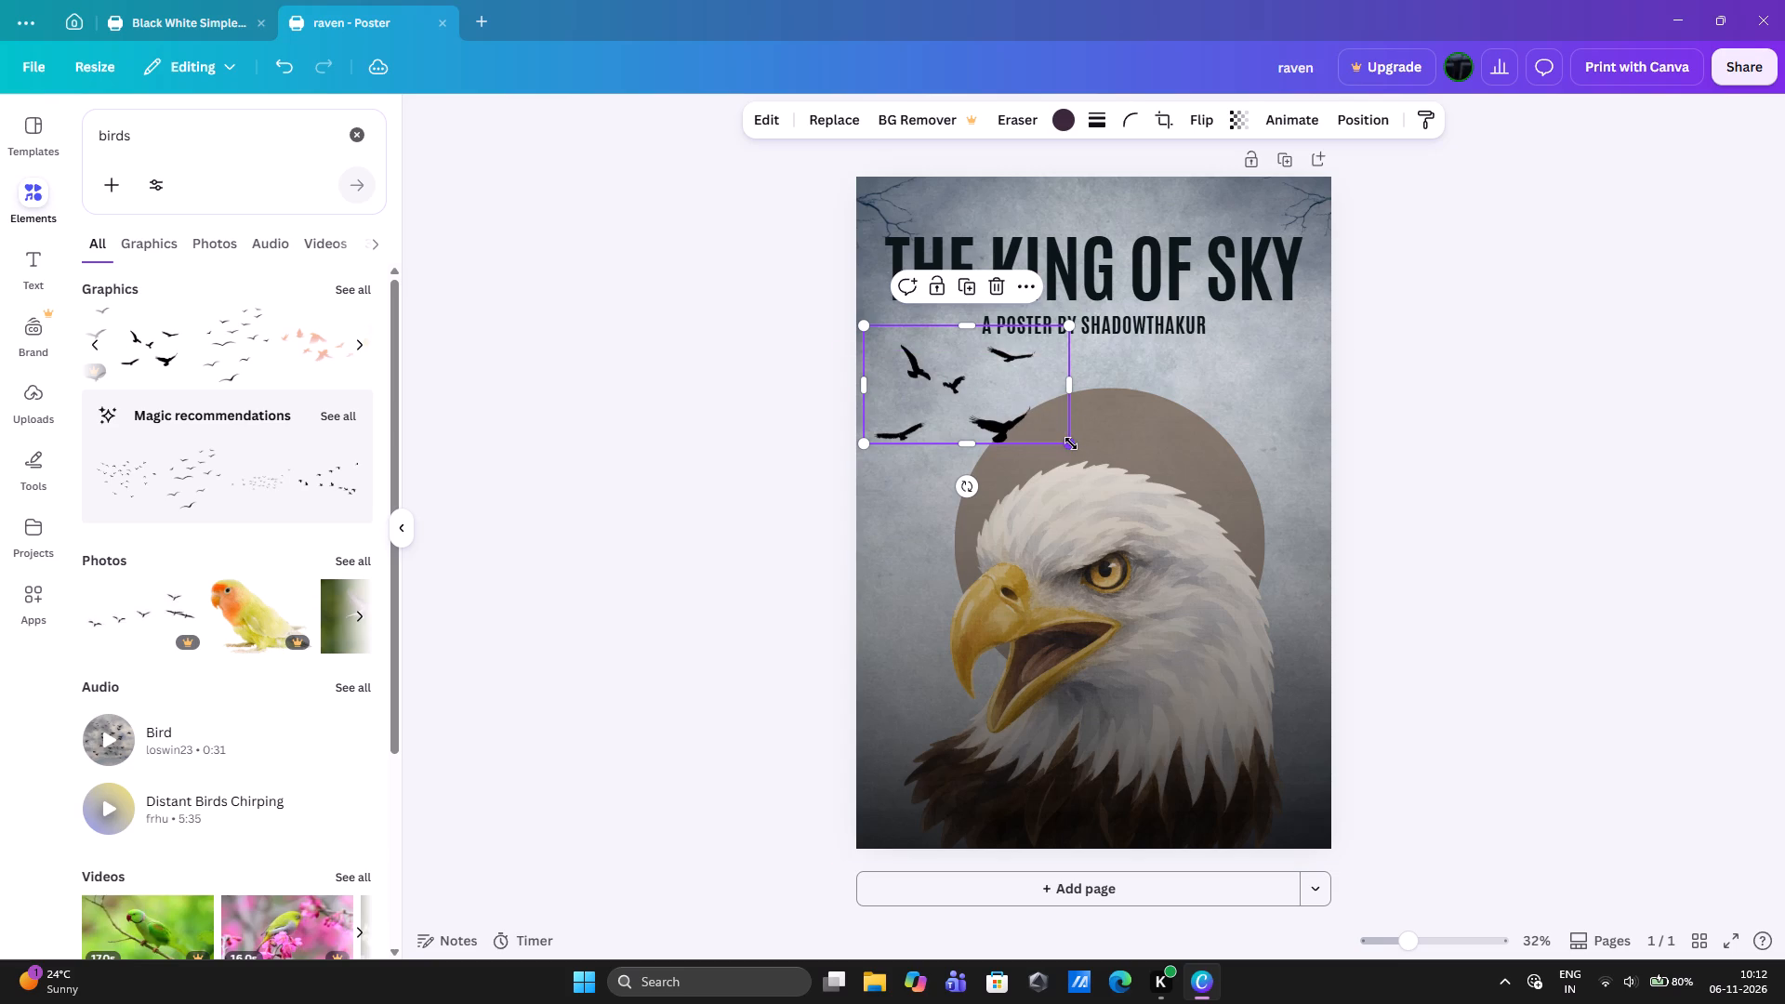
{"action": "left_click_drag", "start_coordinate": [1070, 443], "coordinate": [1111, 482]}
{"action": "left_click", "coordinate": [1047, 414]}
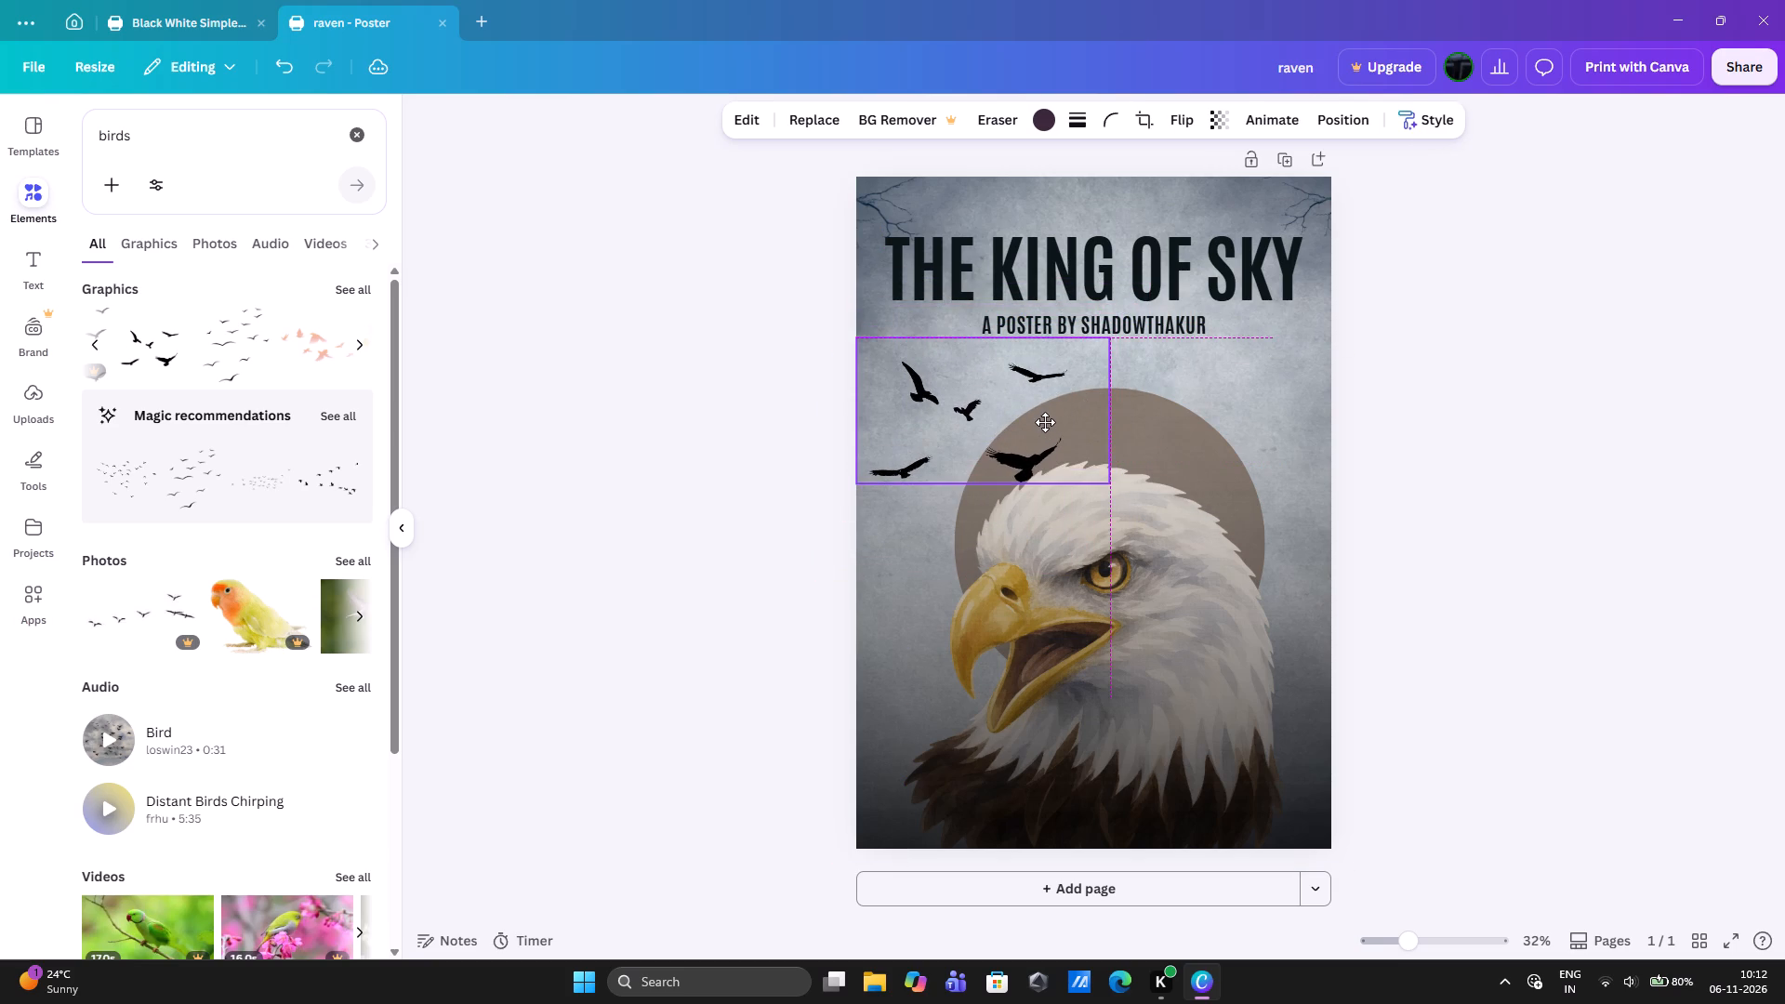
{"action": "left_click", "coordinate": [1513, 438]}
Move the dark vignette gradient down and left so it overlaps only the poster's lower left part.
{"action": "left_click_drag", "start_coordinate": [1199, 437], "coordinate": [876, 531]}
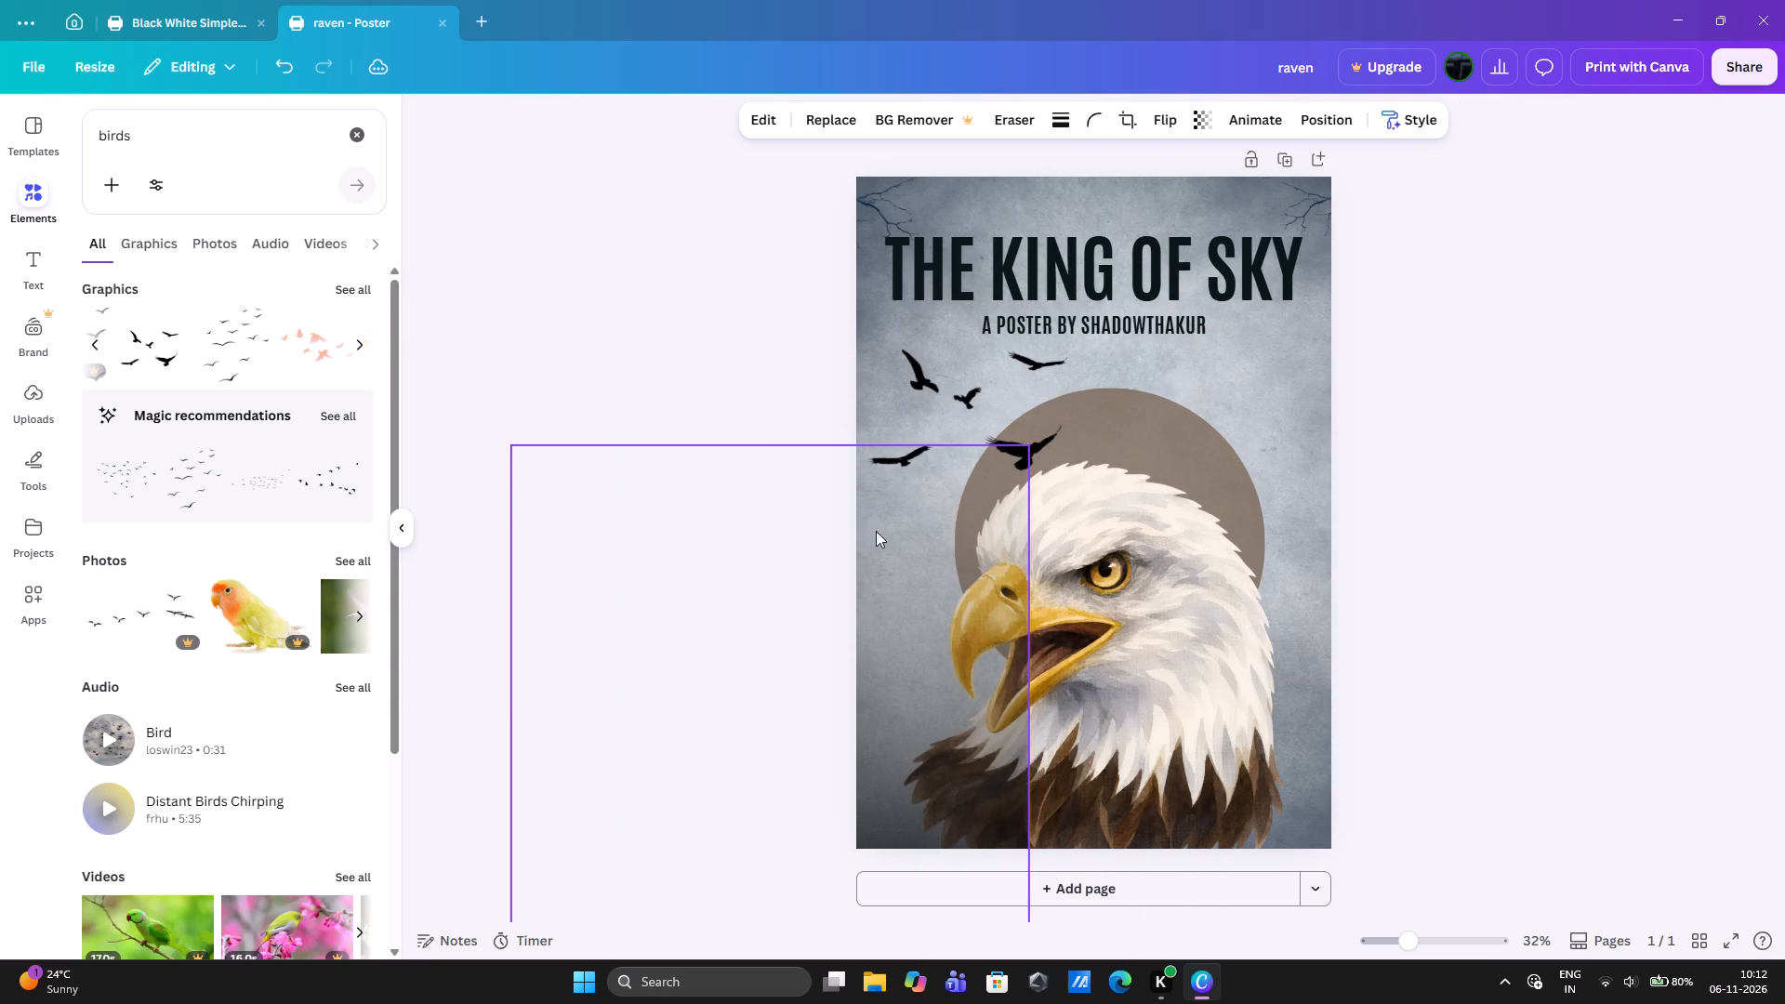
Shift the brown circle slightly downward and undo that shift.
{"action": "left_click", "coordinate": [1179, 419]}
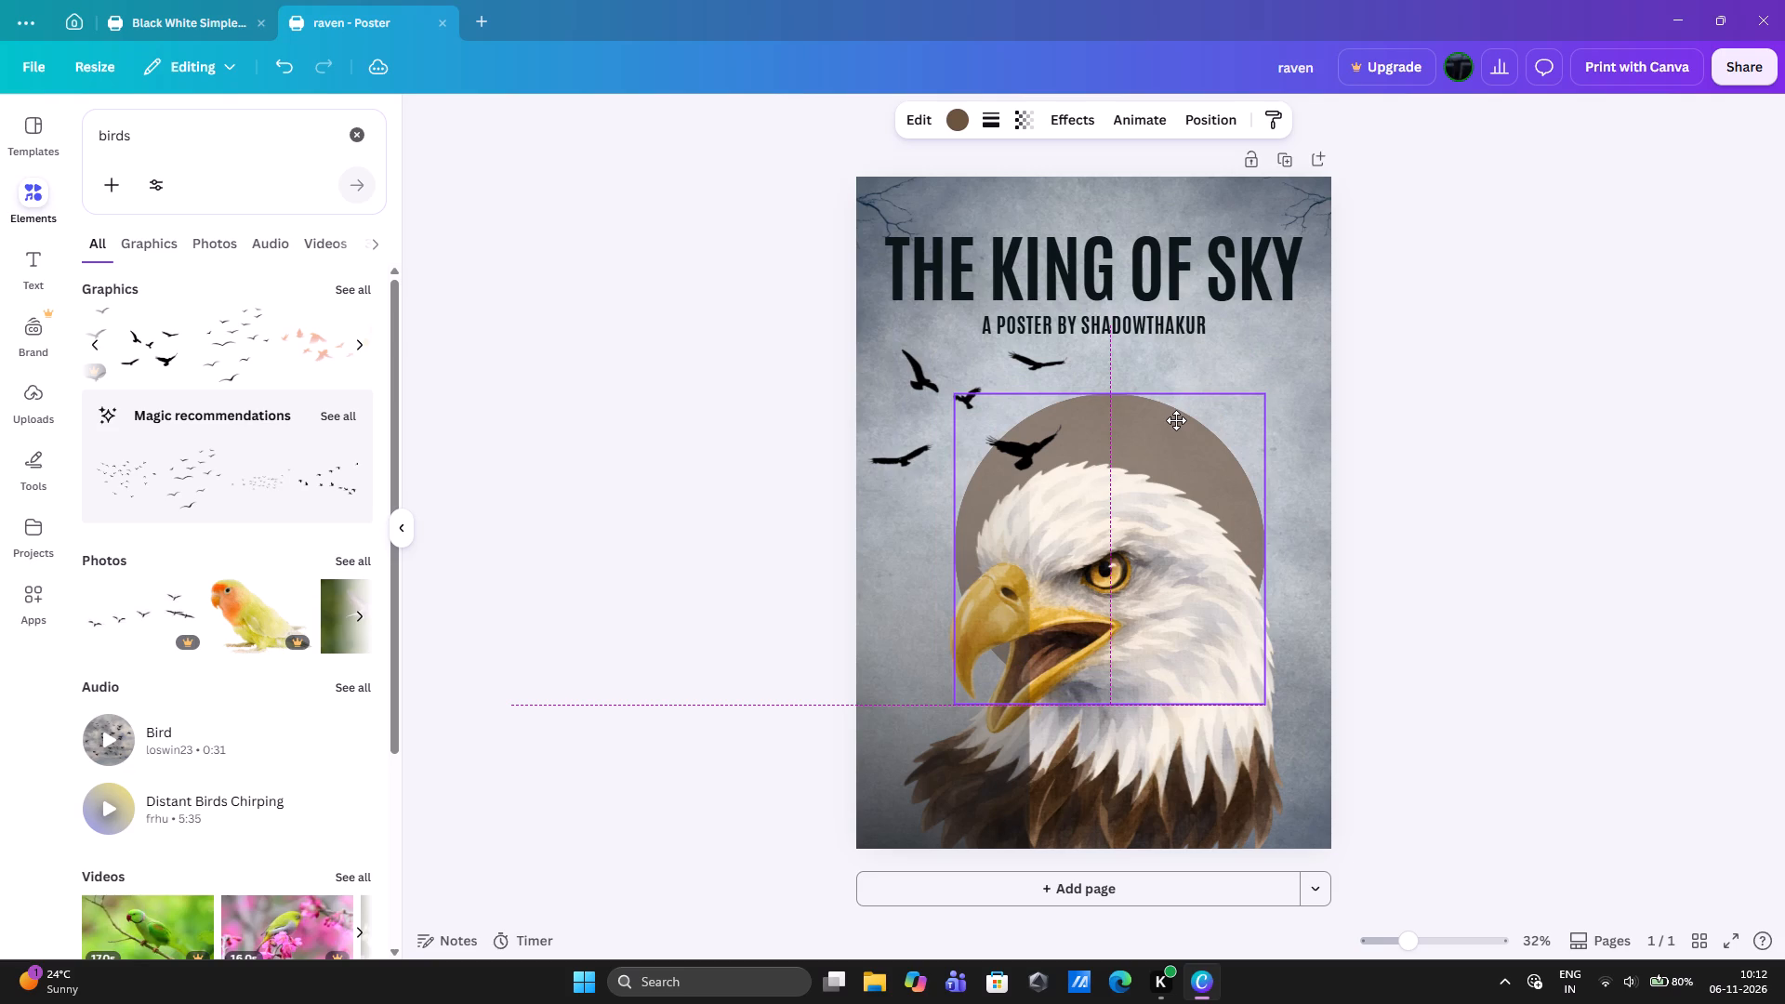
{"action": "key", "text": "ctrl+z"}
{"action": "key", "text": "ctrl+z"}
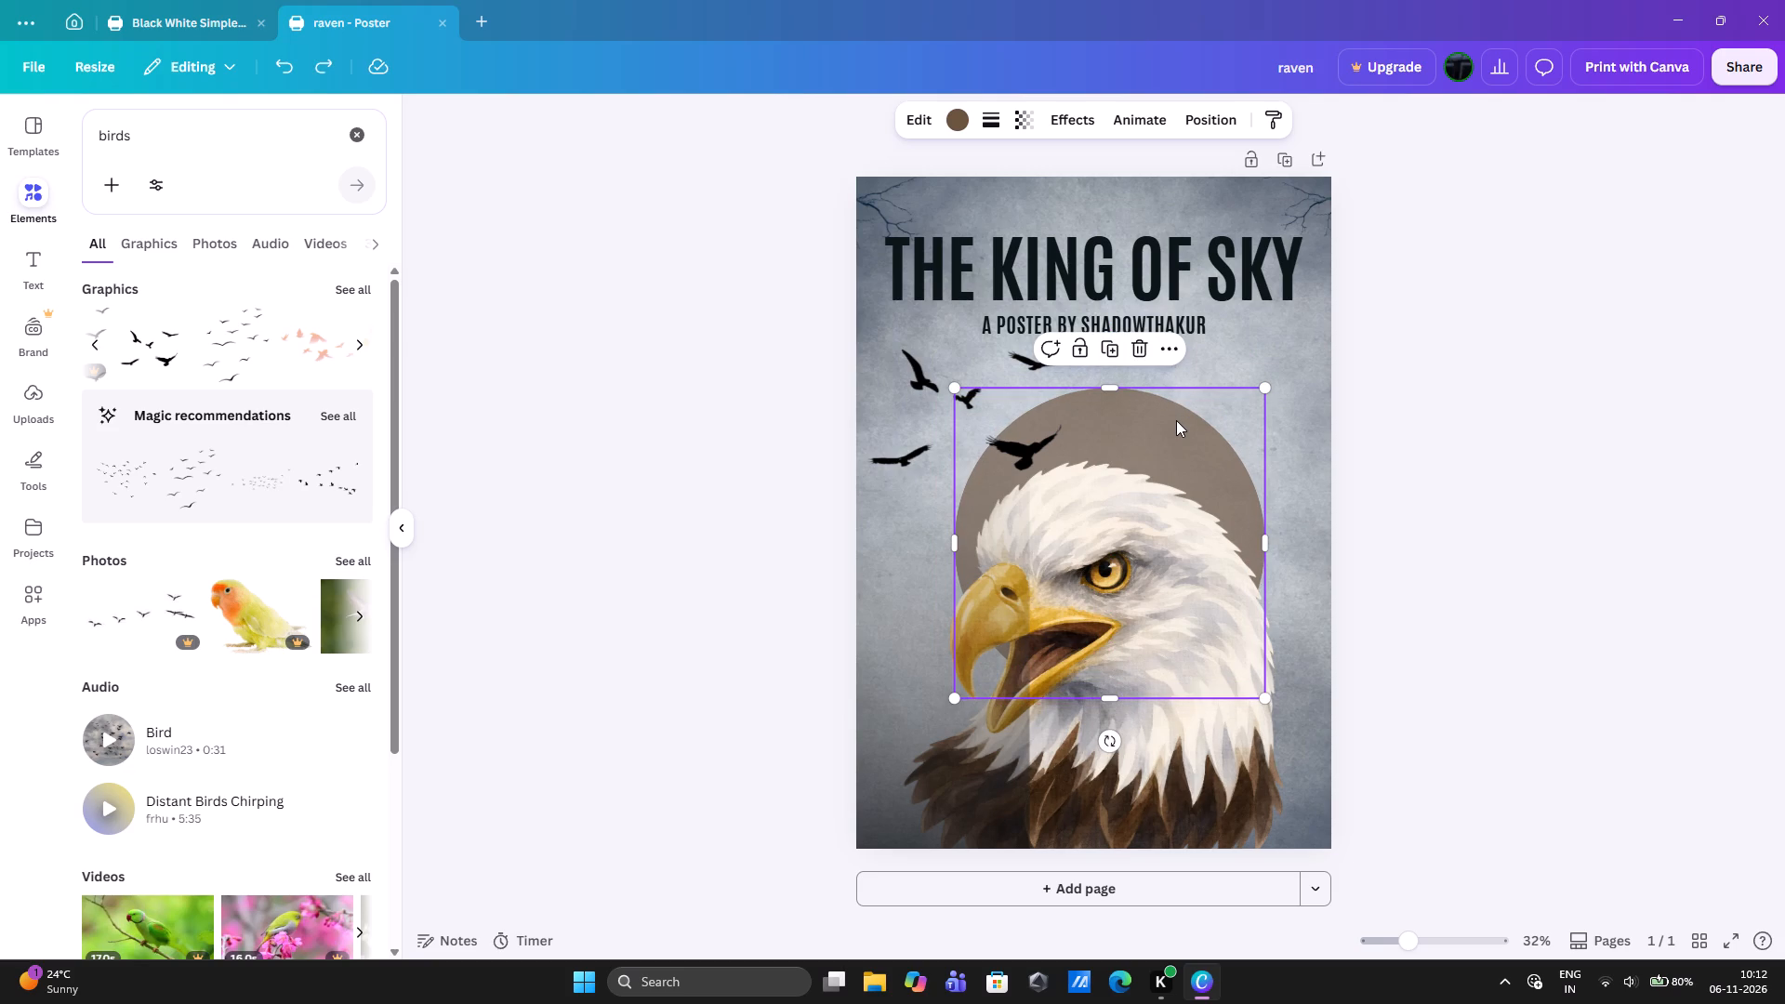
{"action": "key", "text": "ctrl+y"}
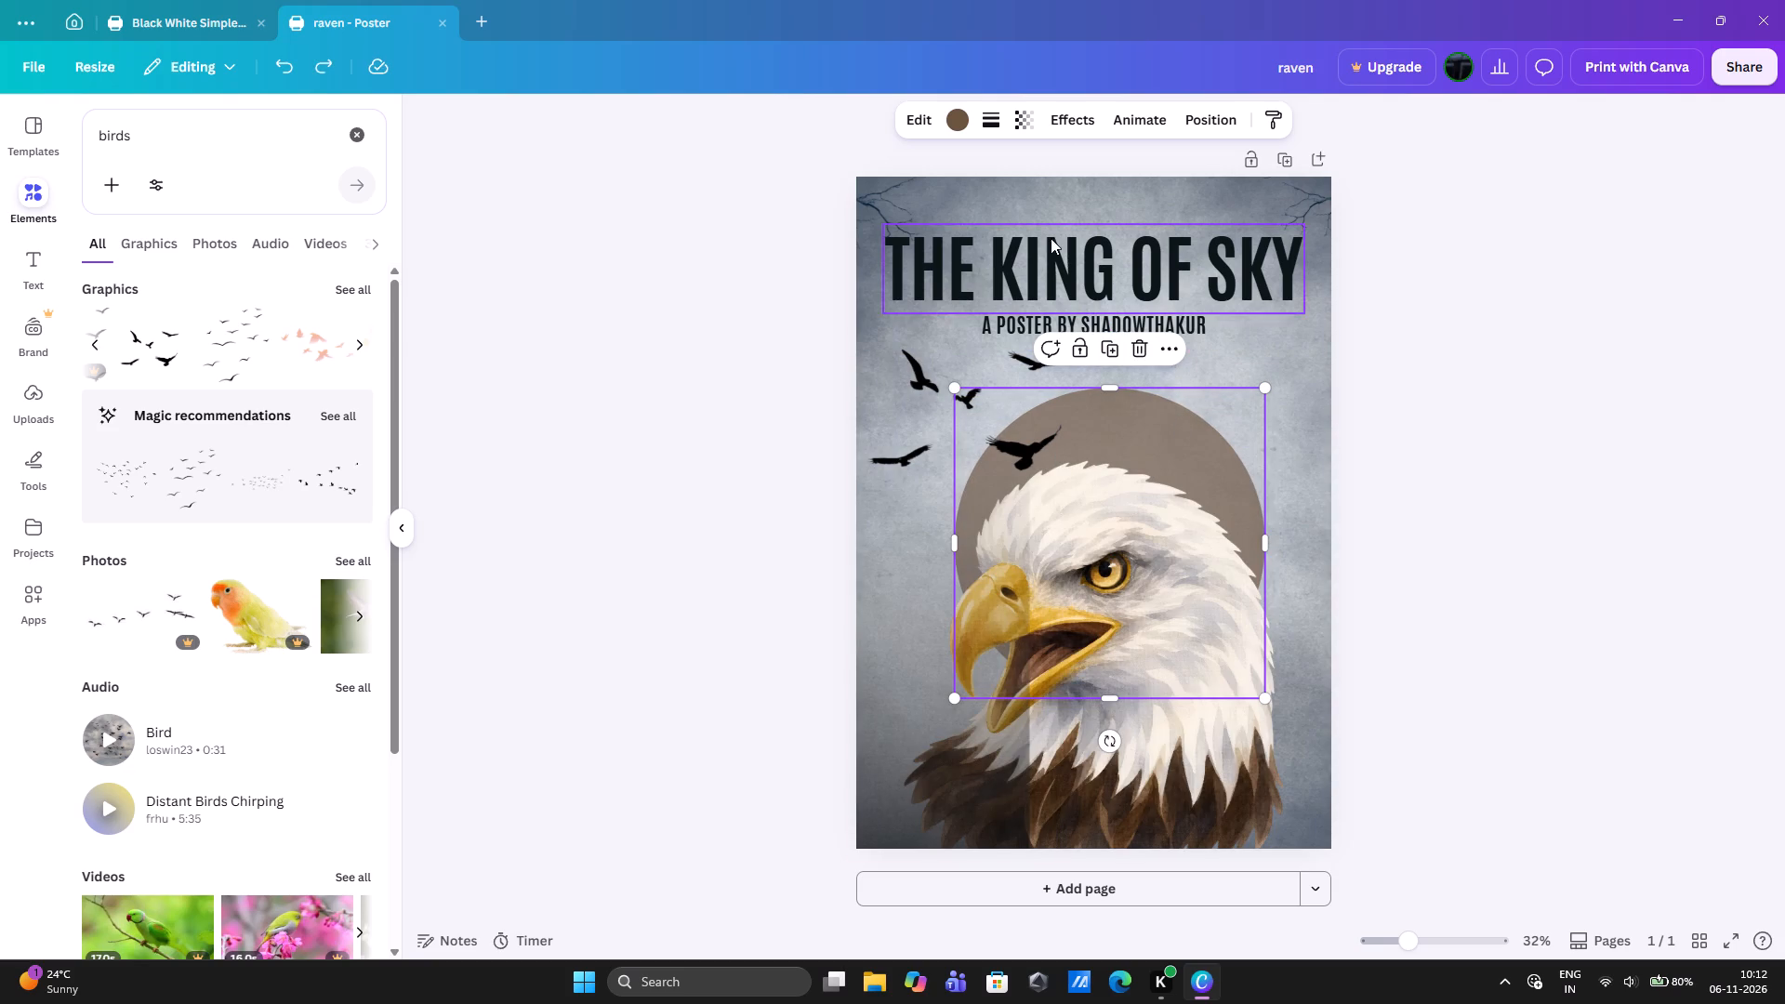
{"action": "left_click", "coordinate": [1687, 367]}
Set the bird flock's transparency to 40.
{"action": "left_click", "coordinate": [924, 404]}
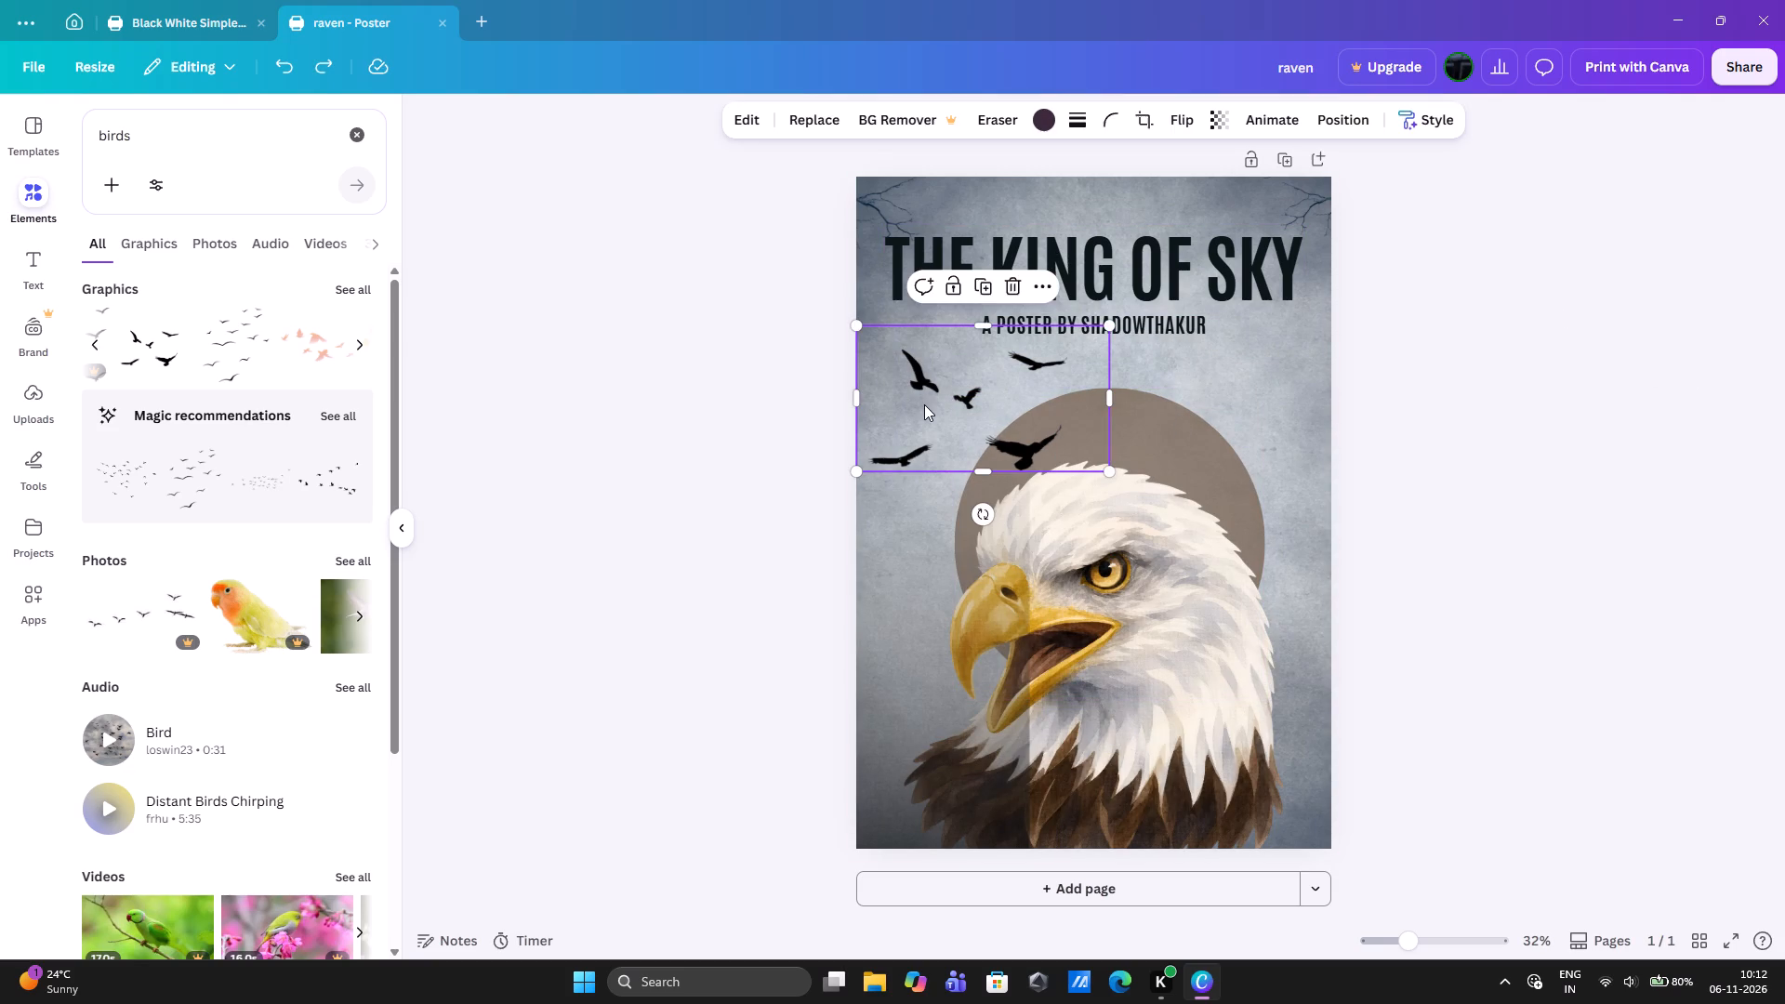
{"action": "left_click", "coordinate": [1216, 126]}
{"action": "left_click_drag", "start_coordinate": [1233, 194], "coordinate": [1162, 188]}
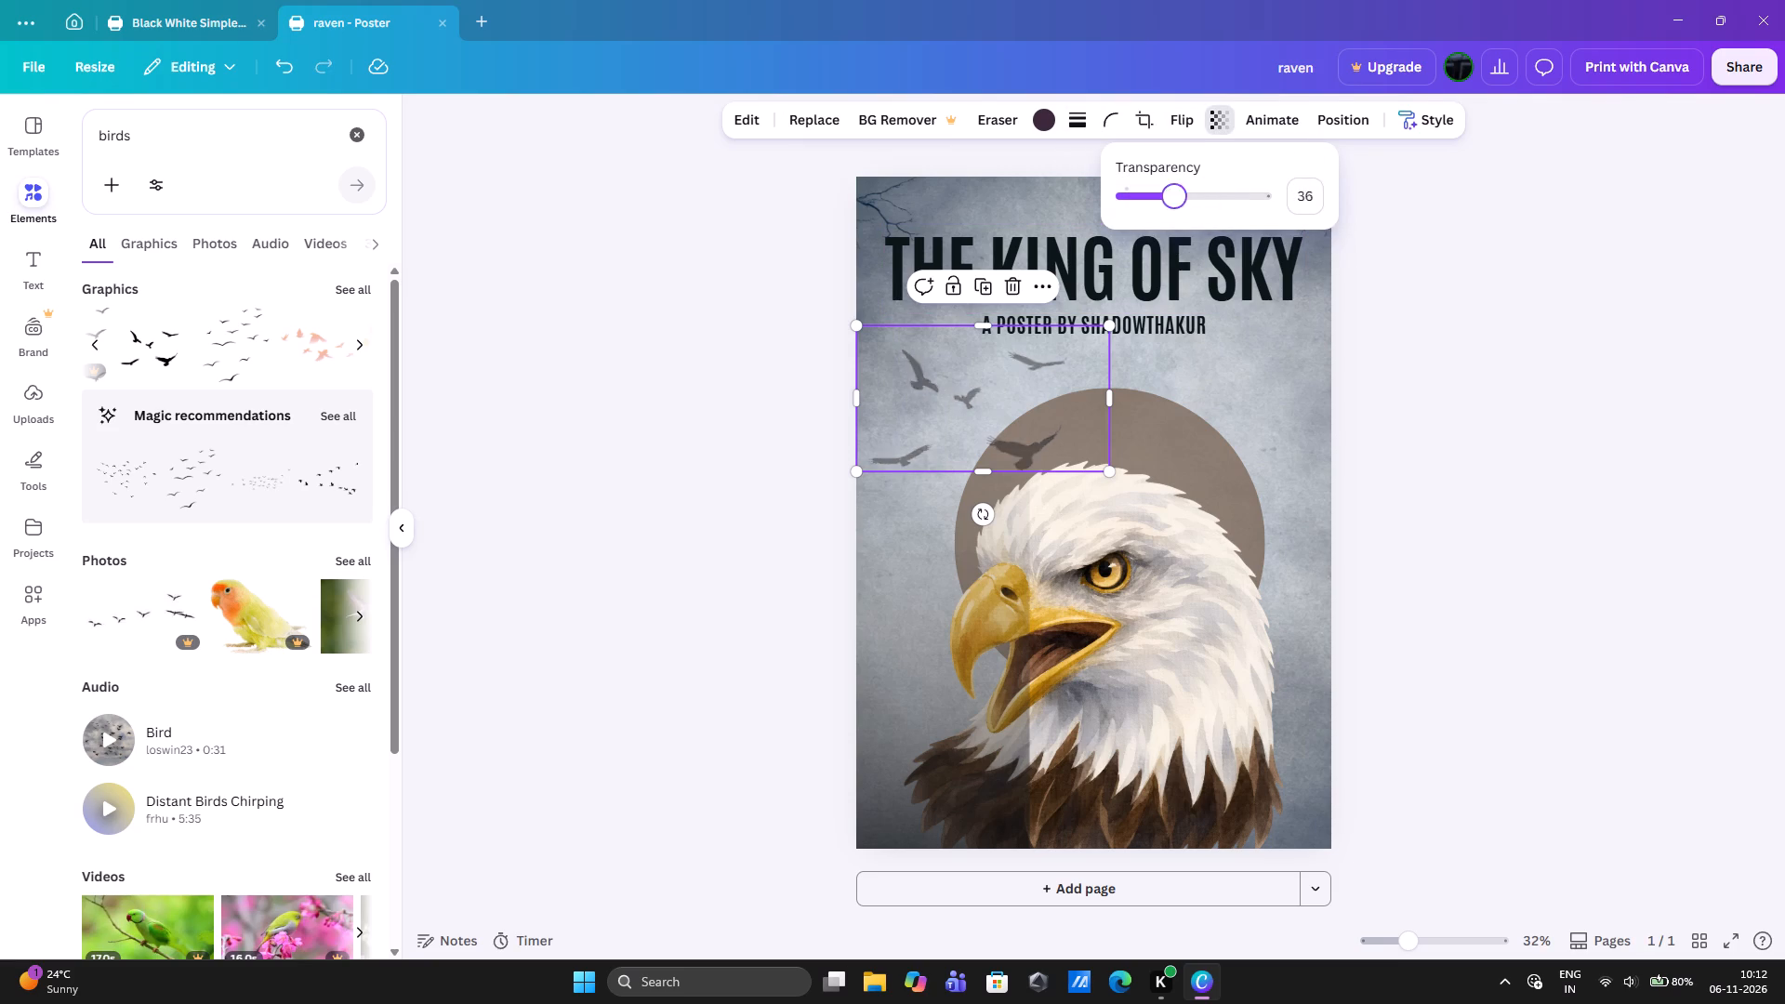
{"action": "left_click_drag", "start_coordinate": [1162, 188], "coordinate": [1152, 191]}
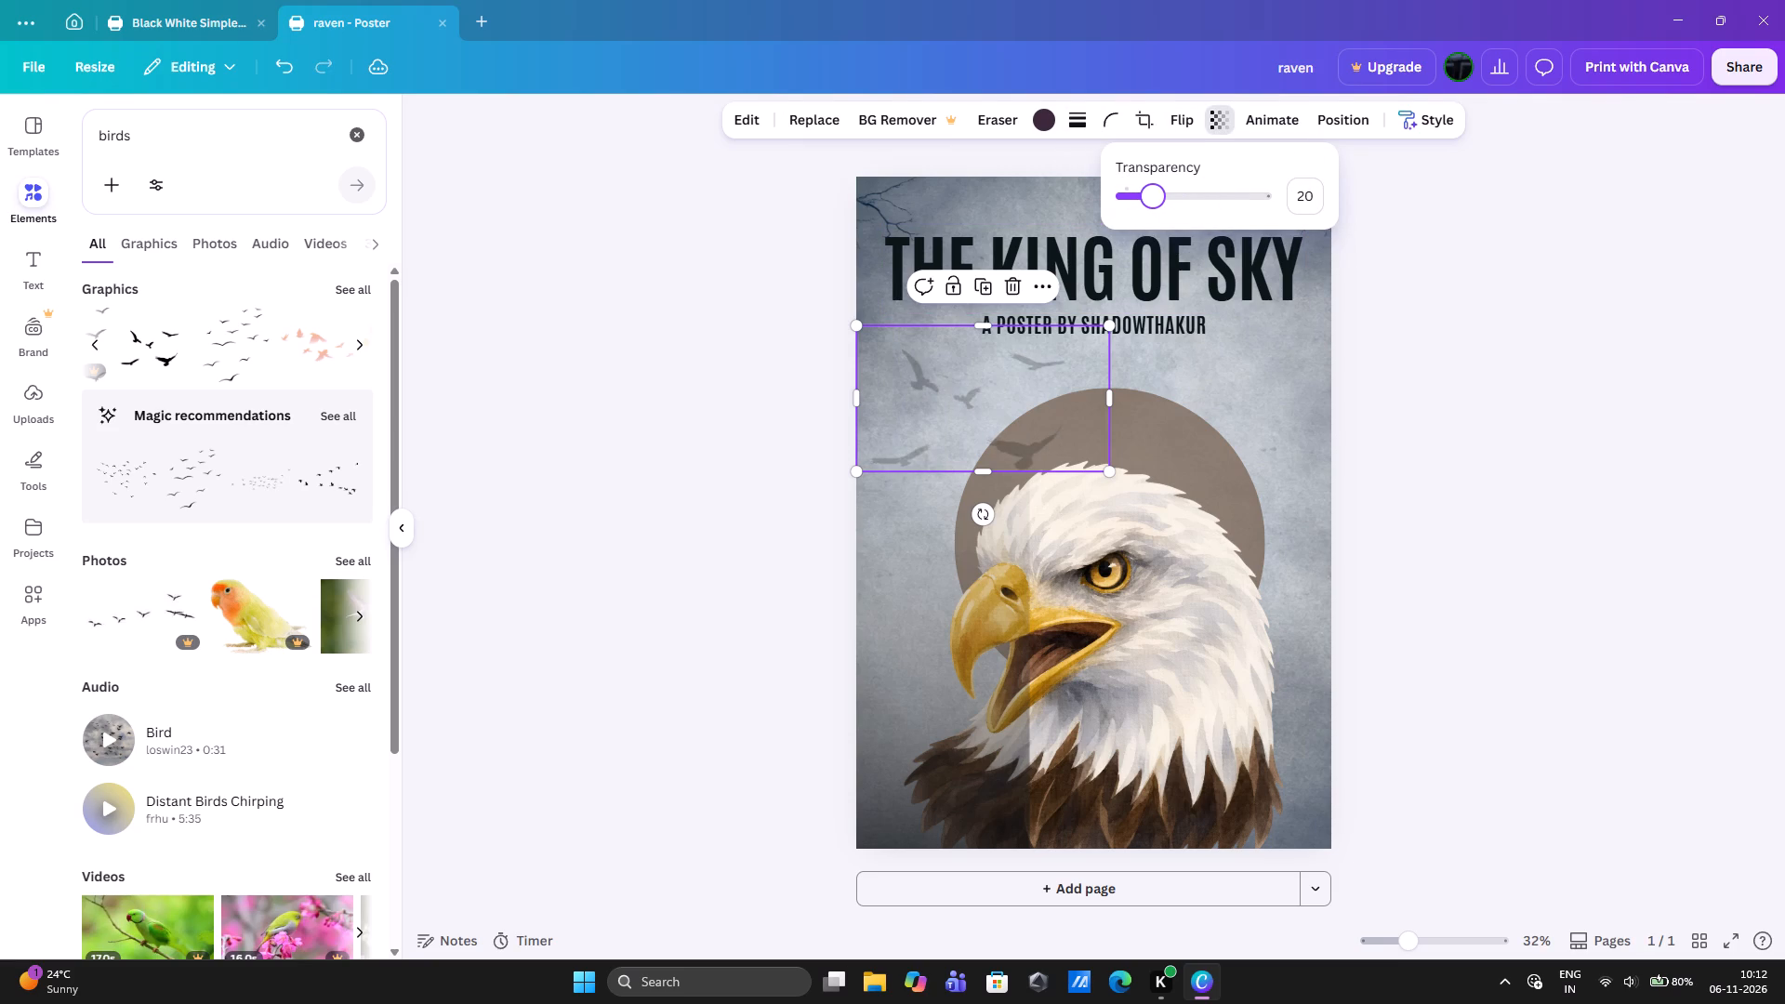
{"action": "left_click_drag", "start_coordinate": [1152, 191], "coordinate": [1150, 188]}
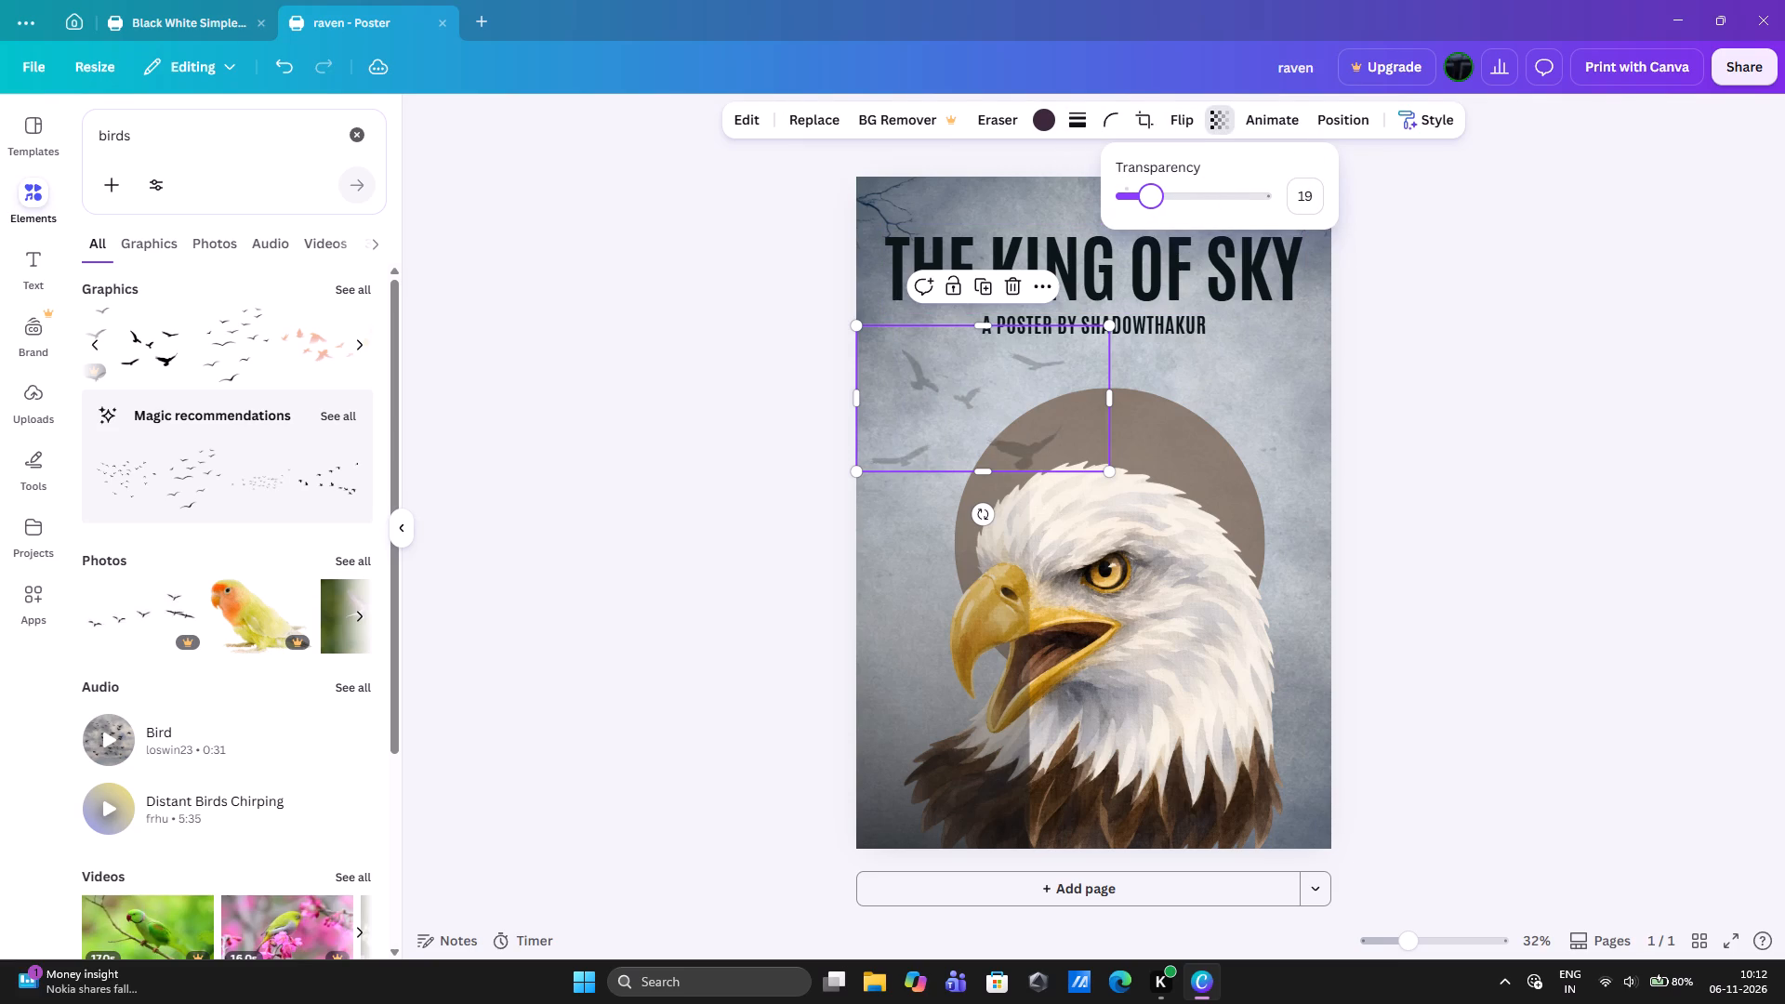
{"action": "left_click_drag", "start_coordinate": [1150, 188], "coordinate": [1185, 203]}
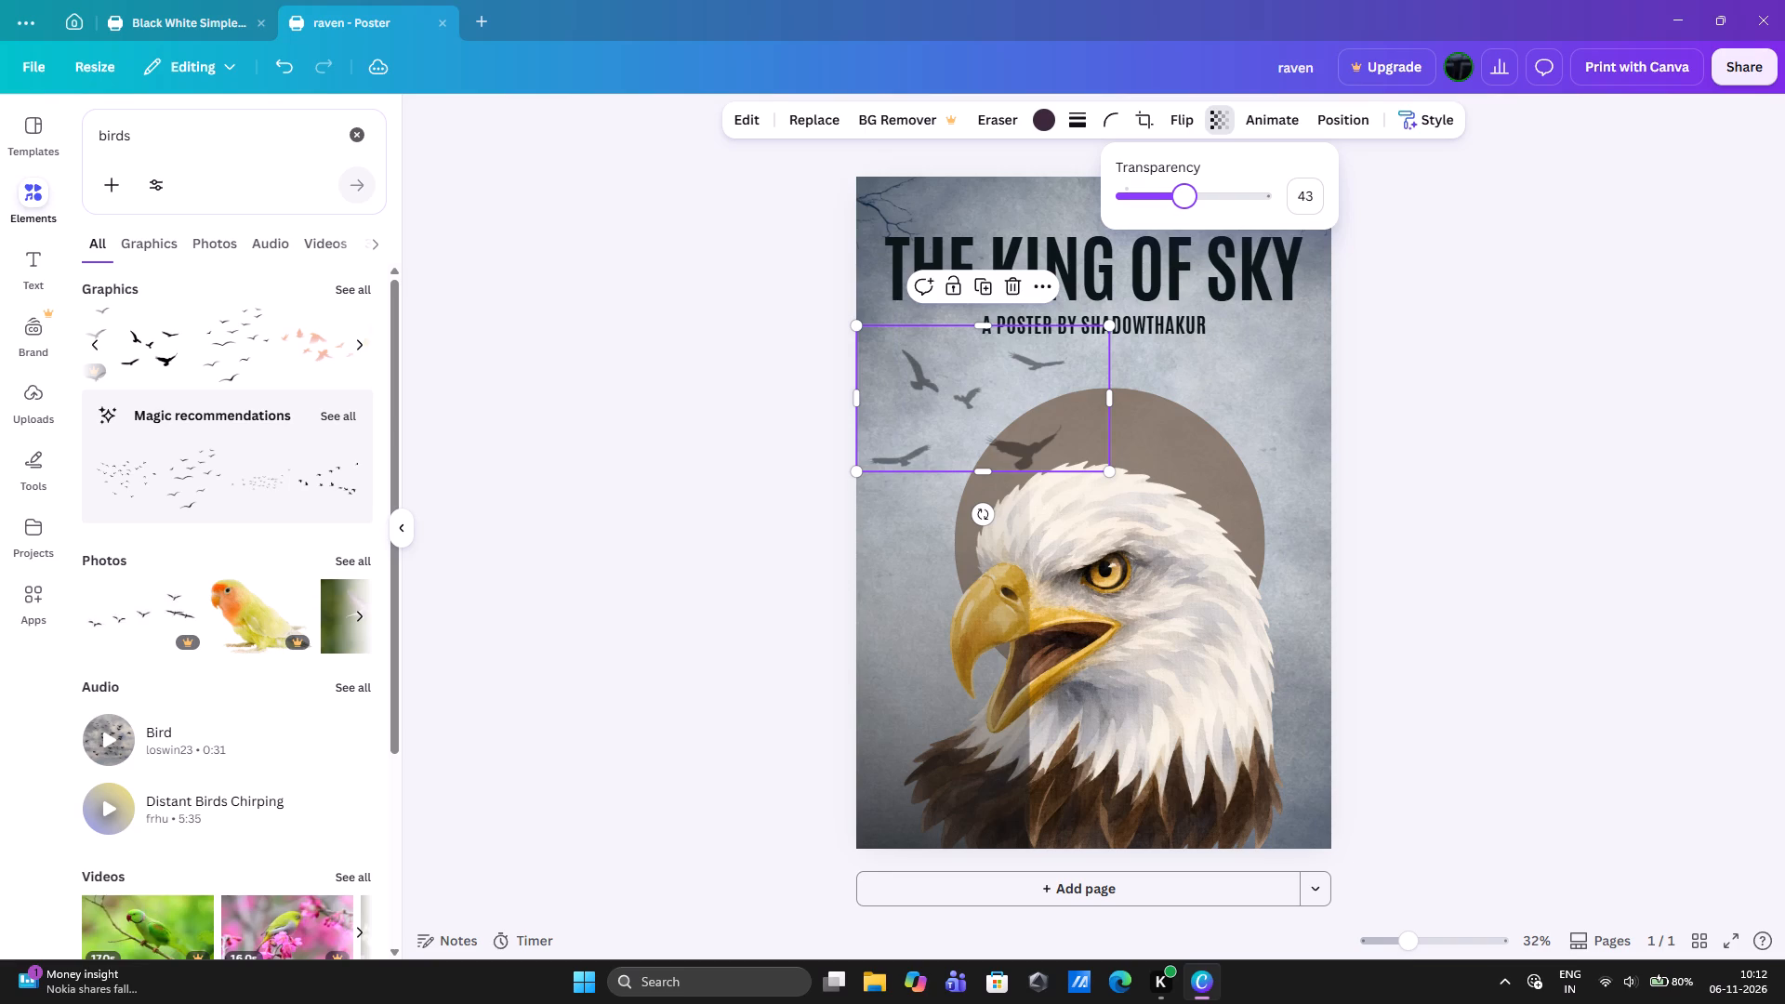
{"action": "left_click_drag", "start_coordinate": [1185, 203], "coordinate": [1192, 202]}
{"action": "left_click_drag", "start_coordinate": [1192, 202], "coordinate": [1180, 202]}
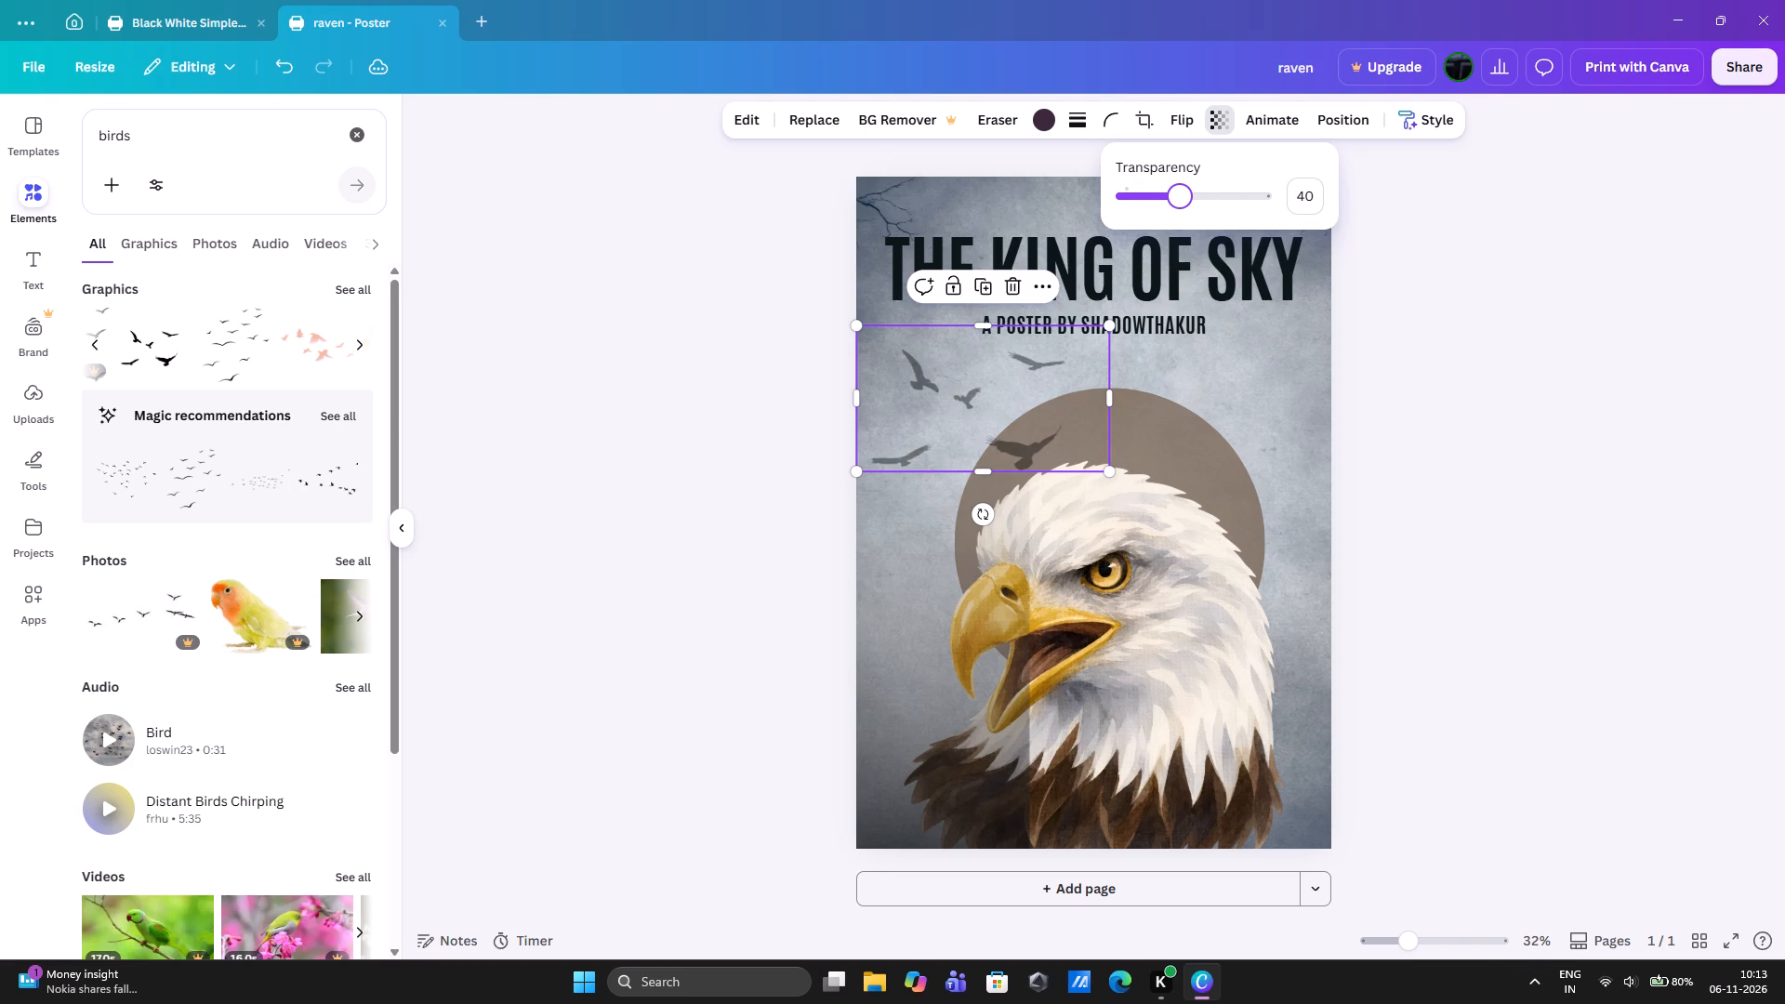
Erase the lower-right bird overlapping the brown circle from the flock graphic using the eraser at size 20.
{"action": "left_click", "coordinate": [1004, 117]}
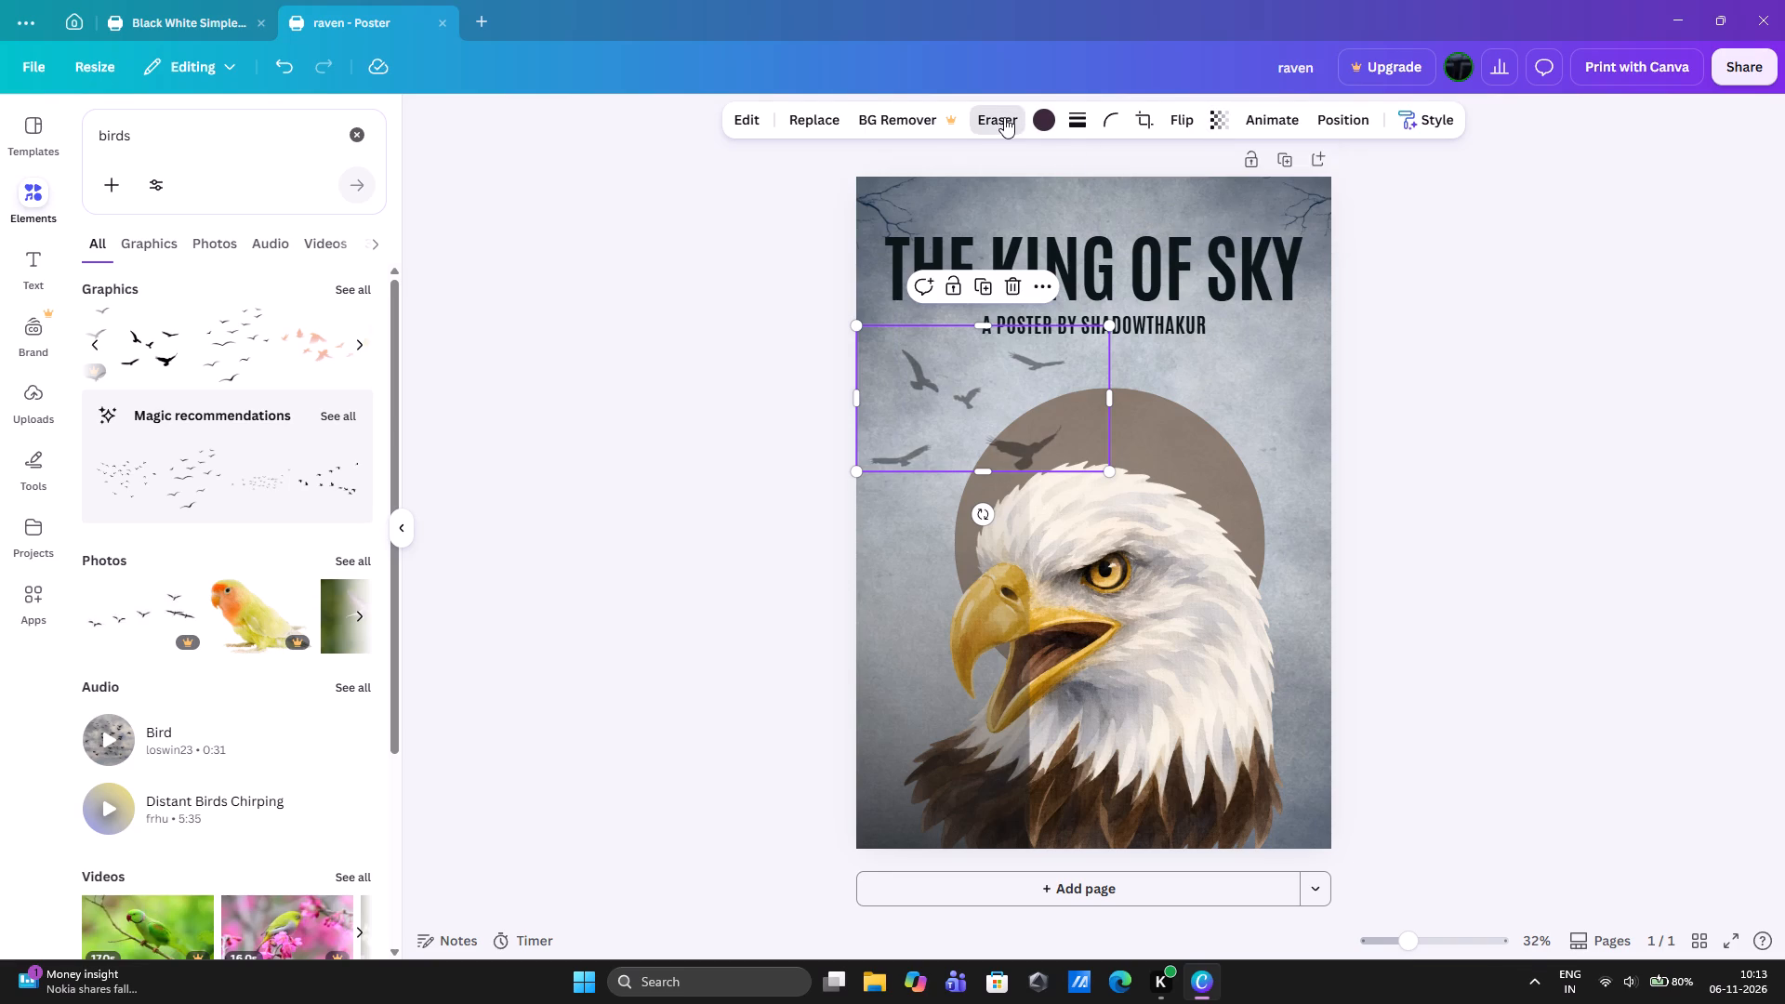
{"action": "left_click", "coordinate": [992, 196]}
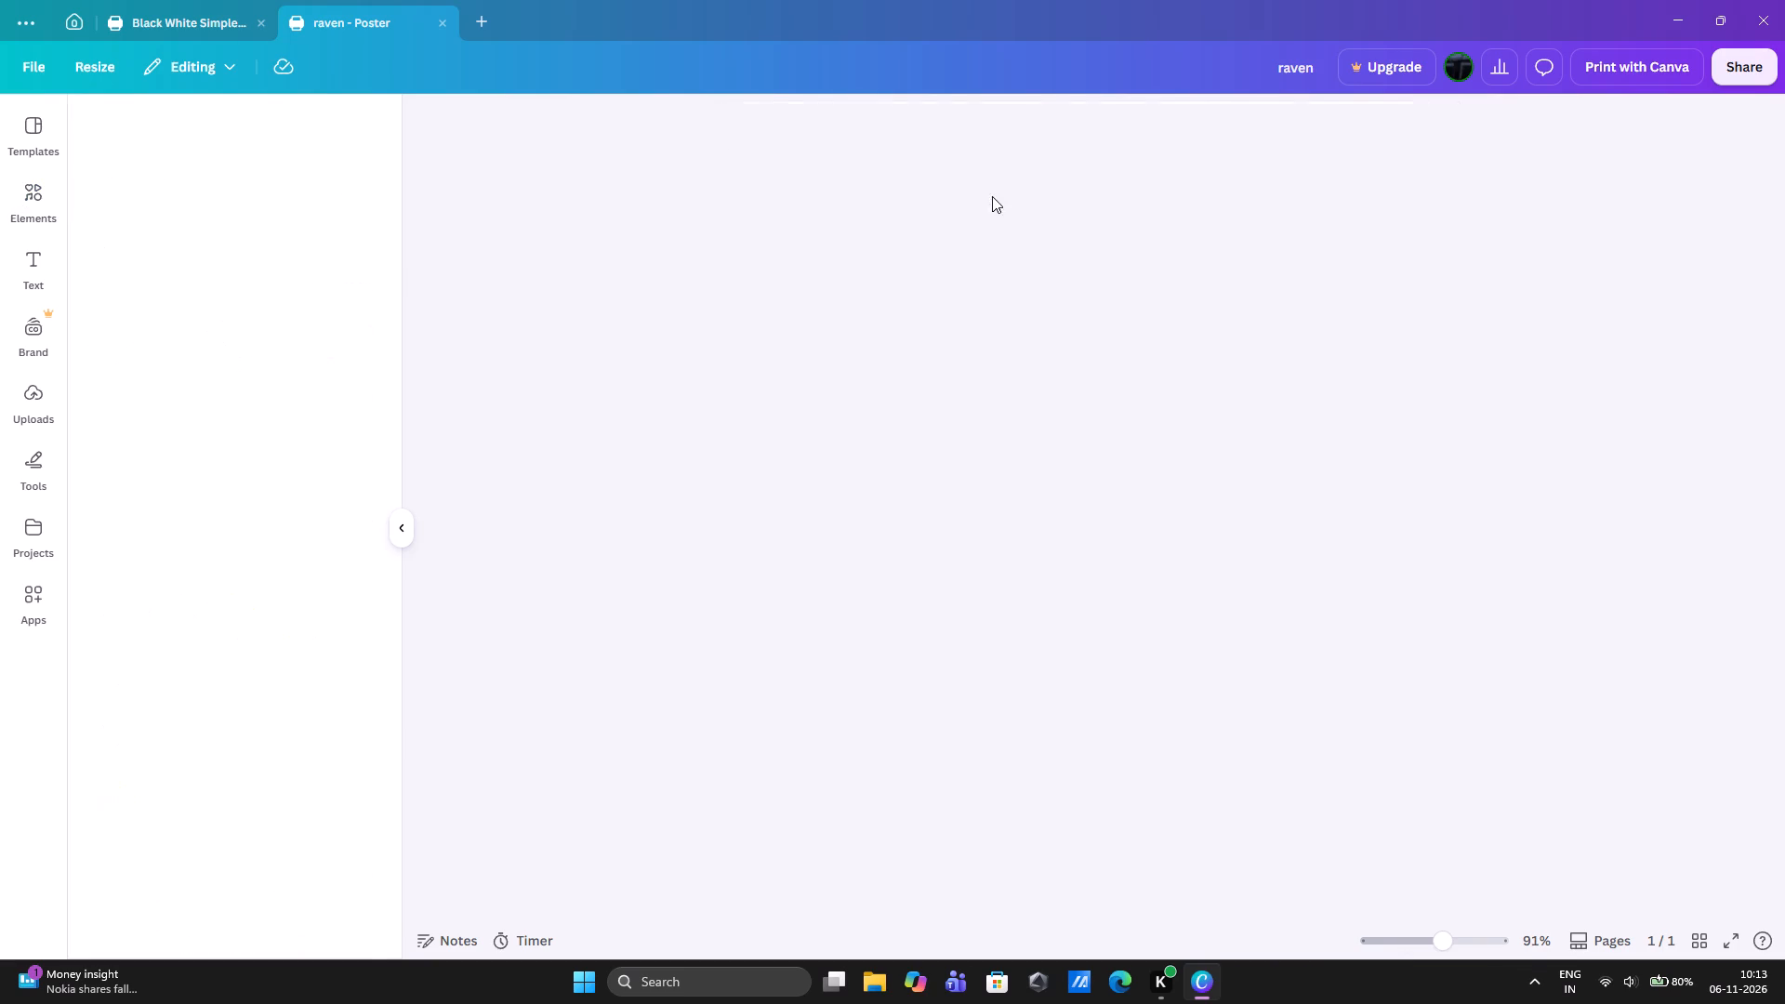
{"action": "left_click_drag", "start_coordinate": [1166, 721], "coordinate": [1177, 733]}
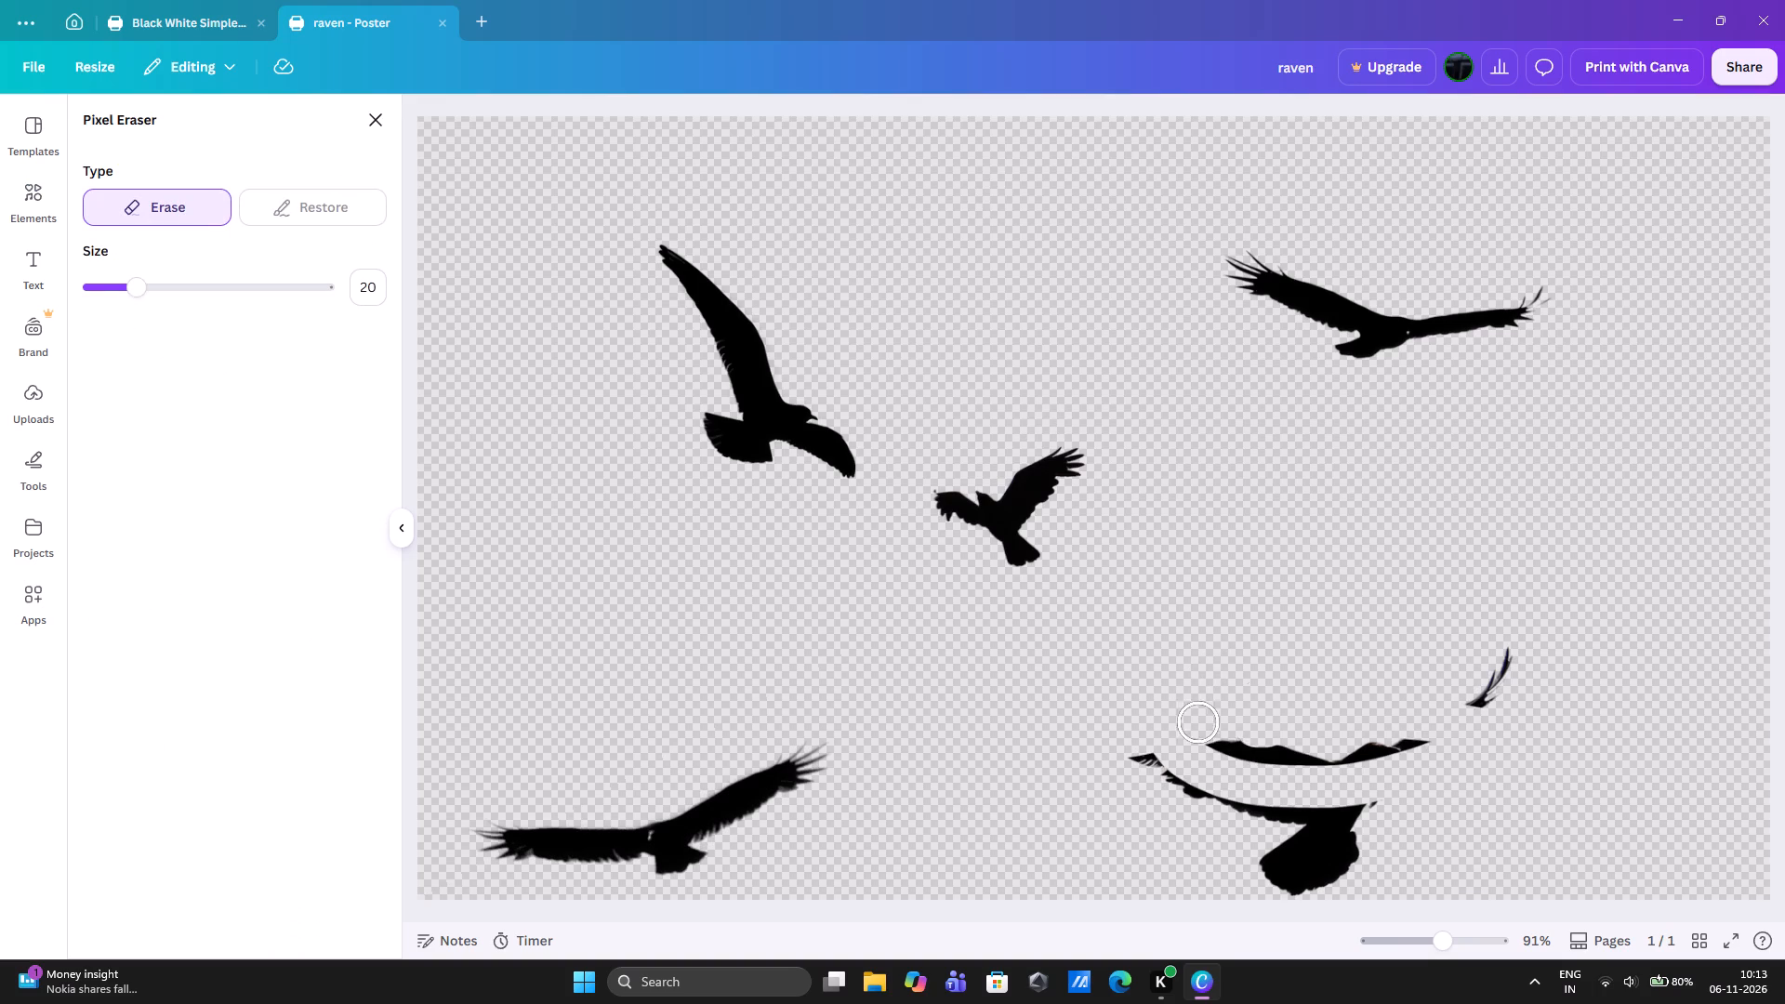
{"action": "left_click_drag", "start_coordinate": [1177, 733], "coordinate": [1389, 881]}
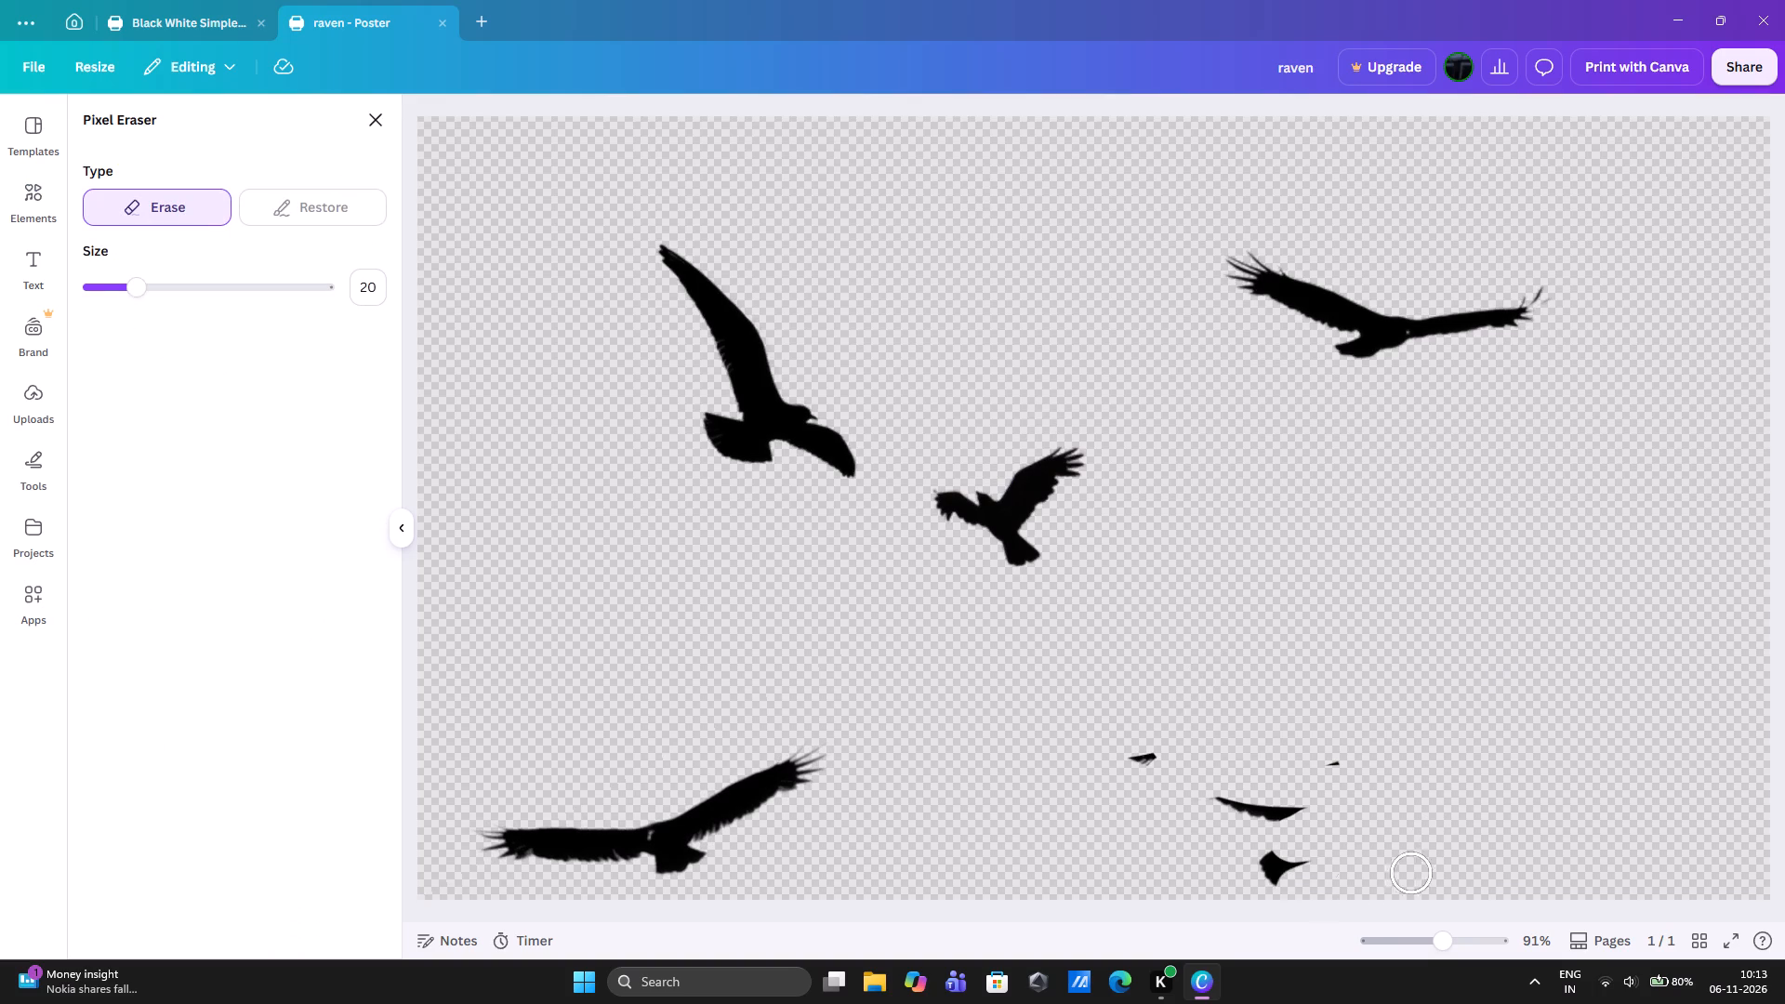
{"action": "left_click_drag", "start_coordinate": [1389, 881], "coordinate": [1301, 806]}
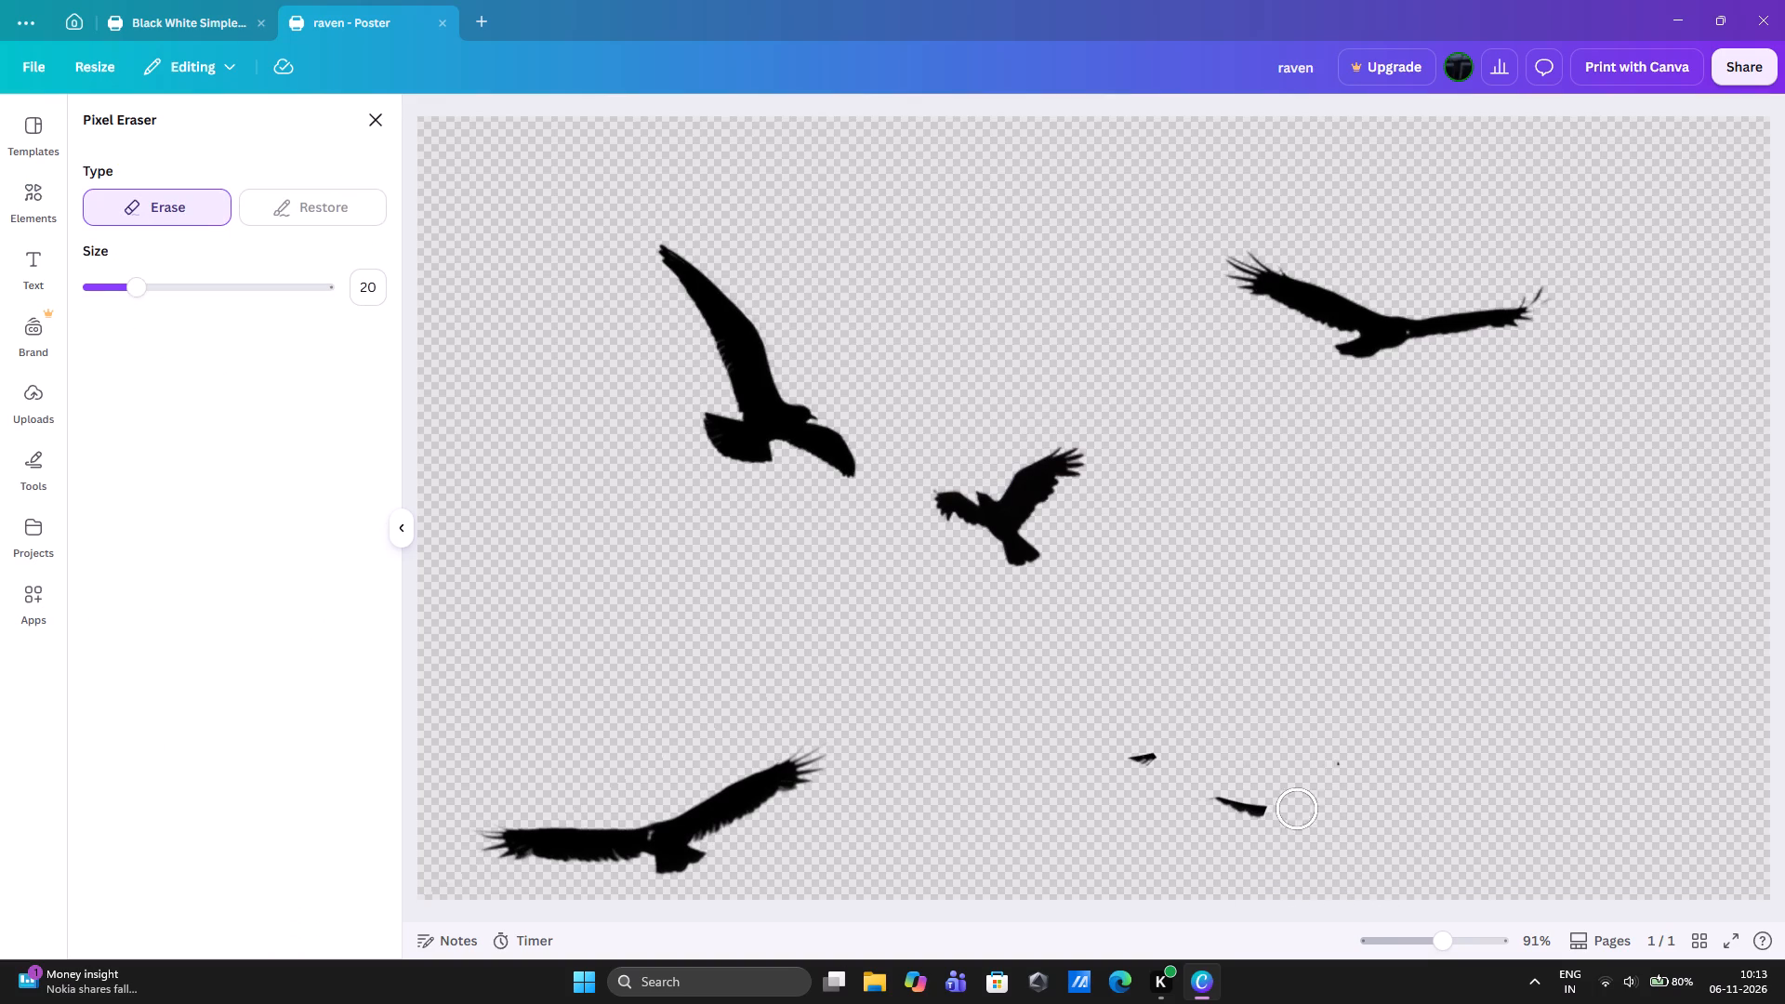
{"action": "left_click_drag", "start_coordinate": [1301, 806], "coordinate": [1240, 790]}
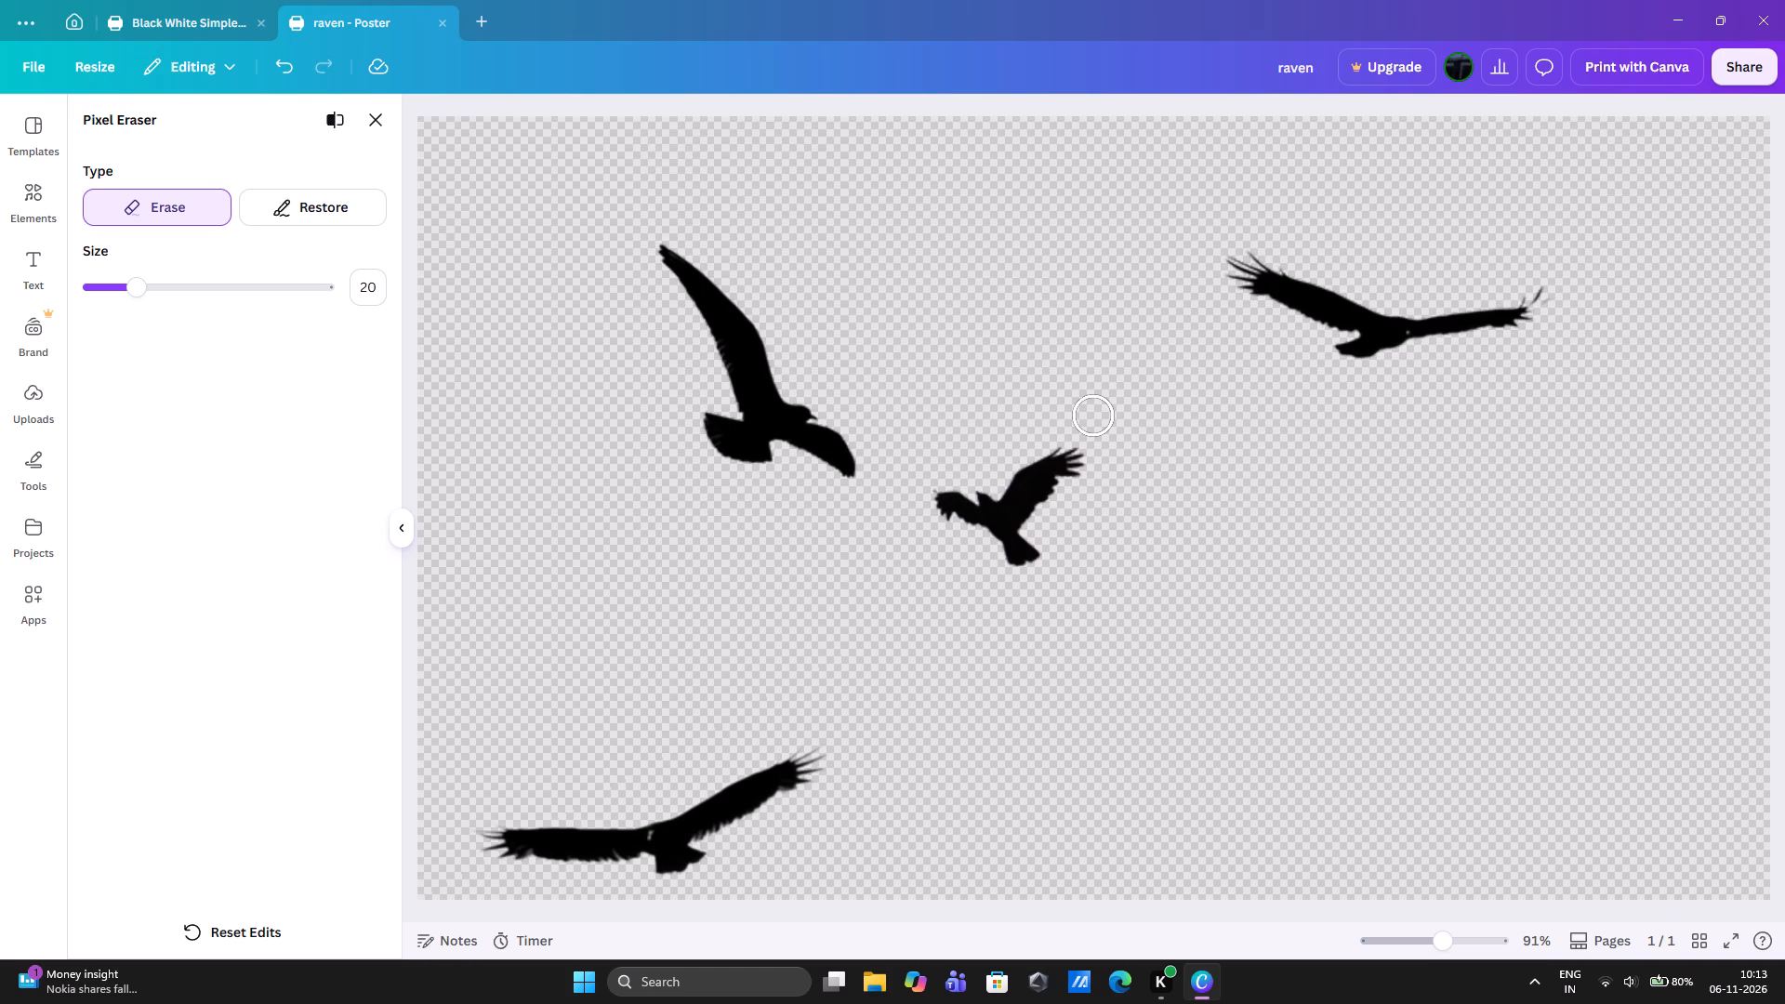
{"action": "left_click", "coordinate": [369, 123]}
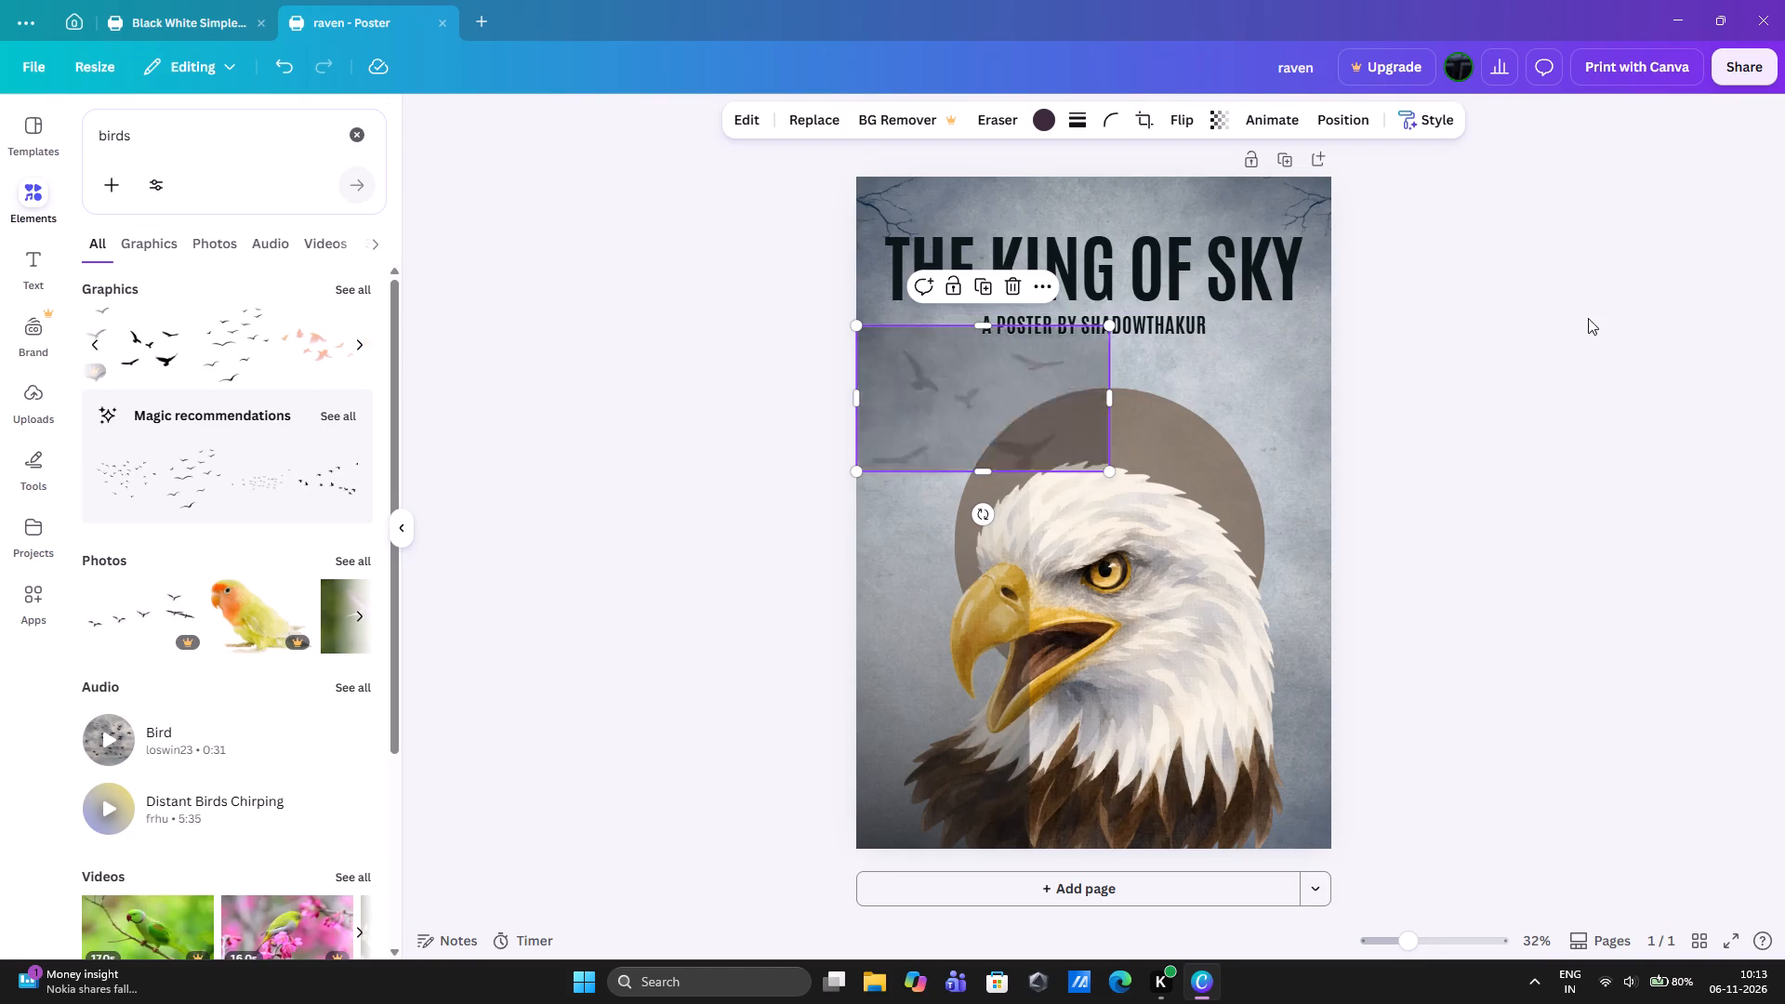
{"action": "left_click", "coordinate": [1672, 359]}
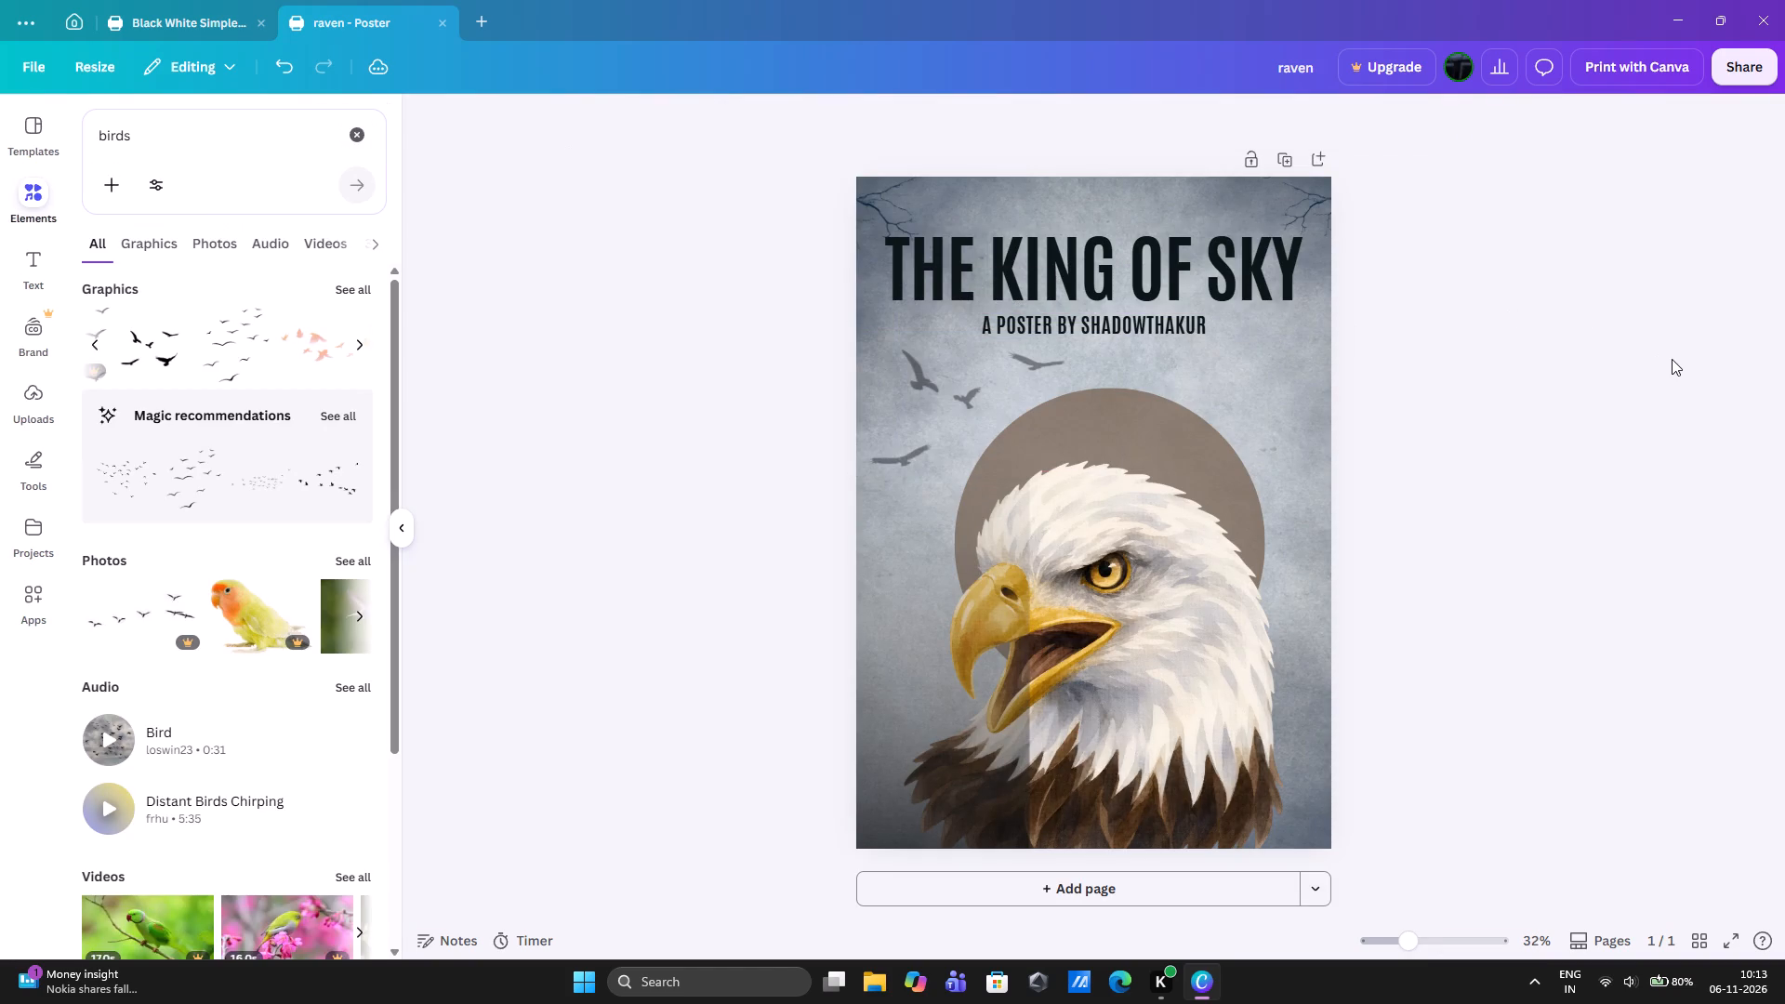
Move the bird flock slightly downward on the poster.
{"action": "left_click_drag", "start_coordinate": [980, 389], "coordinate": [980, 398]}
{"action": "left_click", "coordinate": [1672, 447]}
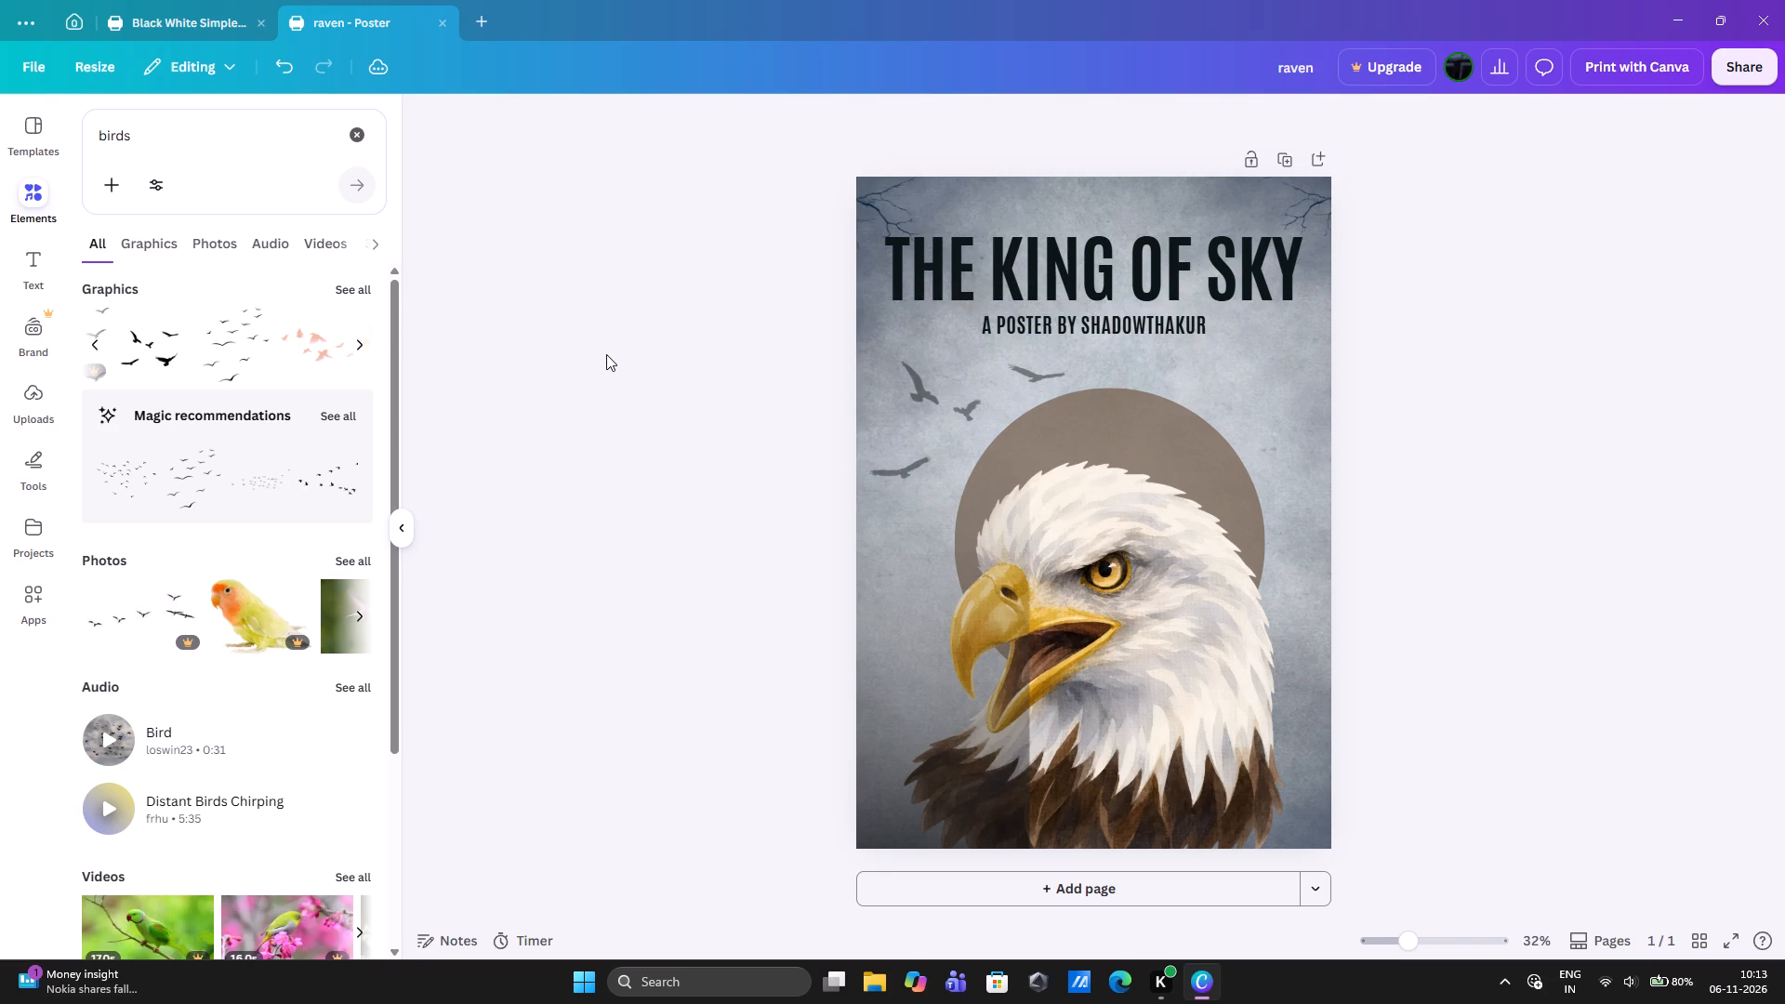
Browse the bird graphics and photos in the element search results for another decoration.
{"action": "scroll", "coordinate": [275, 540], "scroll_direction": "left", "scroll_amount": 4}
{"action": "scroll", "coordinate": [284, 476], "scroll_direction": "down", "scroll_amount": 4}
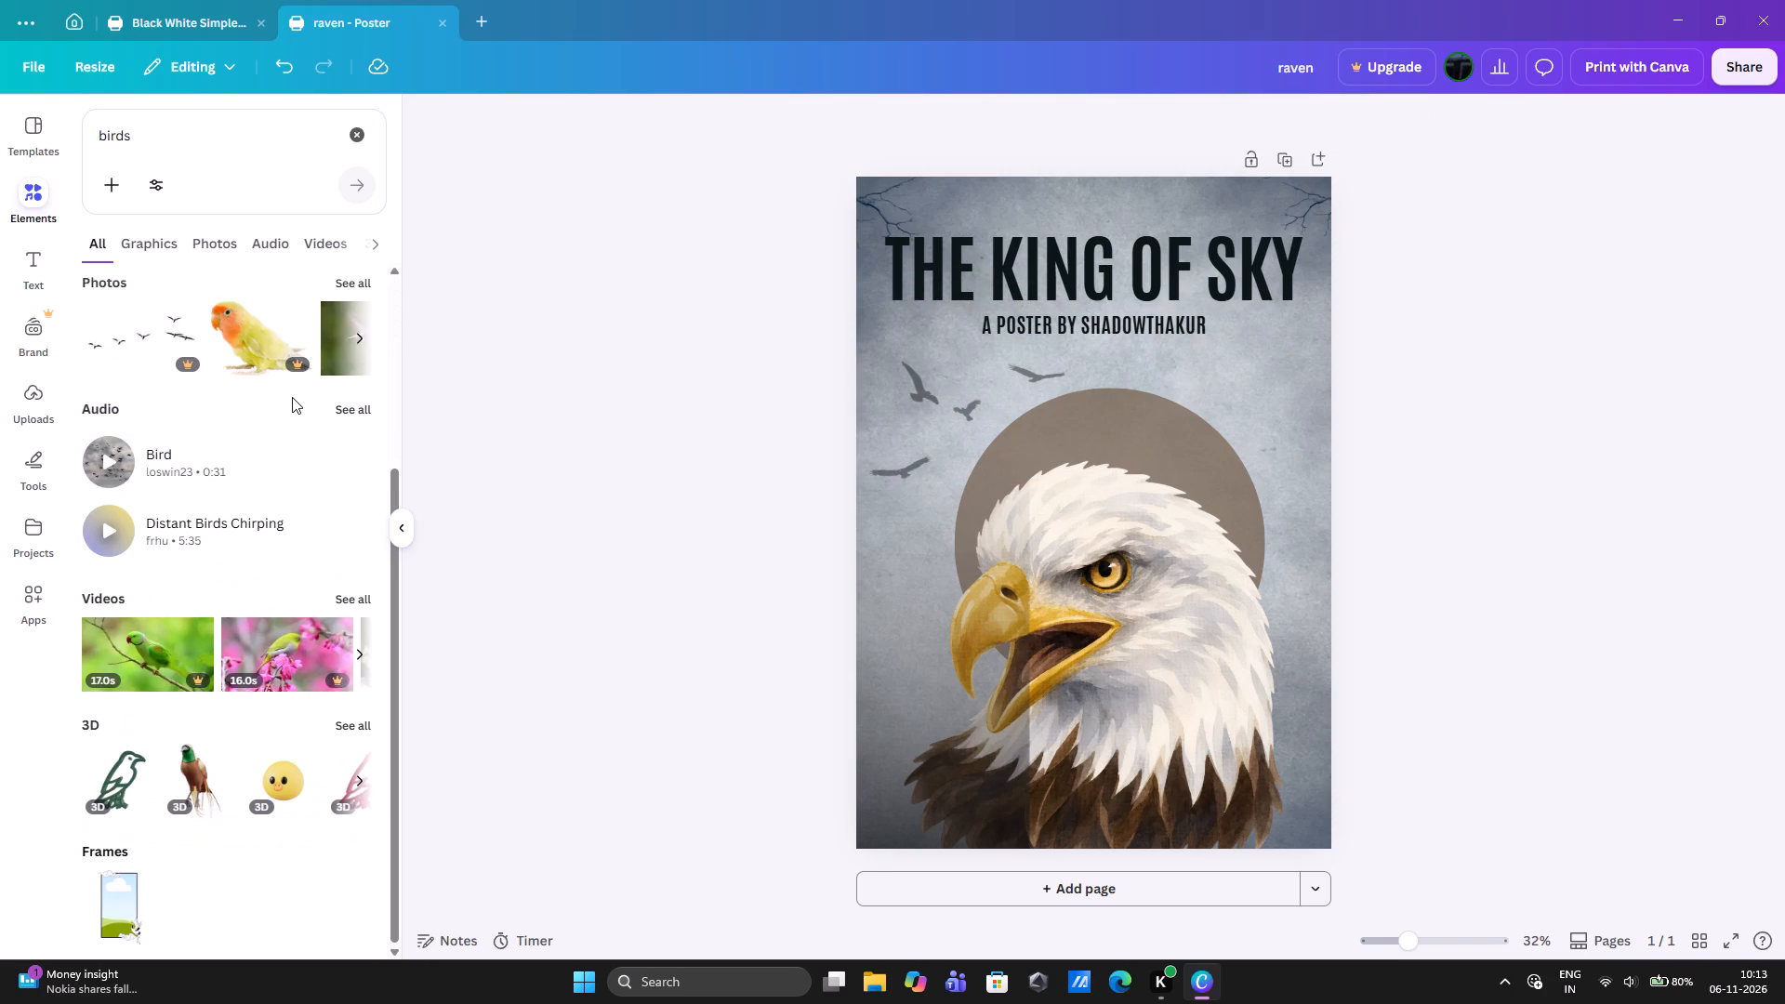
{"action": "scroll", "coordinate": [292, 397], "scroll_direction": "up", "scroll_amount": 6}
{"action": "scroll", "coordinate": [244, 584], "scroll_direction": "left", "scroll_amount": 4}
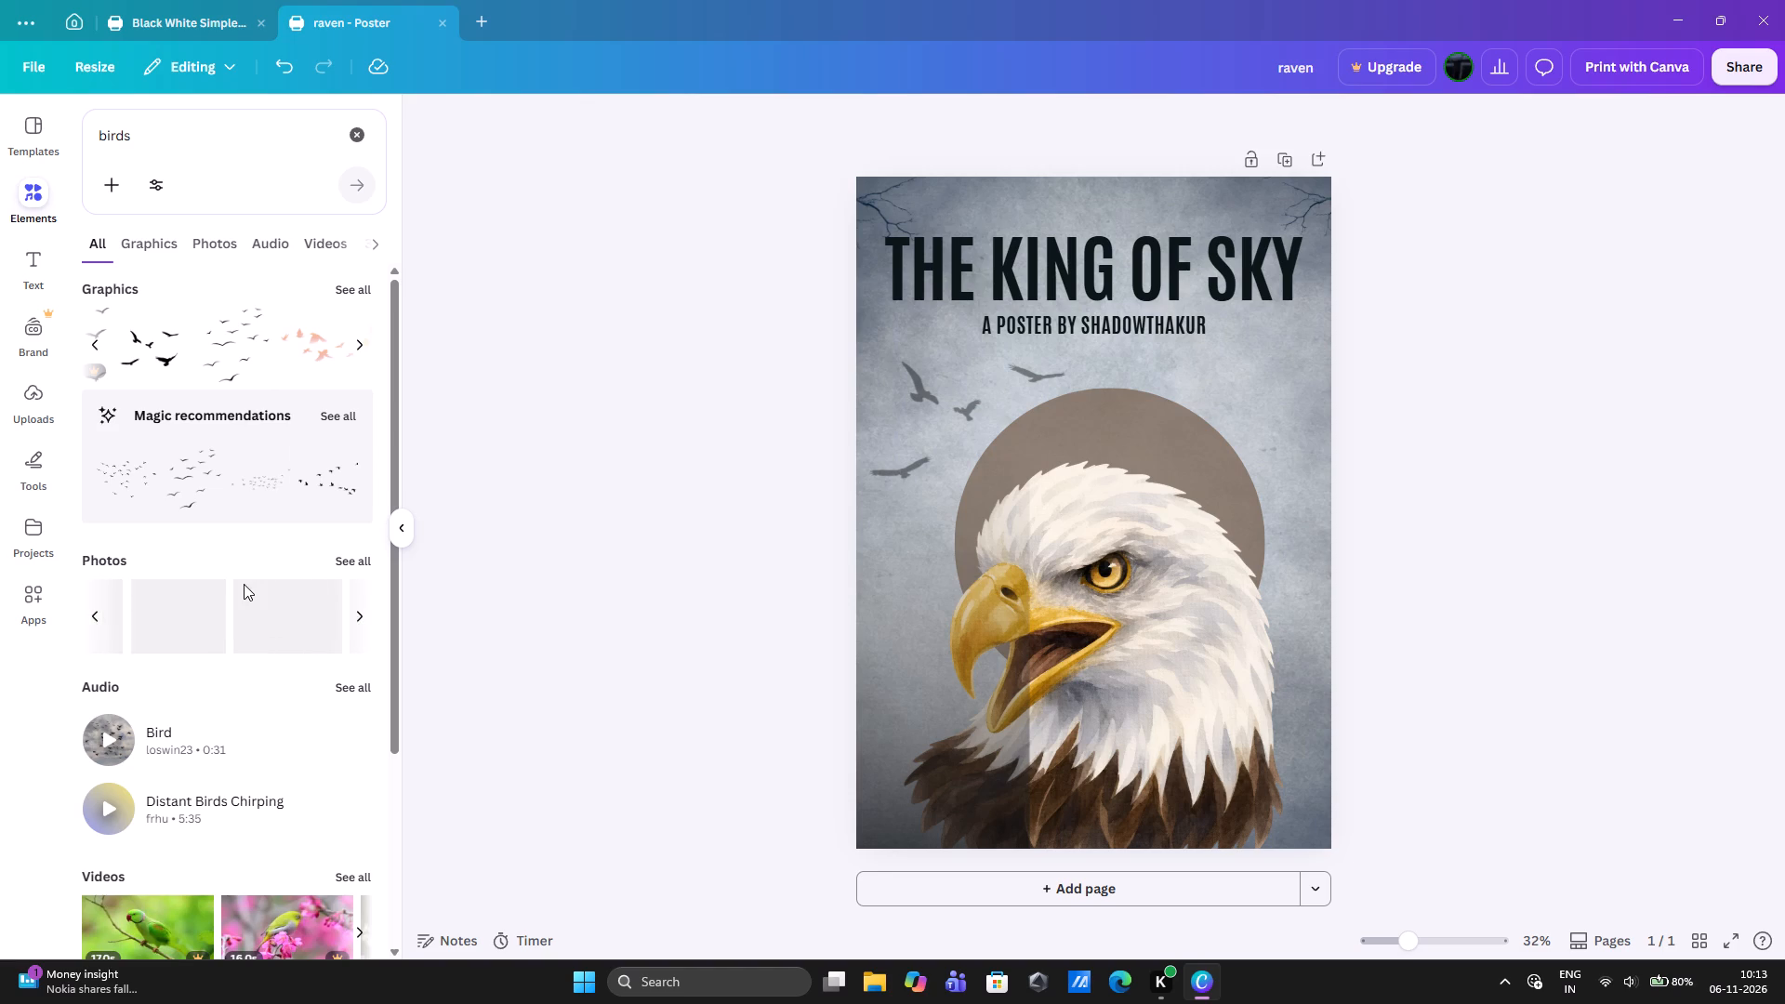
{"action": "scroll", "coordinate": [282, 337], "scroll_direction": "left", "scroll_amount": 2}
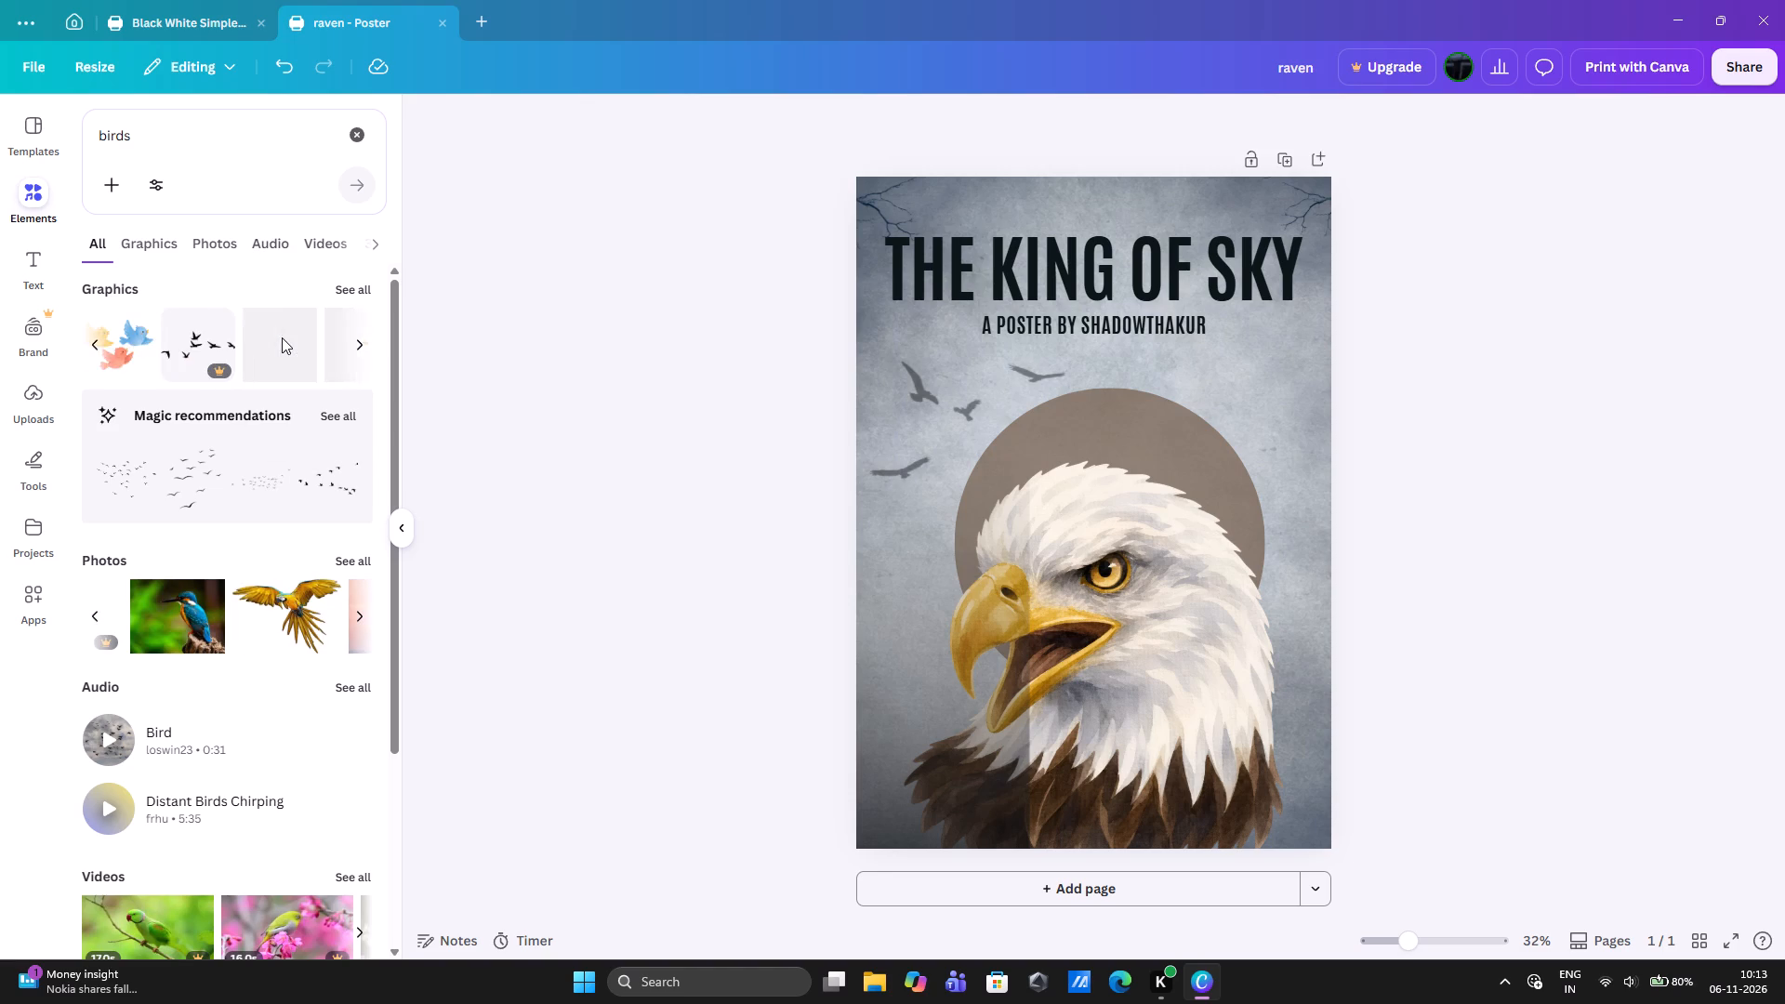
{"action": "scroll", "coordinate": [282, 337], "scroll_direction": "left", "scroll_amount": 3}
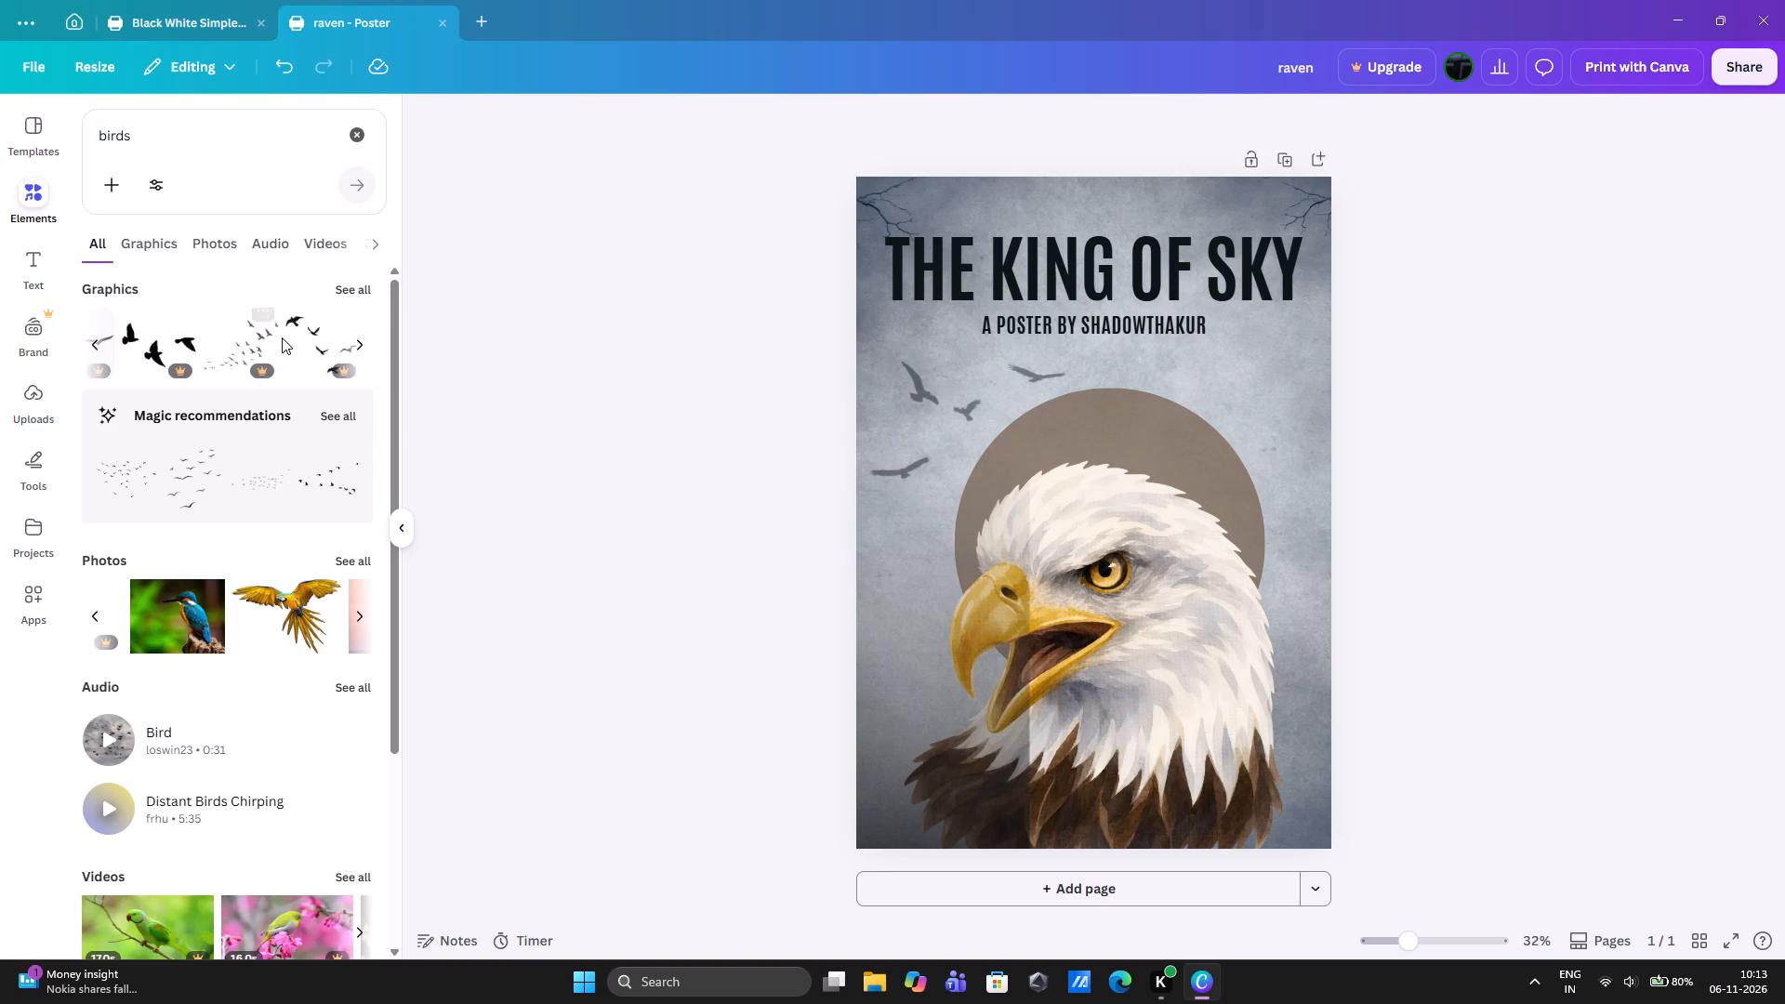
{"action": "scroll", "coordinate": [282, 337], "scroll_direction": "left", "scroll_amount": 1}
{"action": "scroll", "coordinate": [282, 337], "scroll_direction": "right", "scroll_amount": 1}
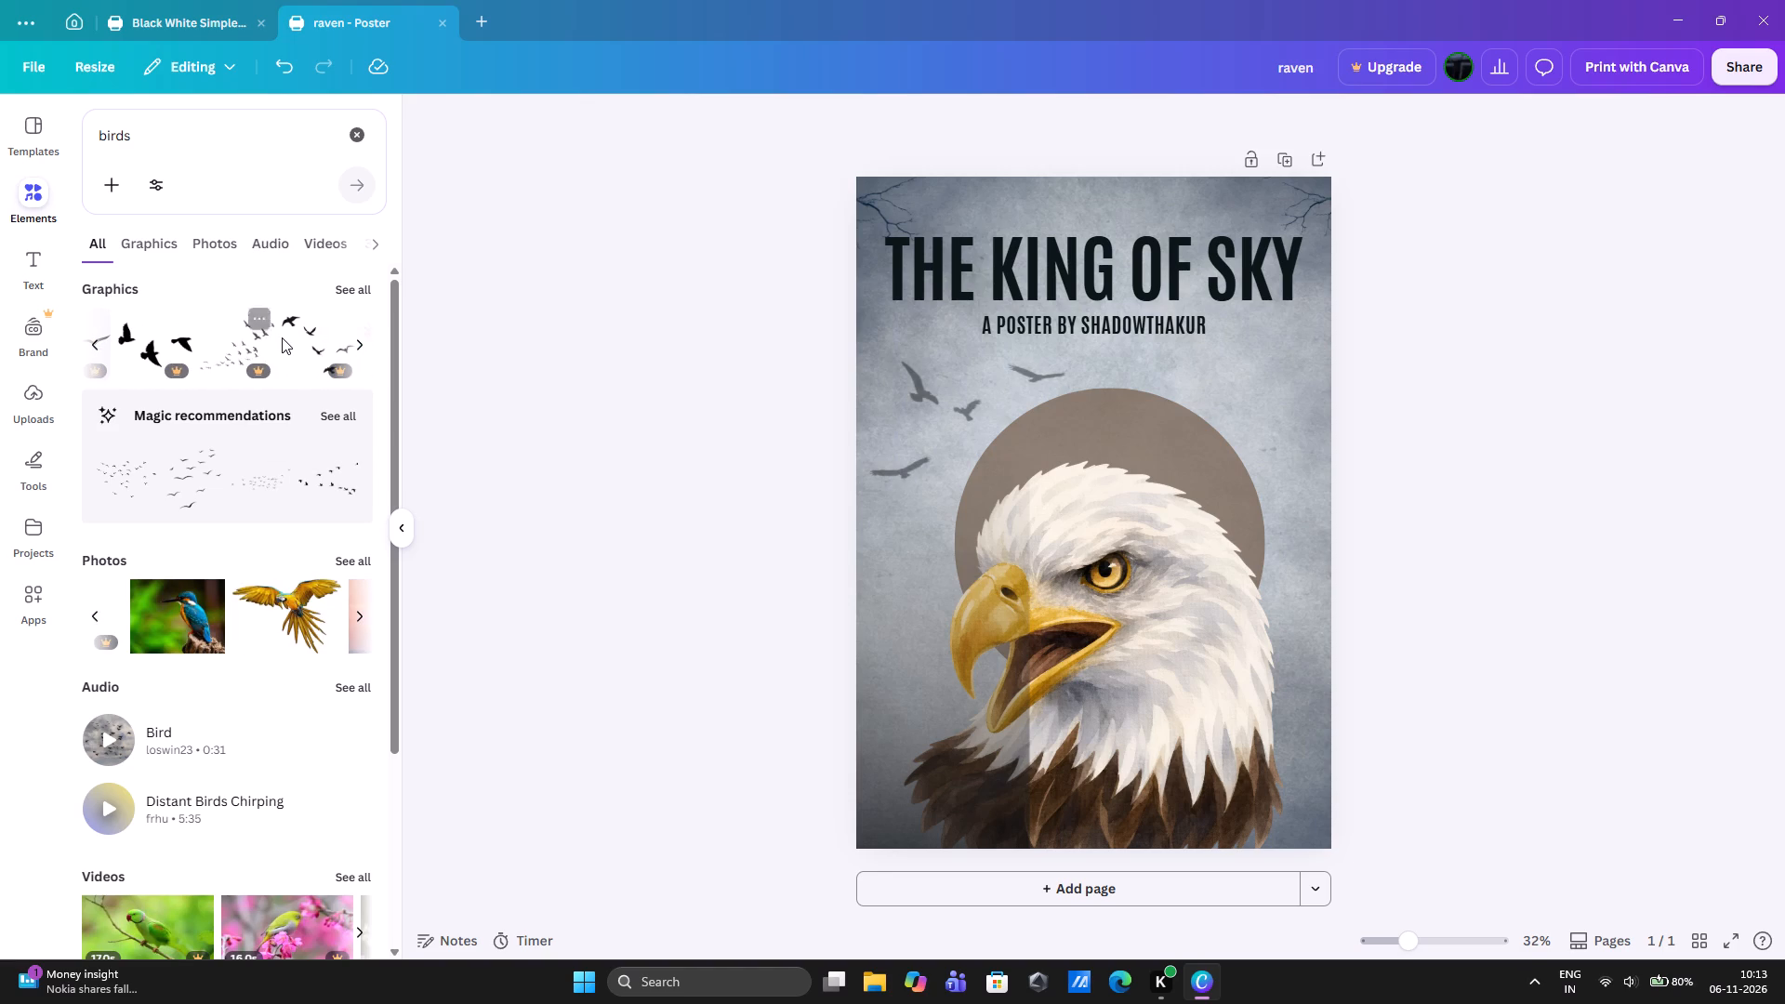
{"action": "scroll", "coordinate": [282, 337], "scroll_direction": "right", "scroll_amount": 1}
Search the elements for "sky night" and look through the graphics results.
{"action": "double_click", "coordinate": [297, 140]}
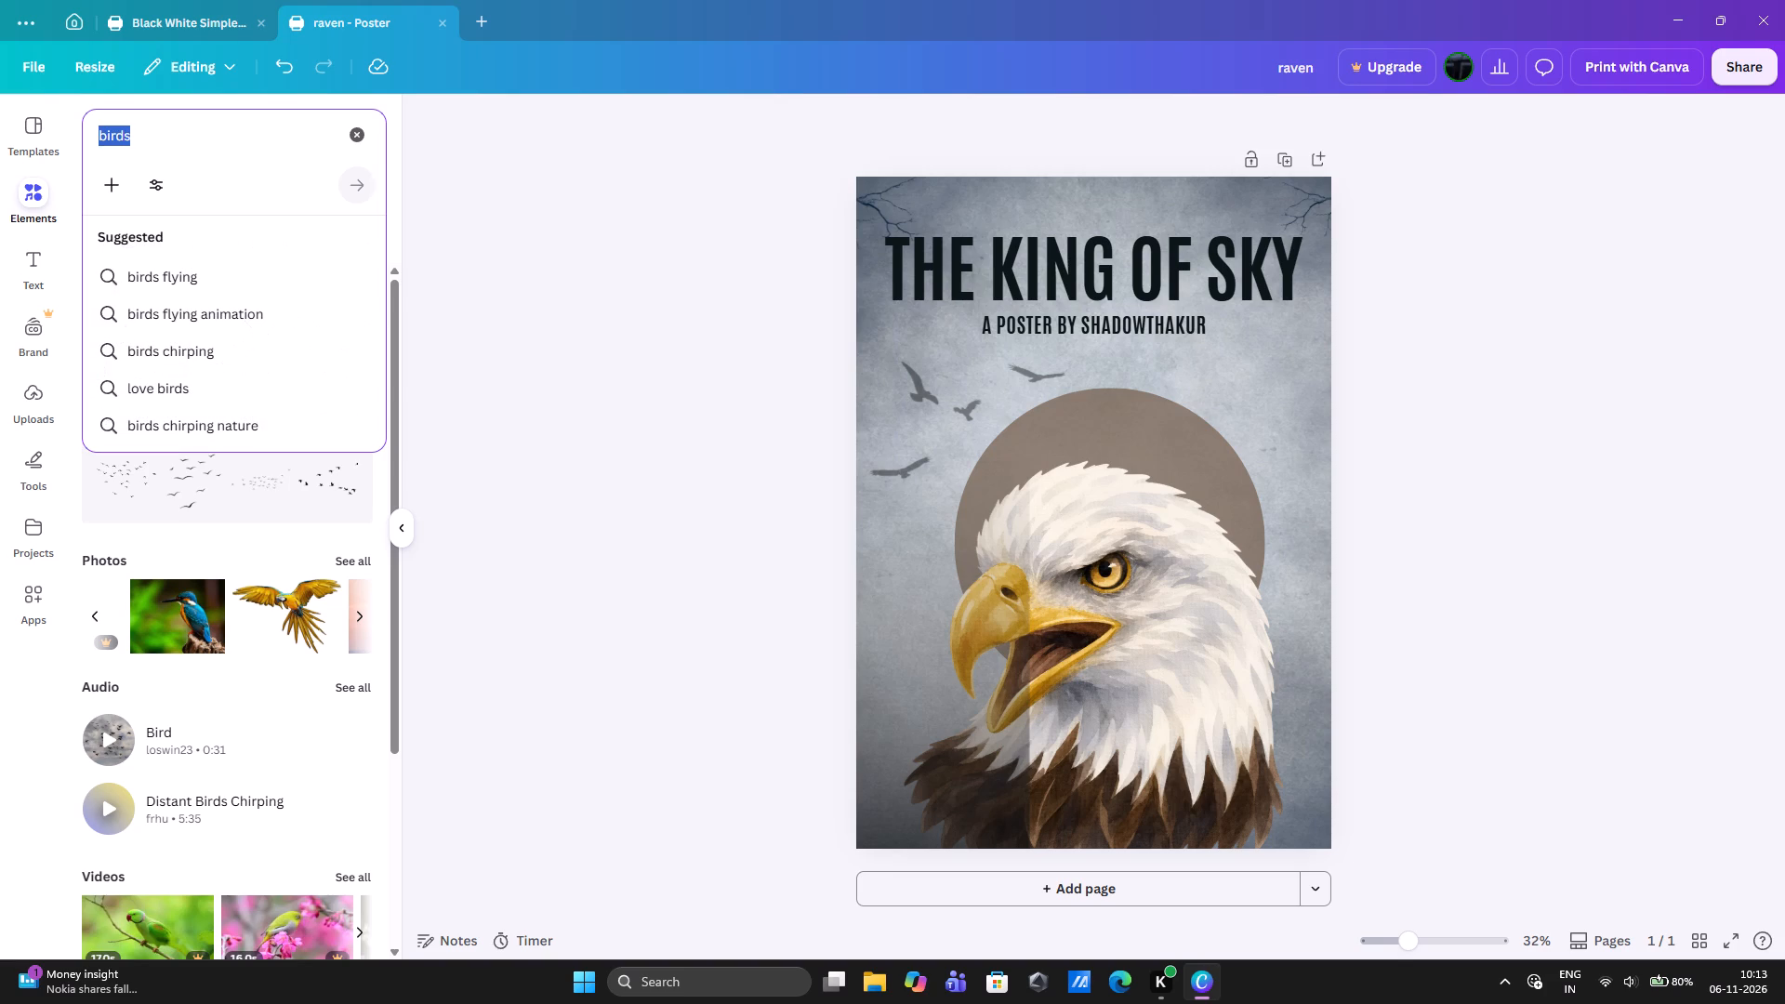
{"action": "type", "text": "sky night"}
{"action": "key", "text": "Return"}
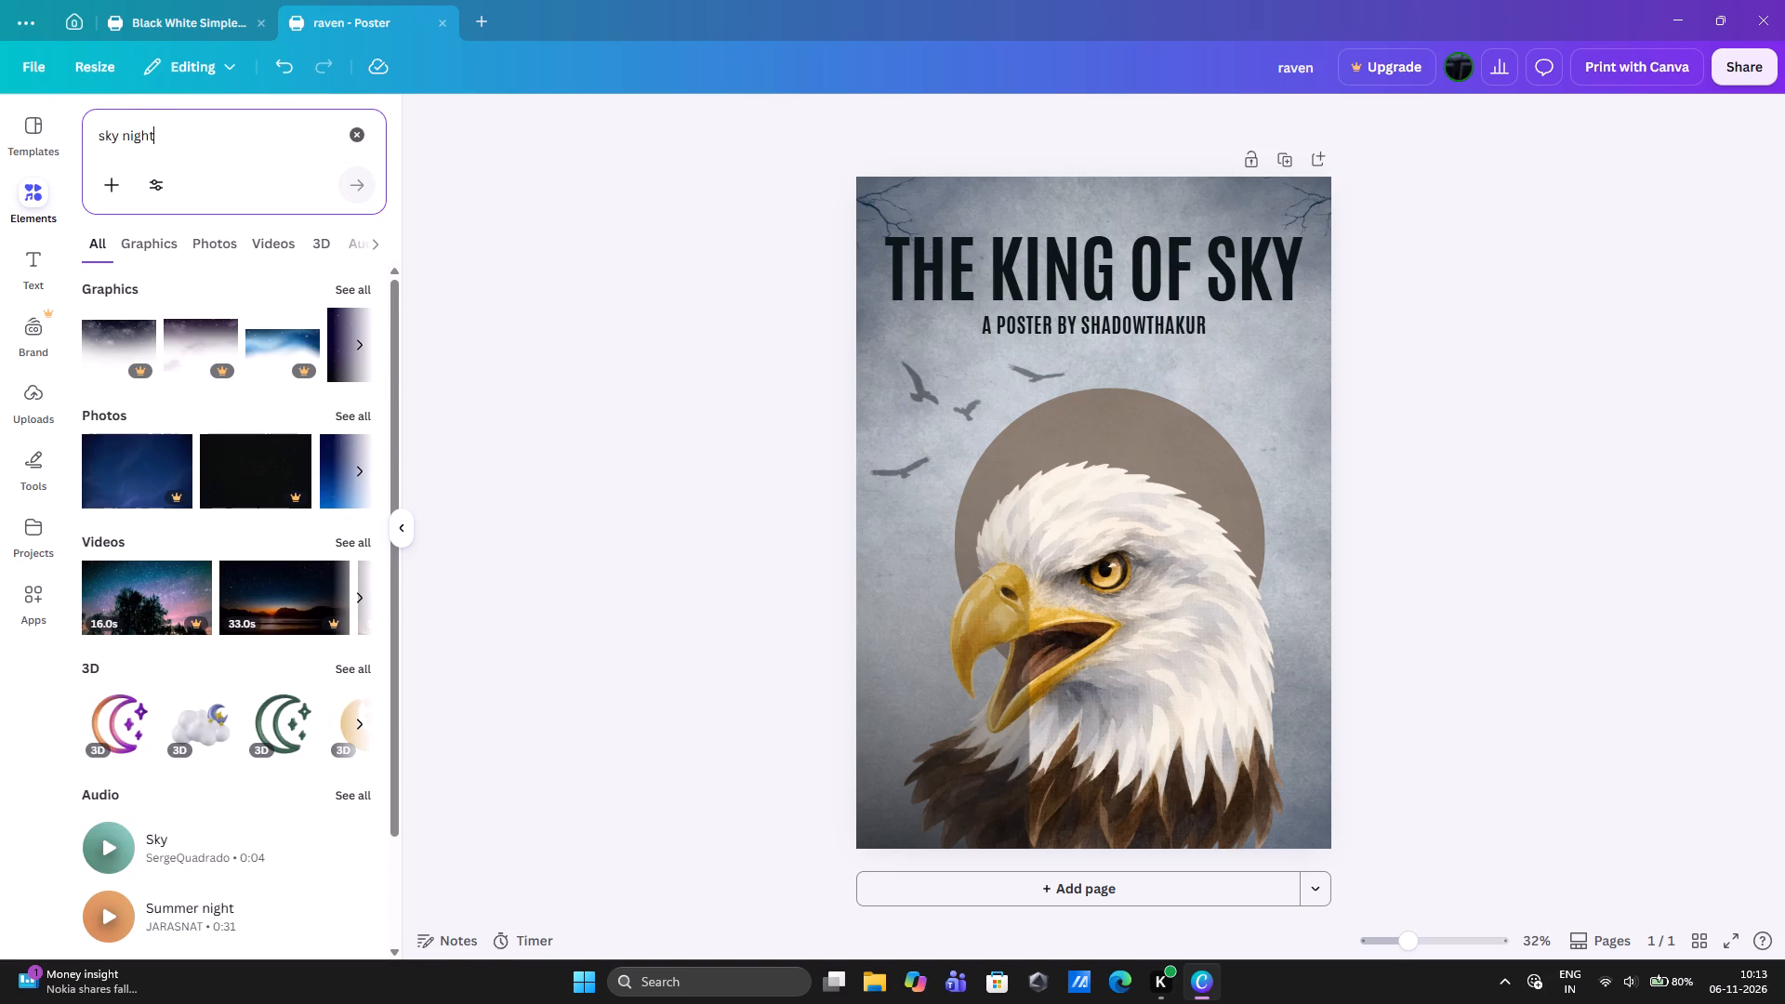
{"action": "scroll", "coordinate": [263, 329], "scroll_direction": "left", "scroll_amount": 6}
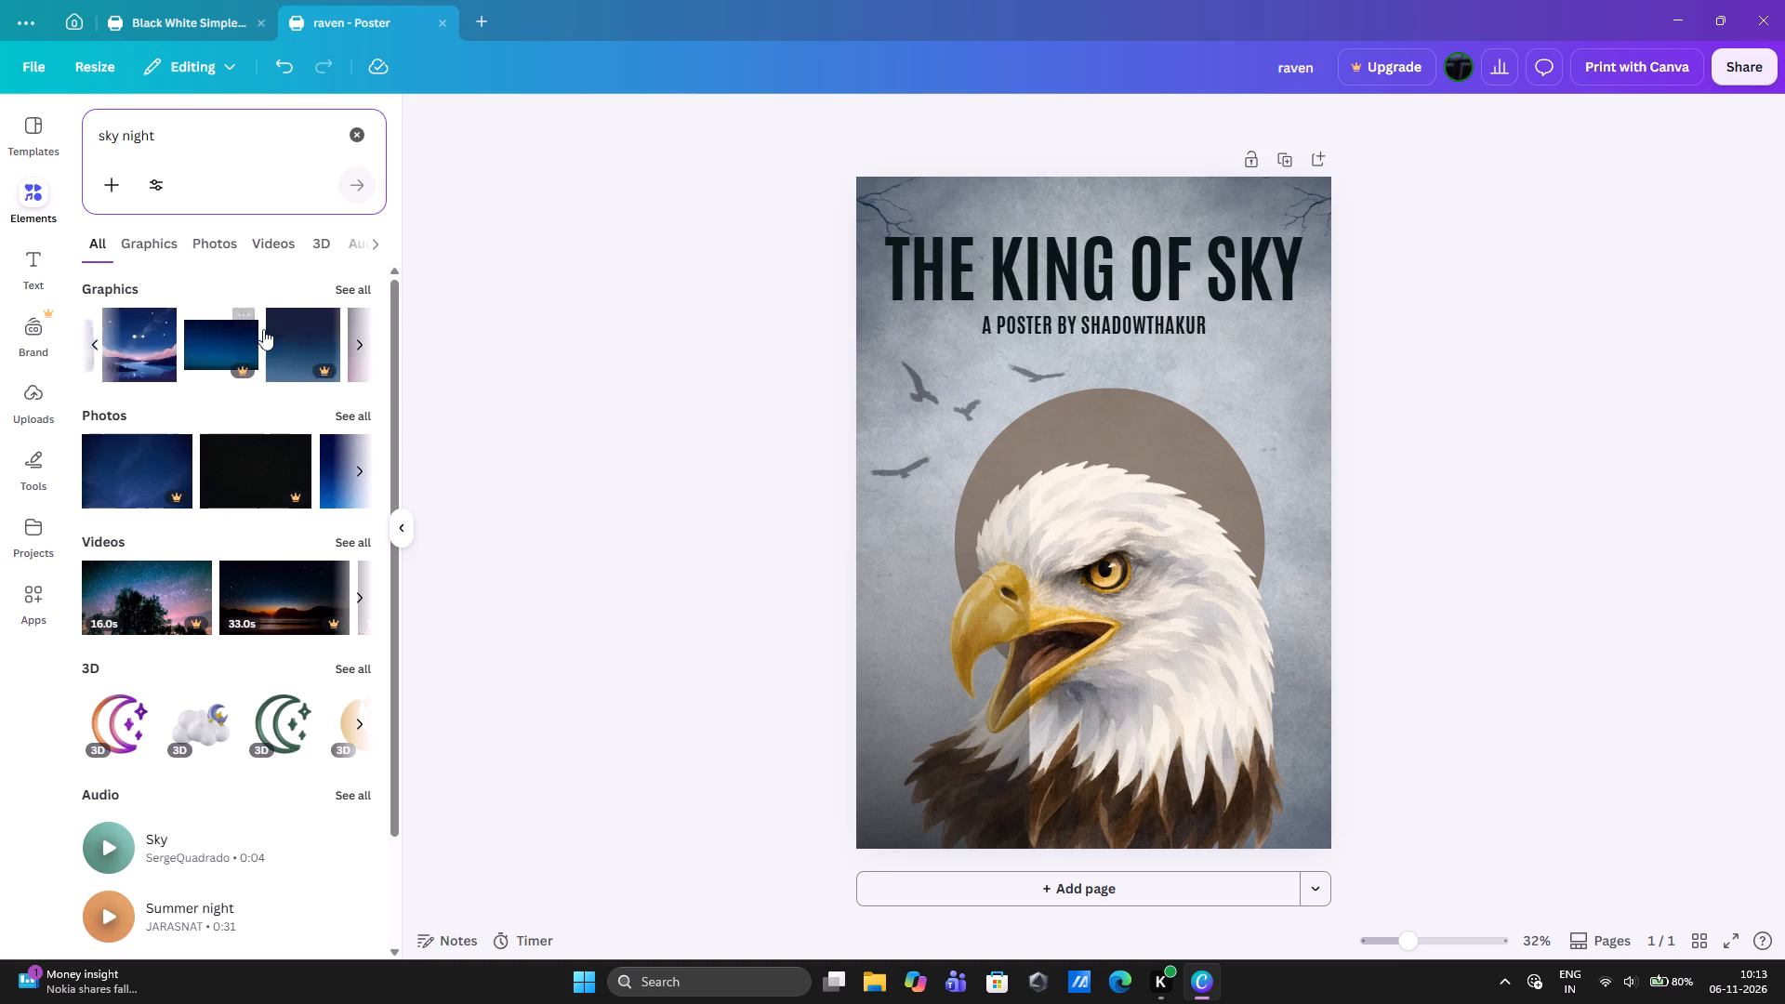
{"action": "scroll", "coordinate": [263, 329], "scroll_direction": "left", "scroll_amount": 3}
Search the elements for "tree branch" and add the bare black branch with forked twigs to the poster.
{"action": "left_click", "coordinate": [355, 134]}
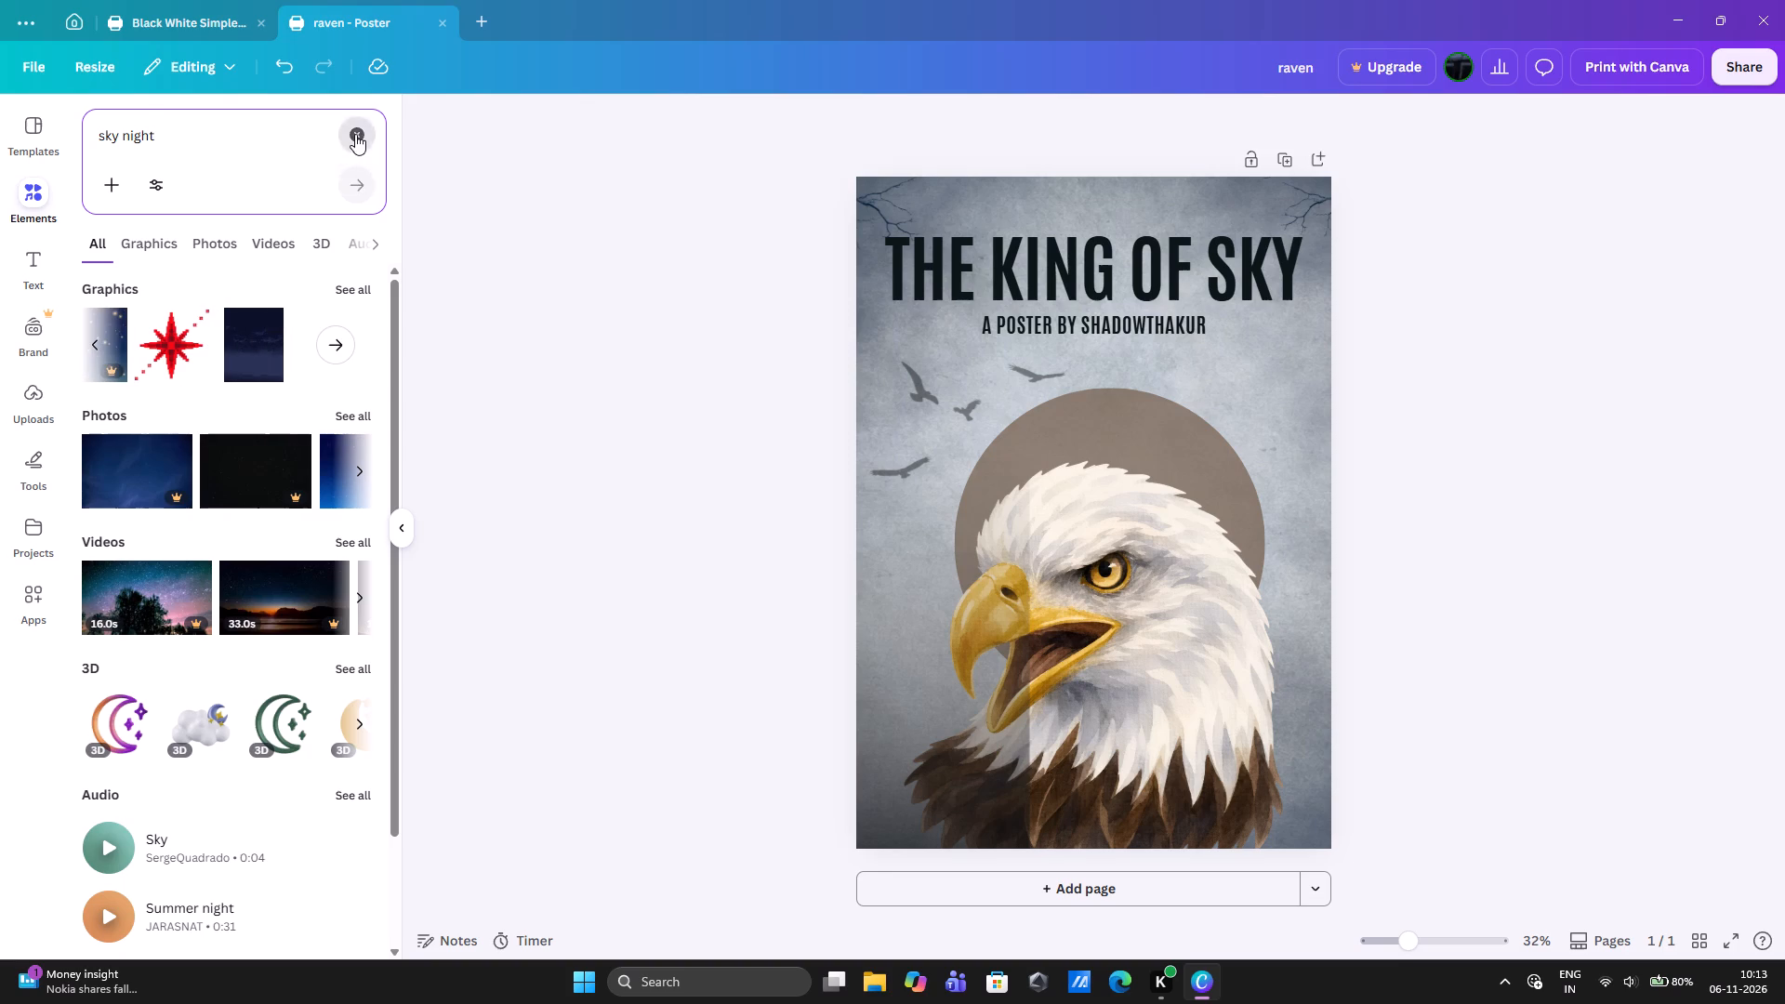
{"action": "type", "text": "tree branh"}
{"action": "key", "text": "BackSpace"}
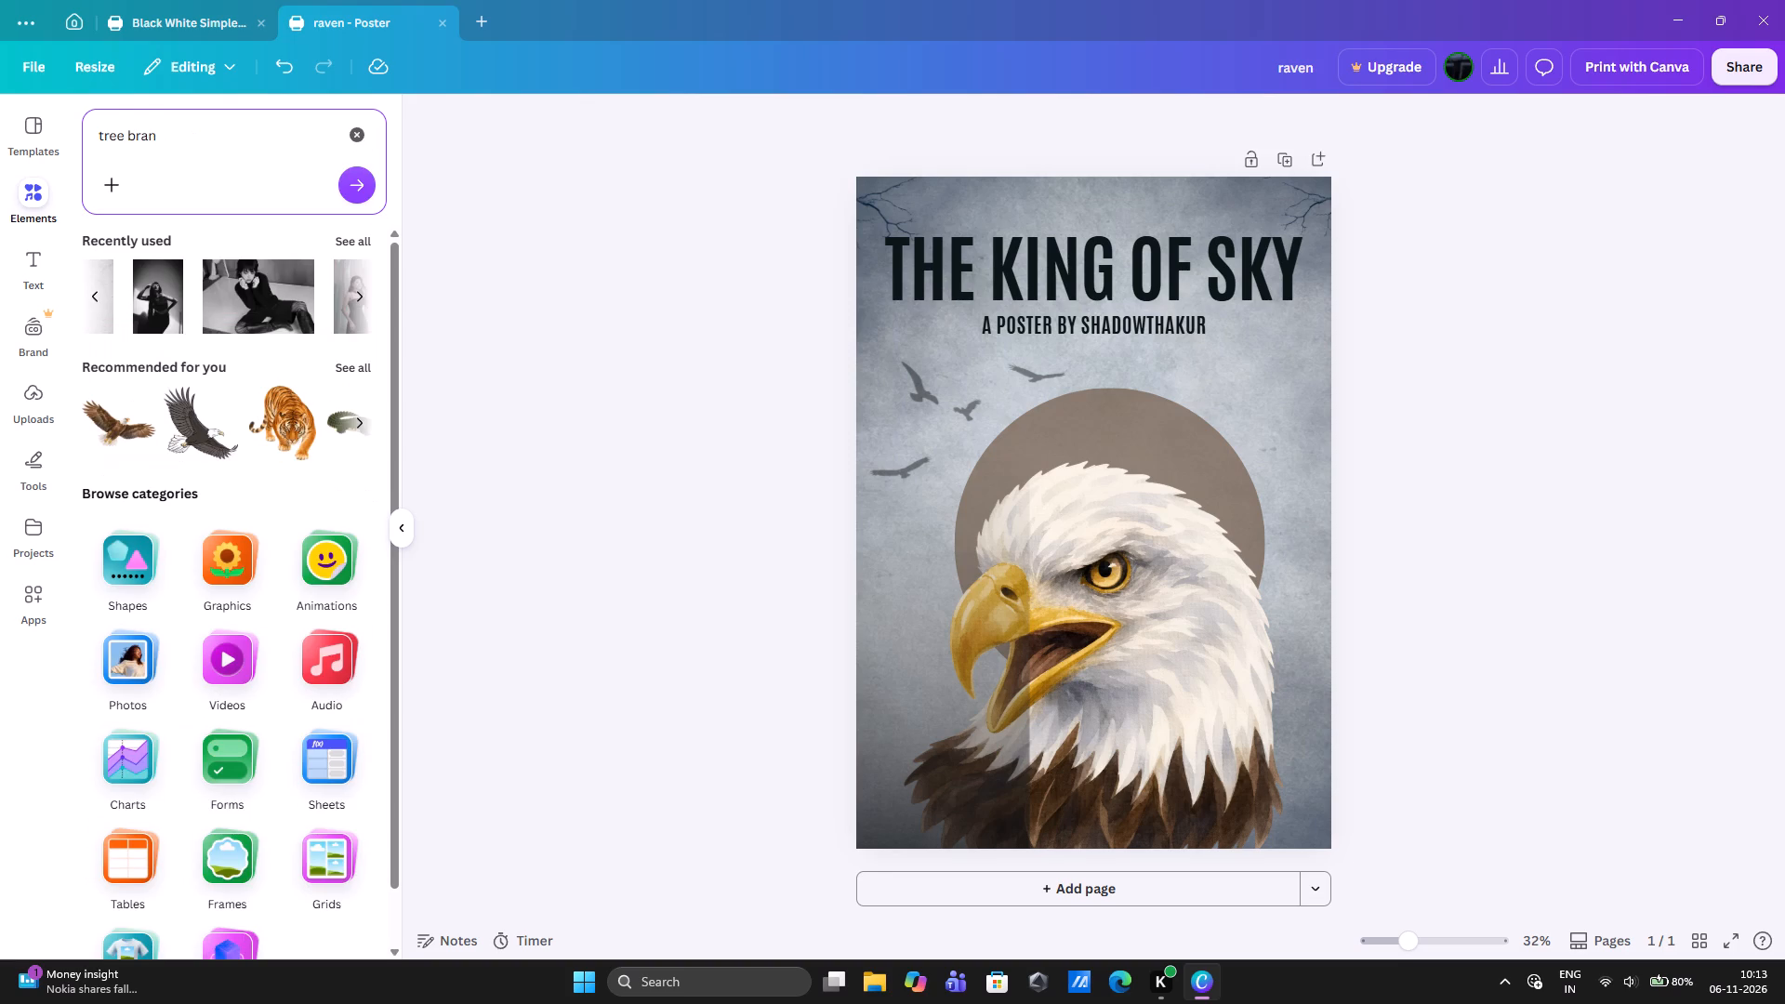
{"action": "type", "text": "ch"}
{"action": "key", "text": "Return"}
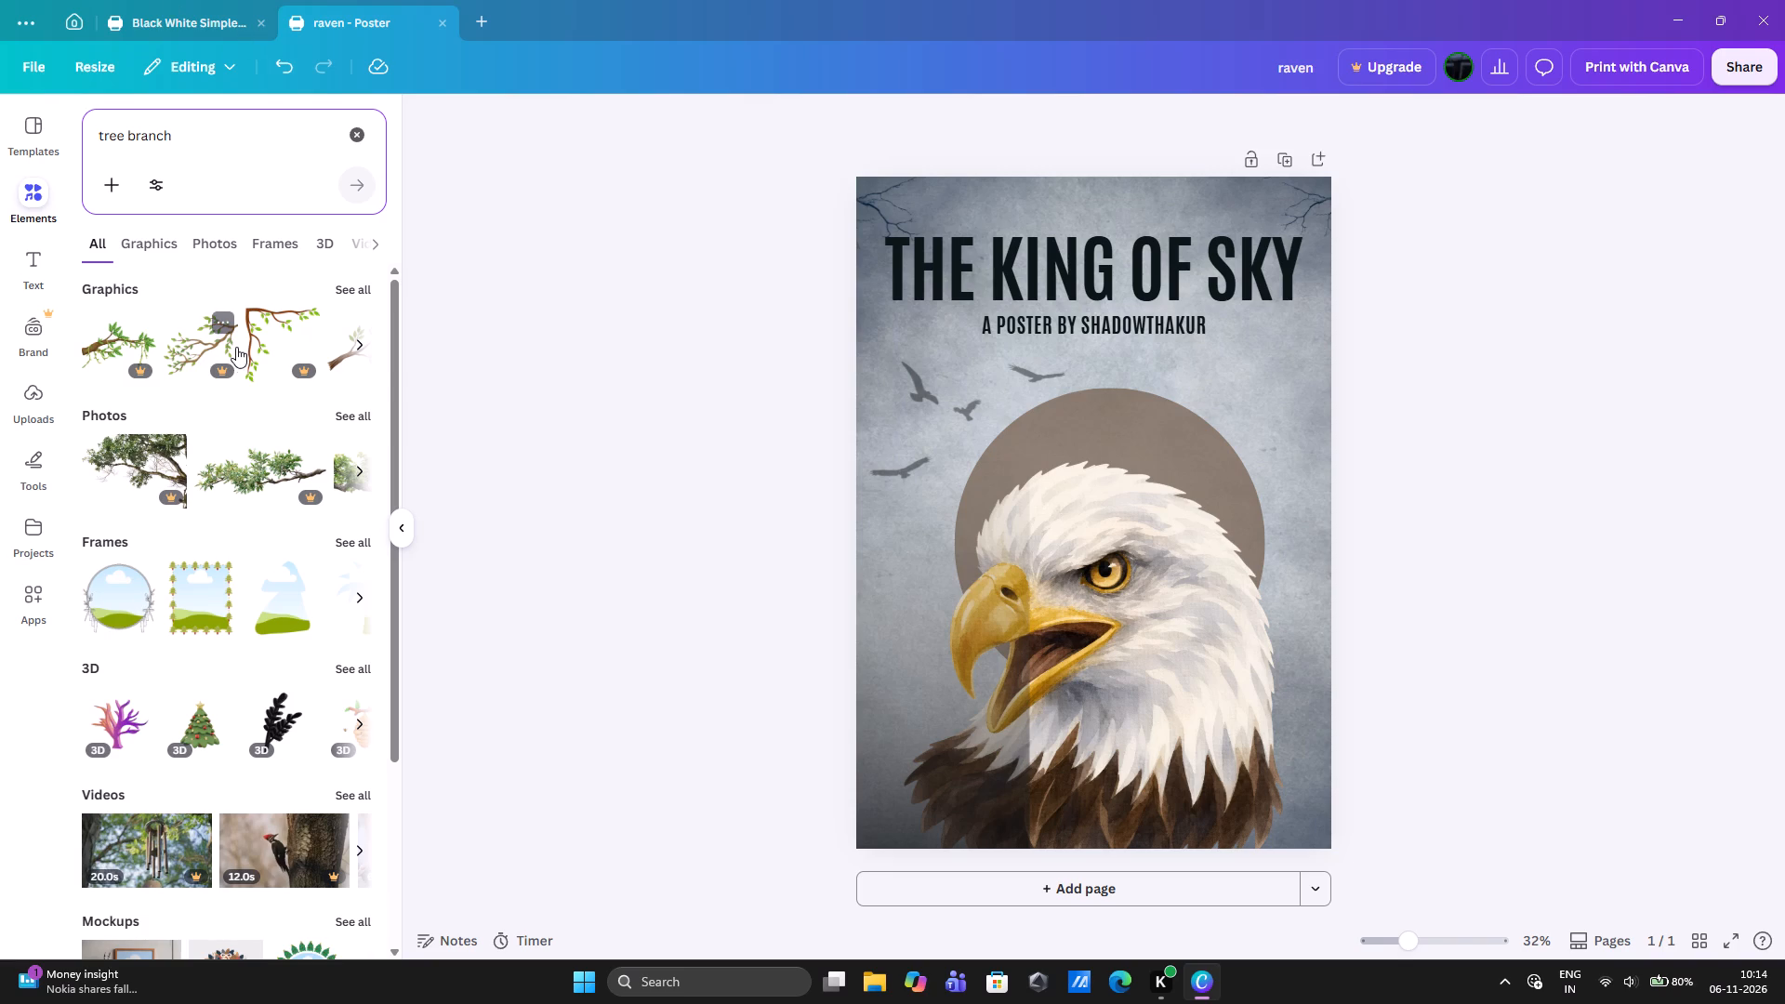
{"action": "scroll", "coordinate": [236, 347], "scroll_direction": "left", "scroll_amount": 4}
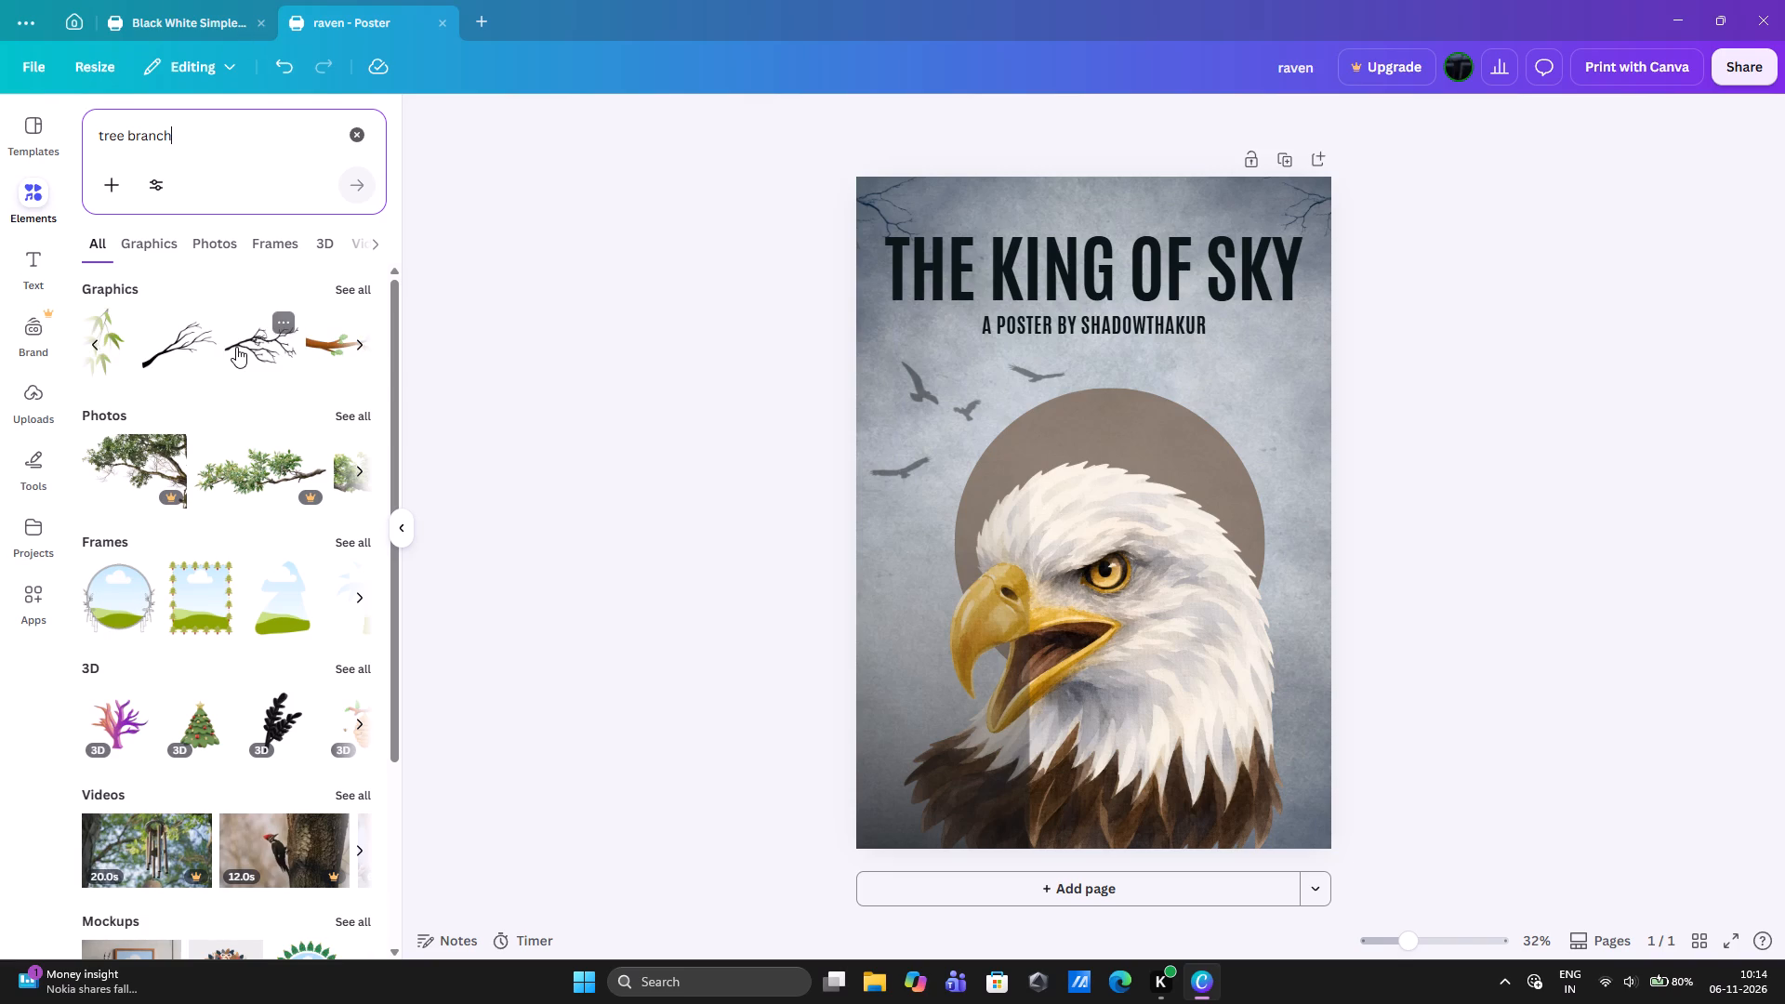
{"action": "scroll", "coordinate": [236, 347], "scroll_direction": "left", "scroll_amount": 10}
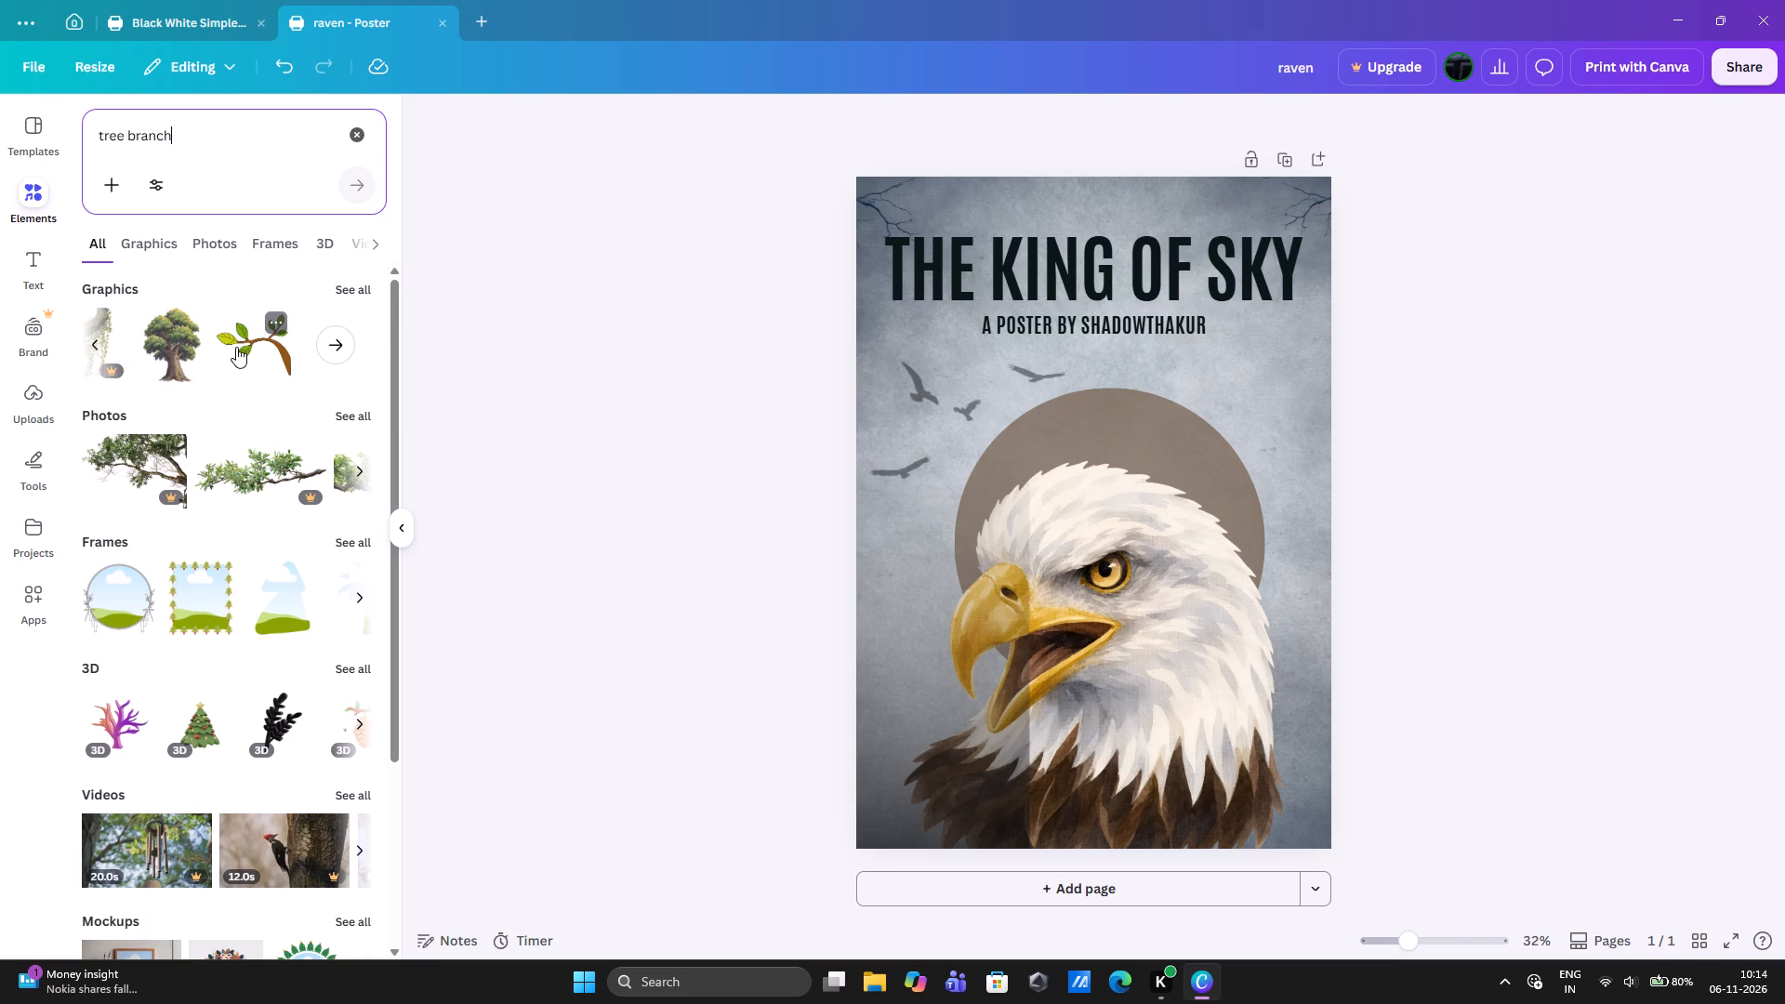
{"action": "scroll", "coordinate": [236, 347], "scroll_direction": "left", "scroll_amount": 5}
{"action": "scroll", "coordinate": [254, 501], "scroll_direction": "left", "scroll_amount": 2}
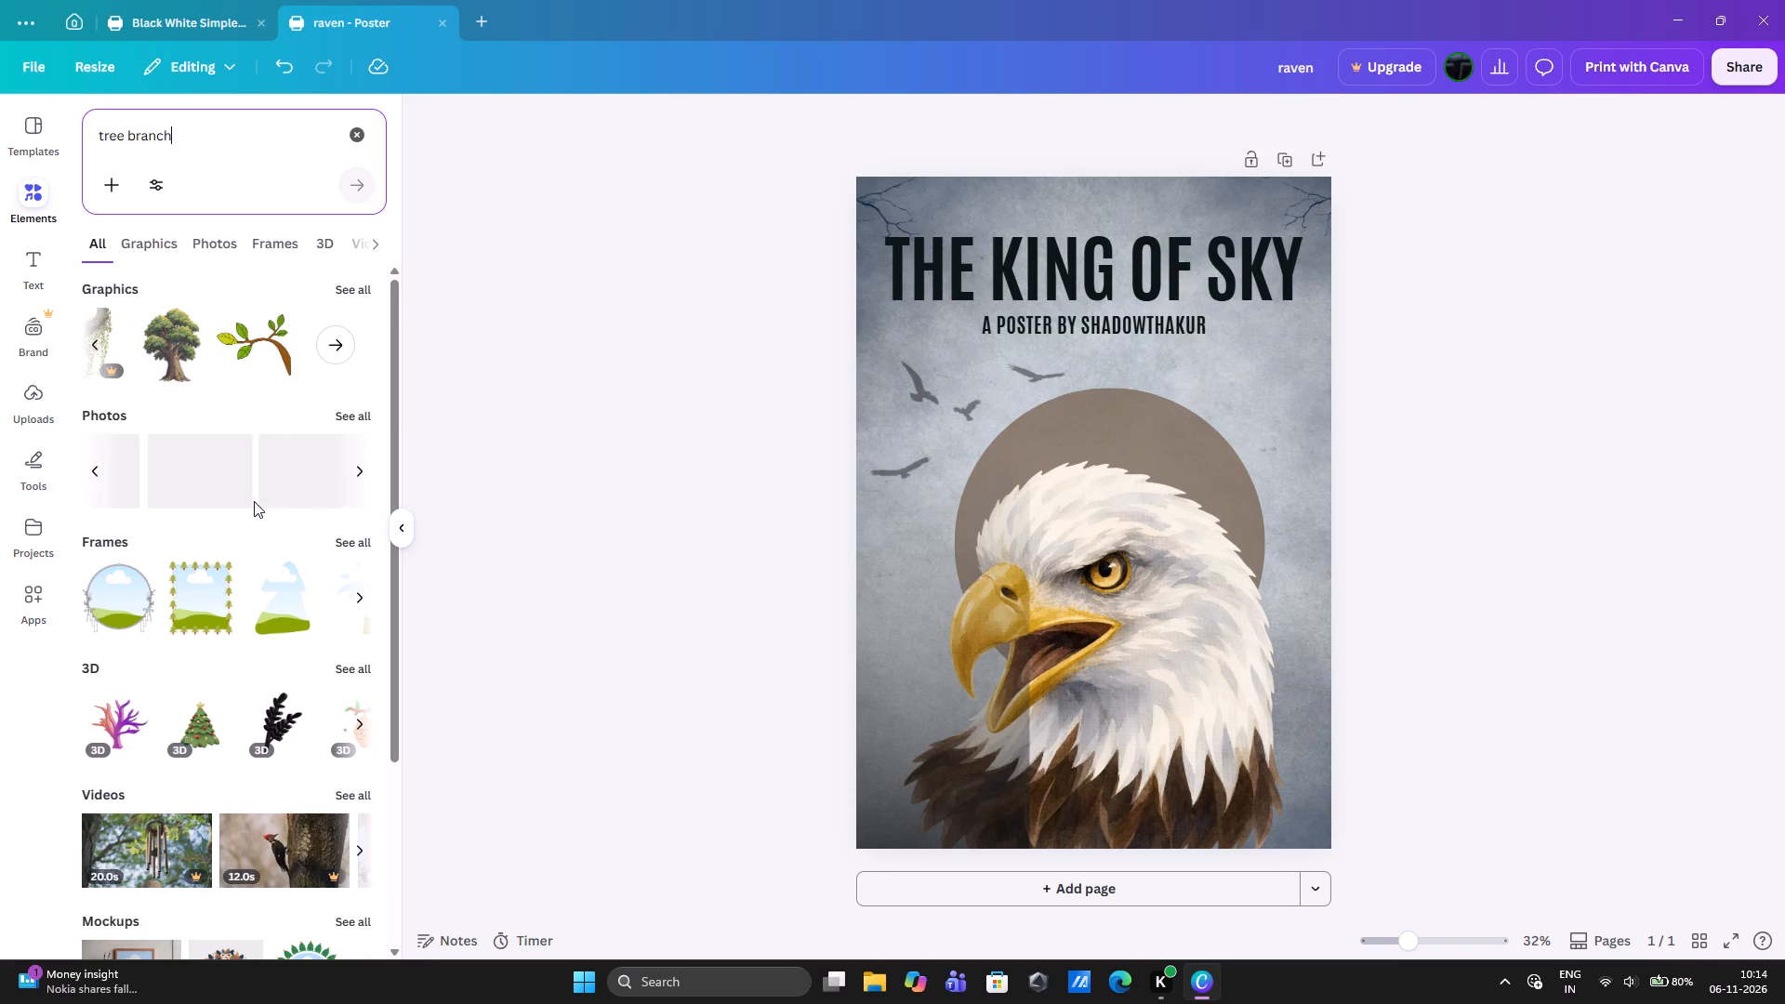
{"action": "scroll", "coordinate": [254, 501], "scroll_direction": "left", "scroll_amount": 7}
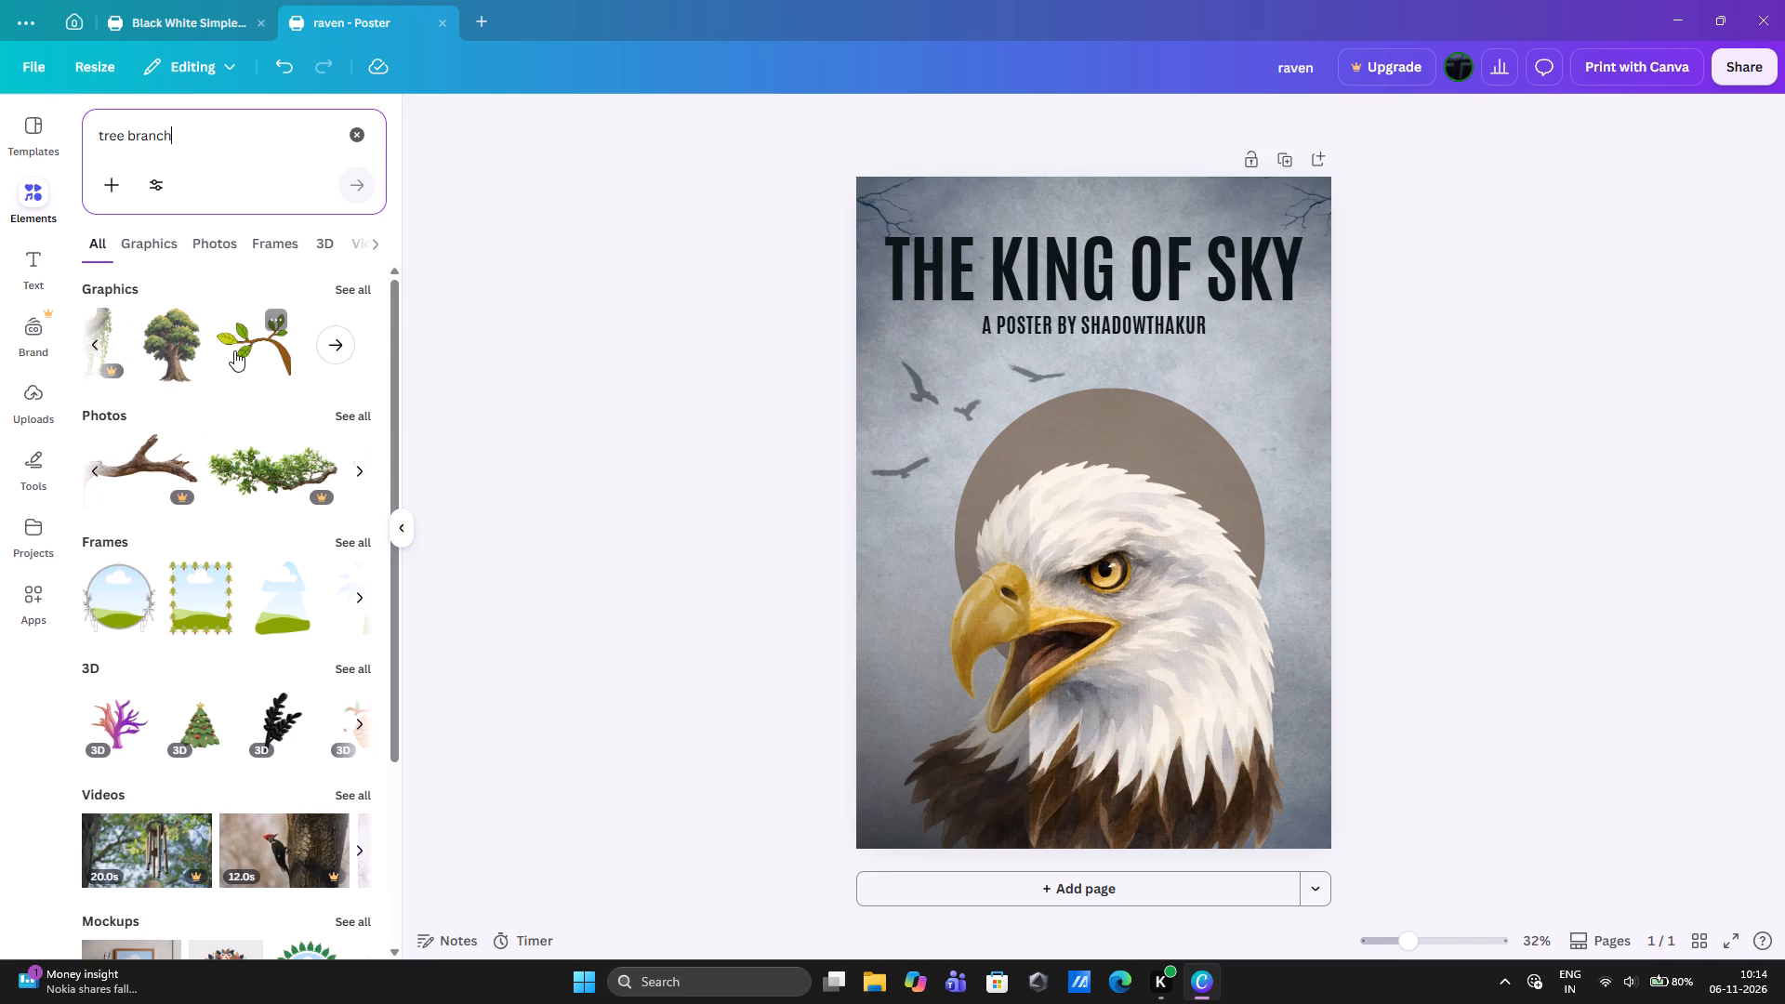
{"action": "scroll", "coordinate": [231, 347], "scroll_direction": "right", "scroll_amount": 6}
{"action": "scroll", "coordinate": [231, 347], "scroll_direction": "left", "scroll_amount": 1}
{"action": "left_click", "coordinate": [231, 347]}
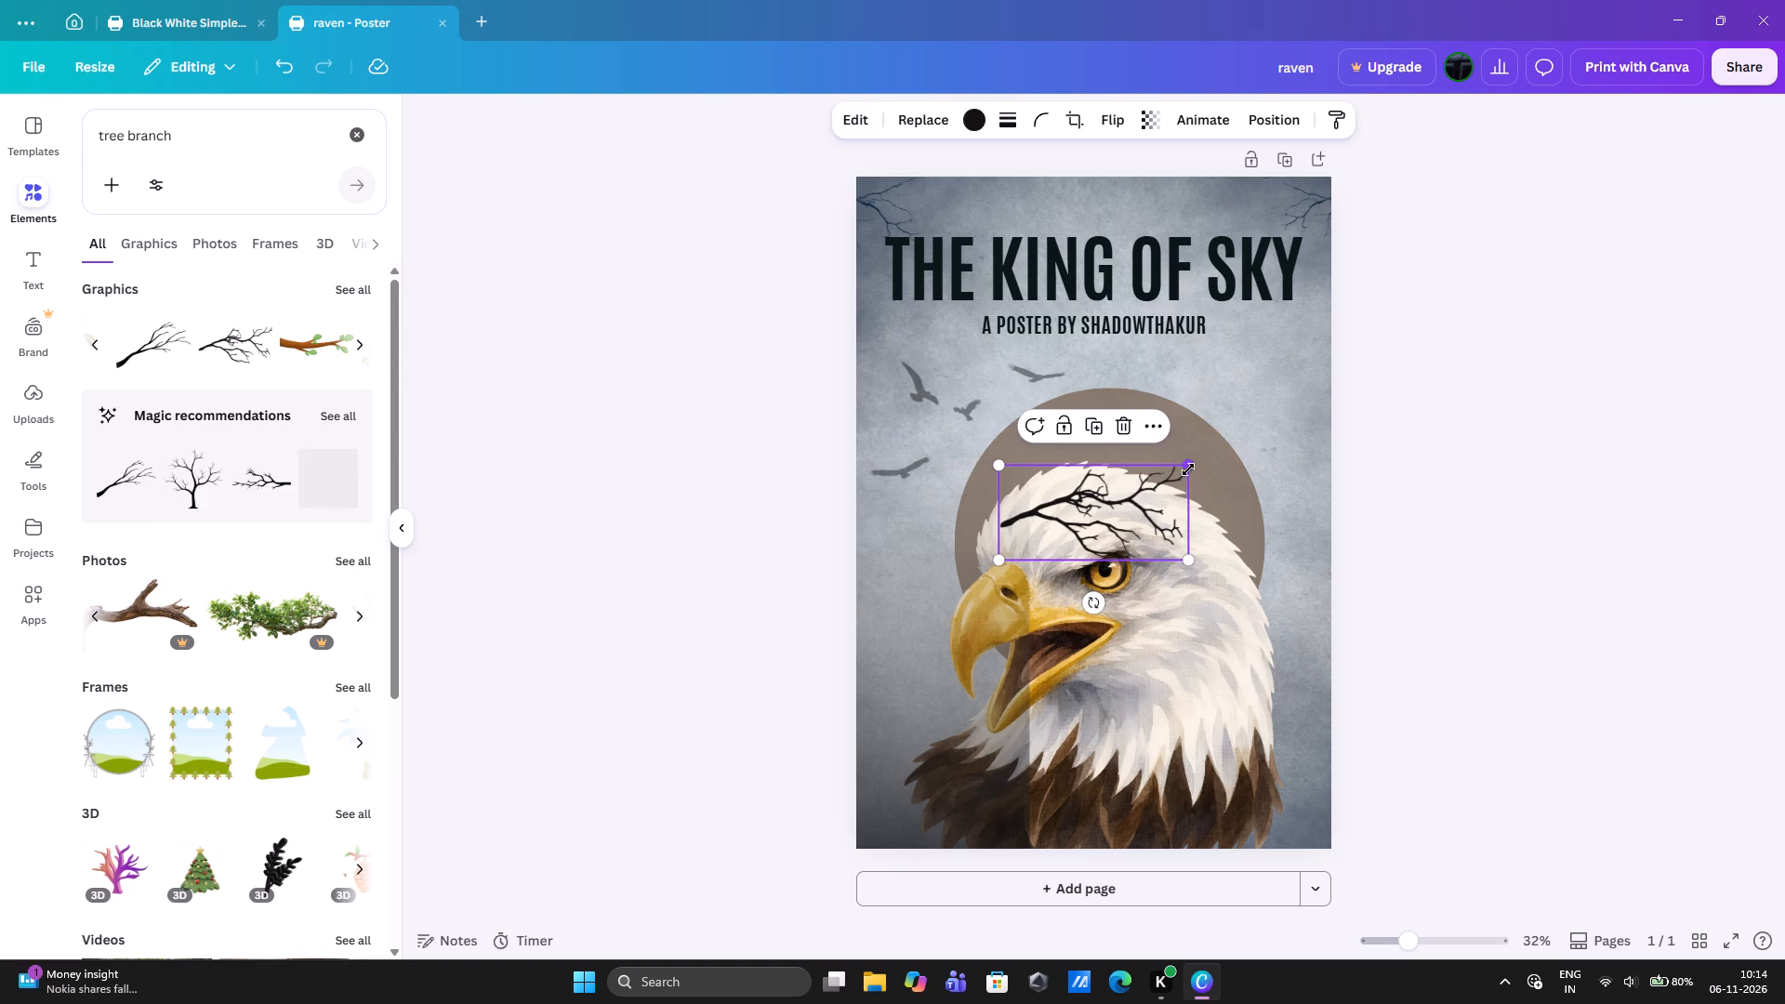
Slightly enlarge the branch, rotate it so its twigs point left, and place it across the poster's right edge below the title.
{"action": "left_click_drag", "start_coordinate": [1188, 469], "coordinate": [1231, 541]}
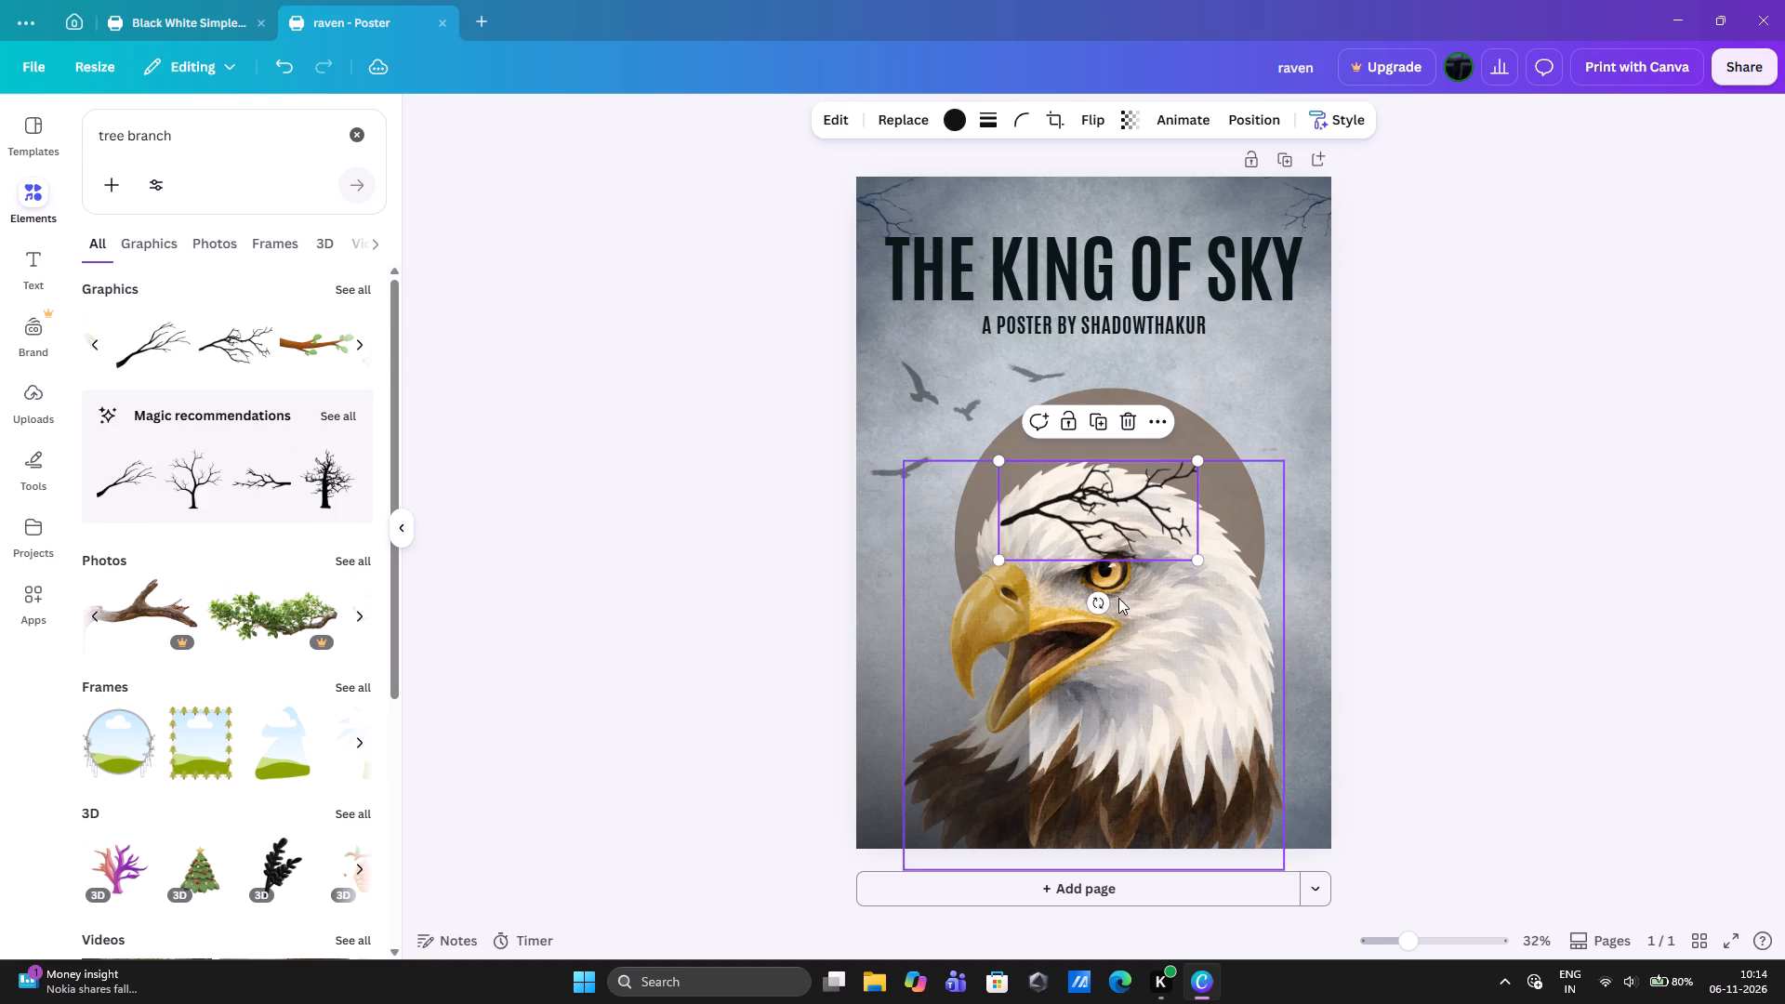
{"action": "left_click_drag", "start_coordinate": [1095, 601], "coordinate": [904, 562]}
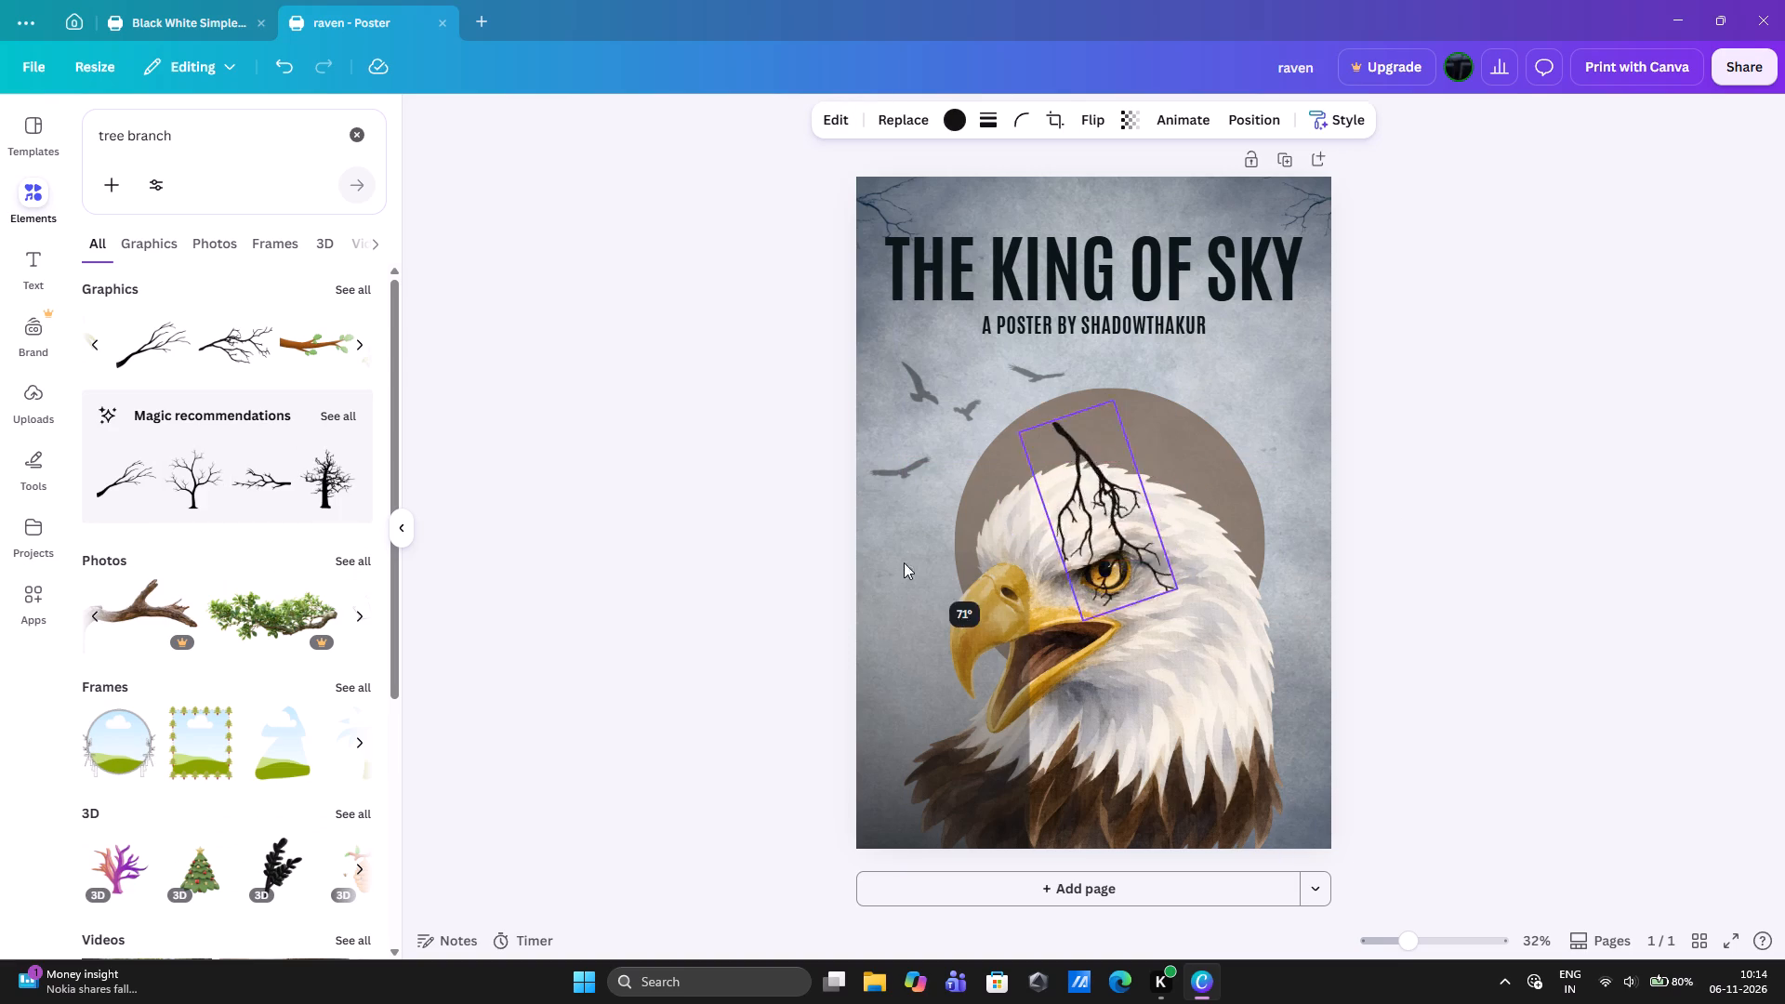
{"action": "left_click_drag", "start_coordinate": [904, 562], "coordinate": [1040, 276]}
{"action": "left_click_drag", "start_coordinate": [1171, 497], "coordinate": [1427, 344]}
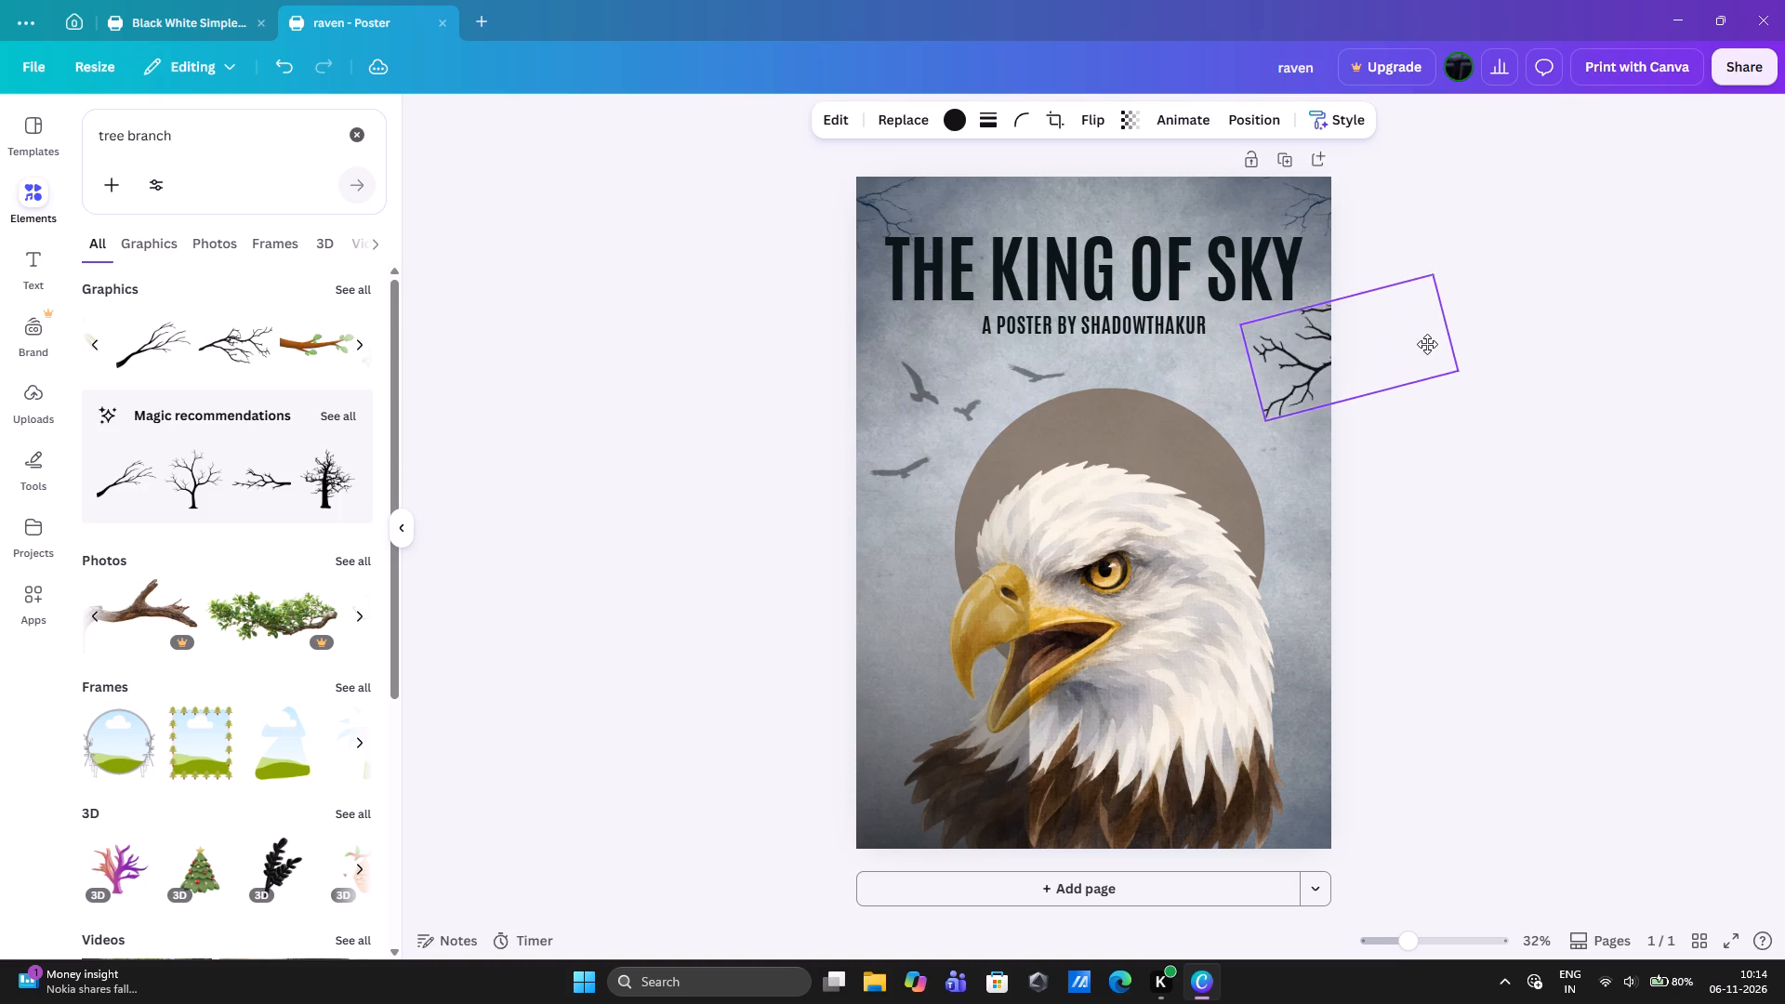
{"action": "left_click_drag", "start_coordinate": [1427, 344], "coordinate": [1397, 350]}
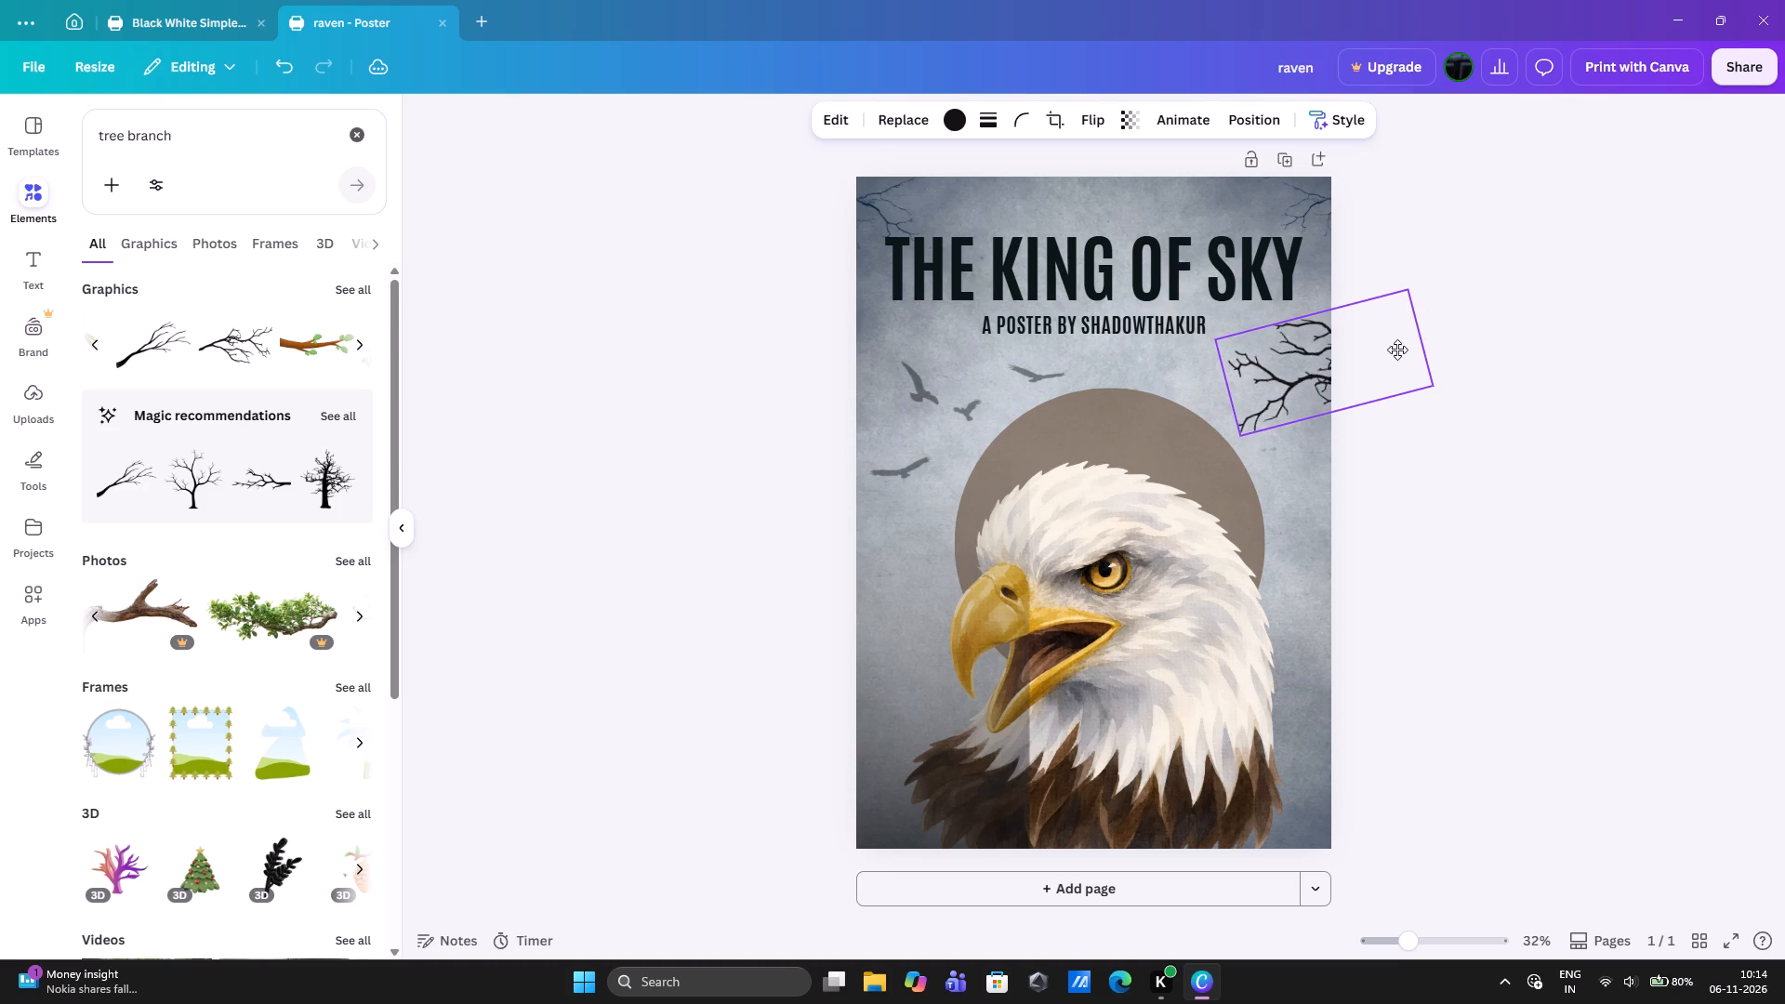
{"action": "left_click_drag", "start_coordinate": [1397, 350], "coordinate": [1331, 350]}
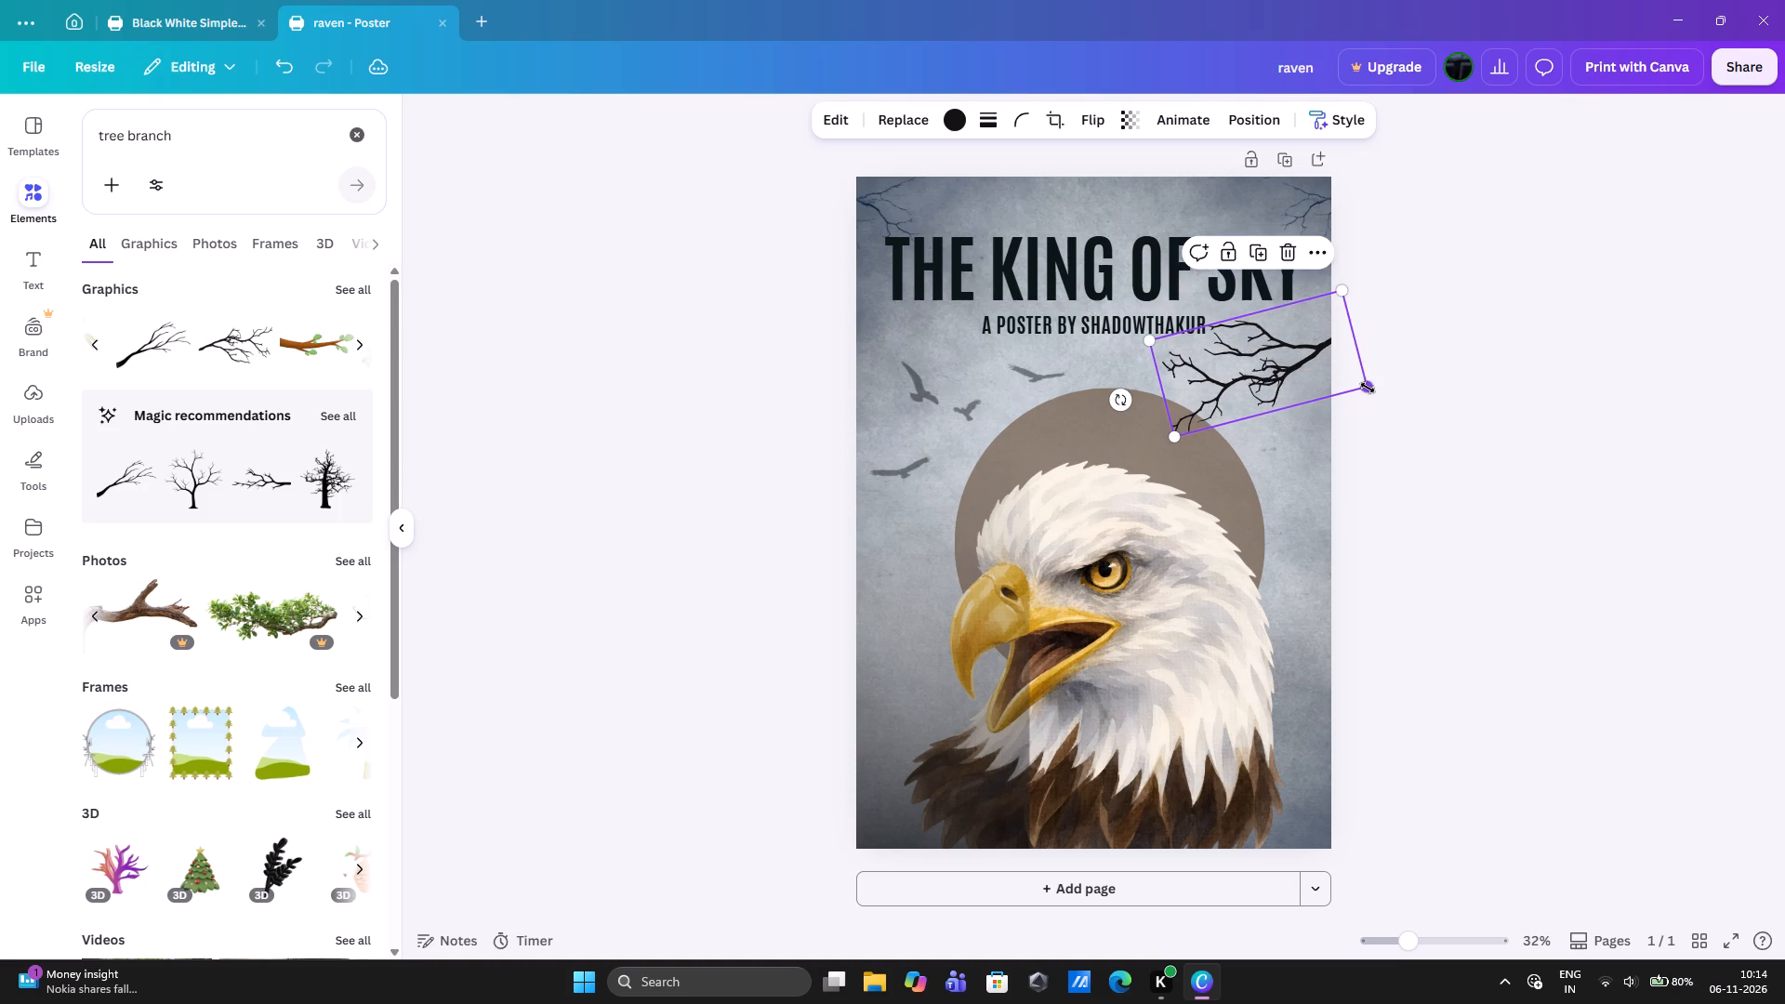
Shrink the branch, tilt its twigs further downward, and tuck it against the poster's right edge just below the title.
{"action": "left_click_drag", "start_coordinate": [1368, 388], "coordinate": [1286, 354]}
{"action": "left_click_drag", "start_coordinate": [1236, 351], "coordinate": [1315, 354]}
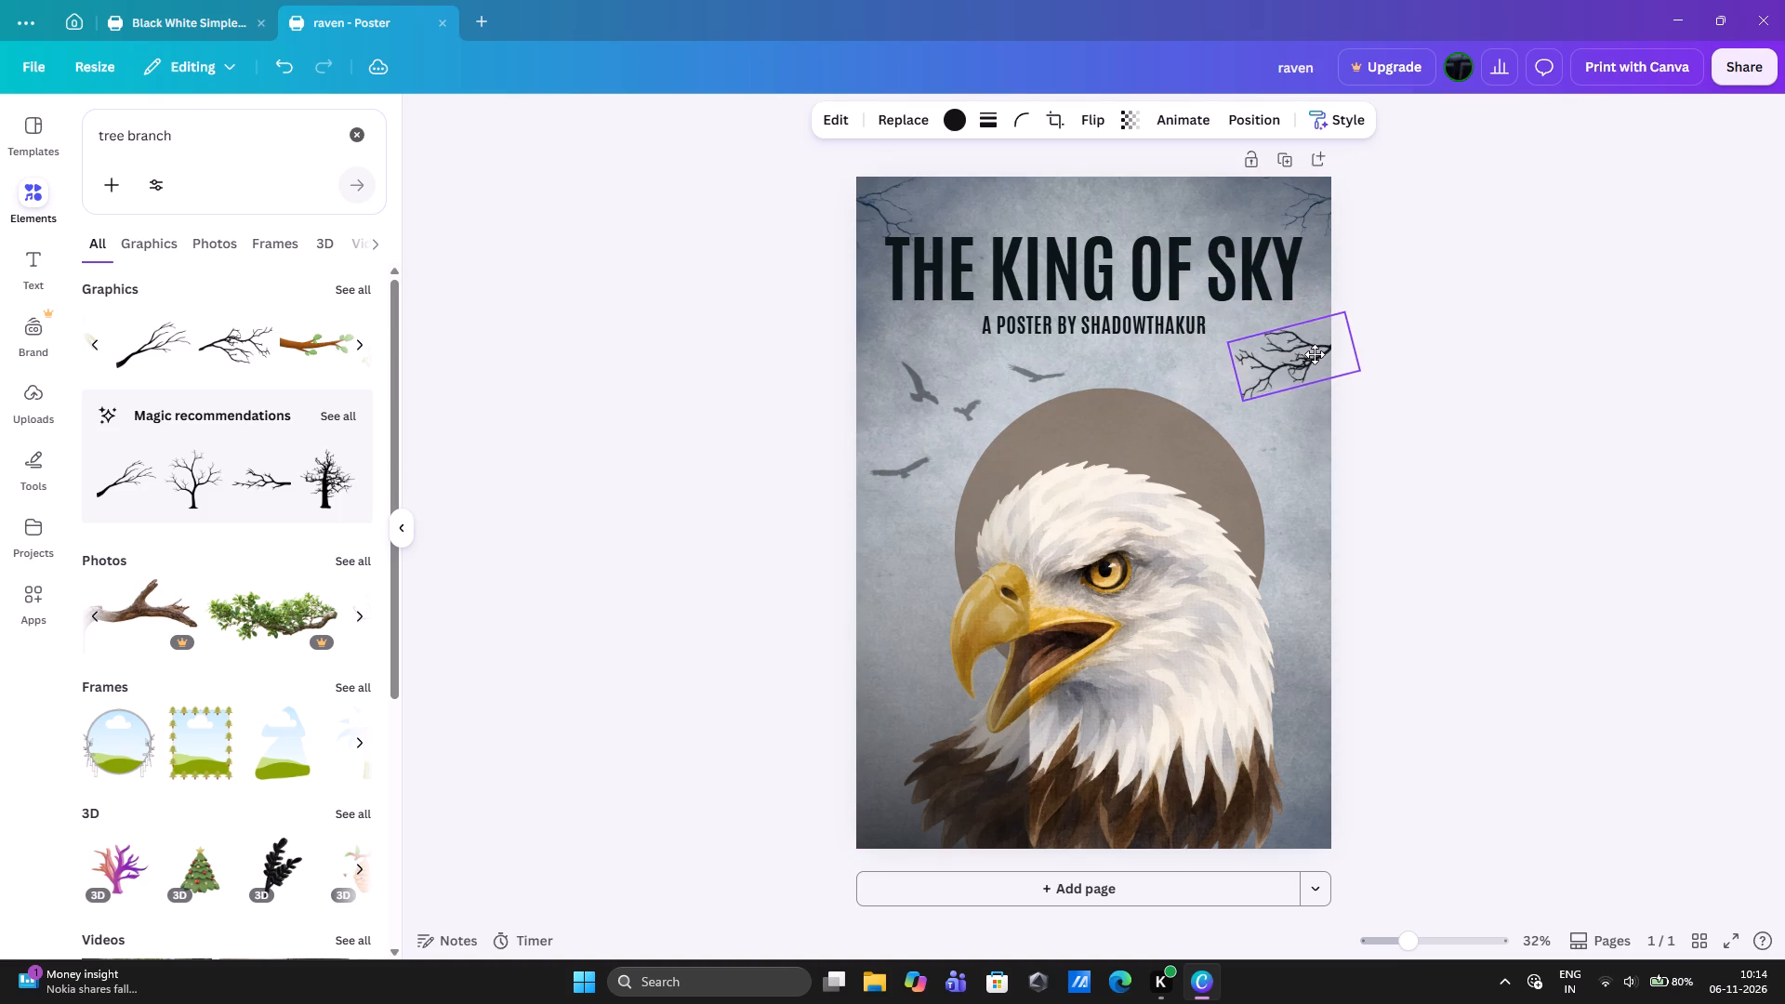
{"action": "left_click_drag", "start_coordinate": [1315, 354], "coordinate": [1304, 369]}
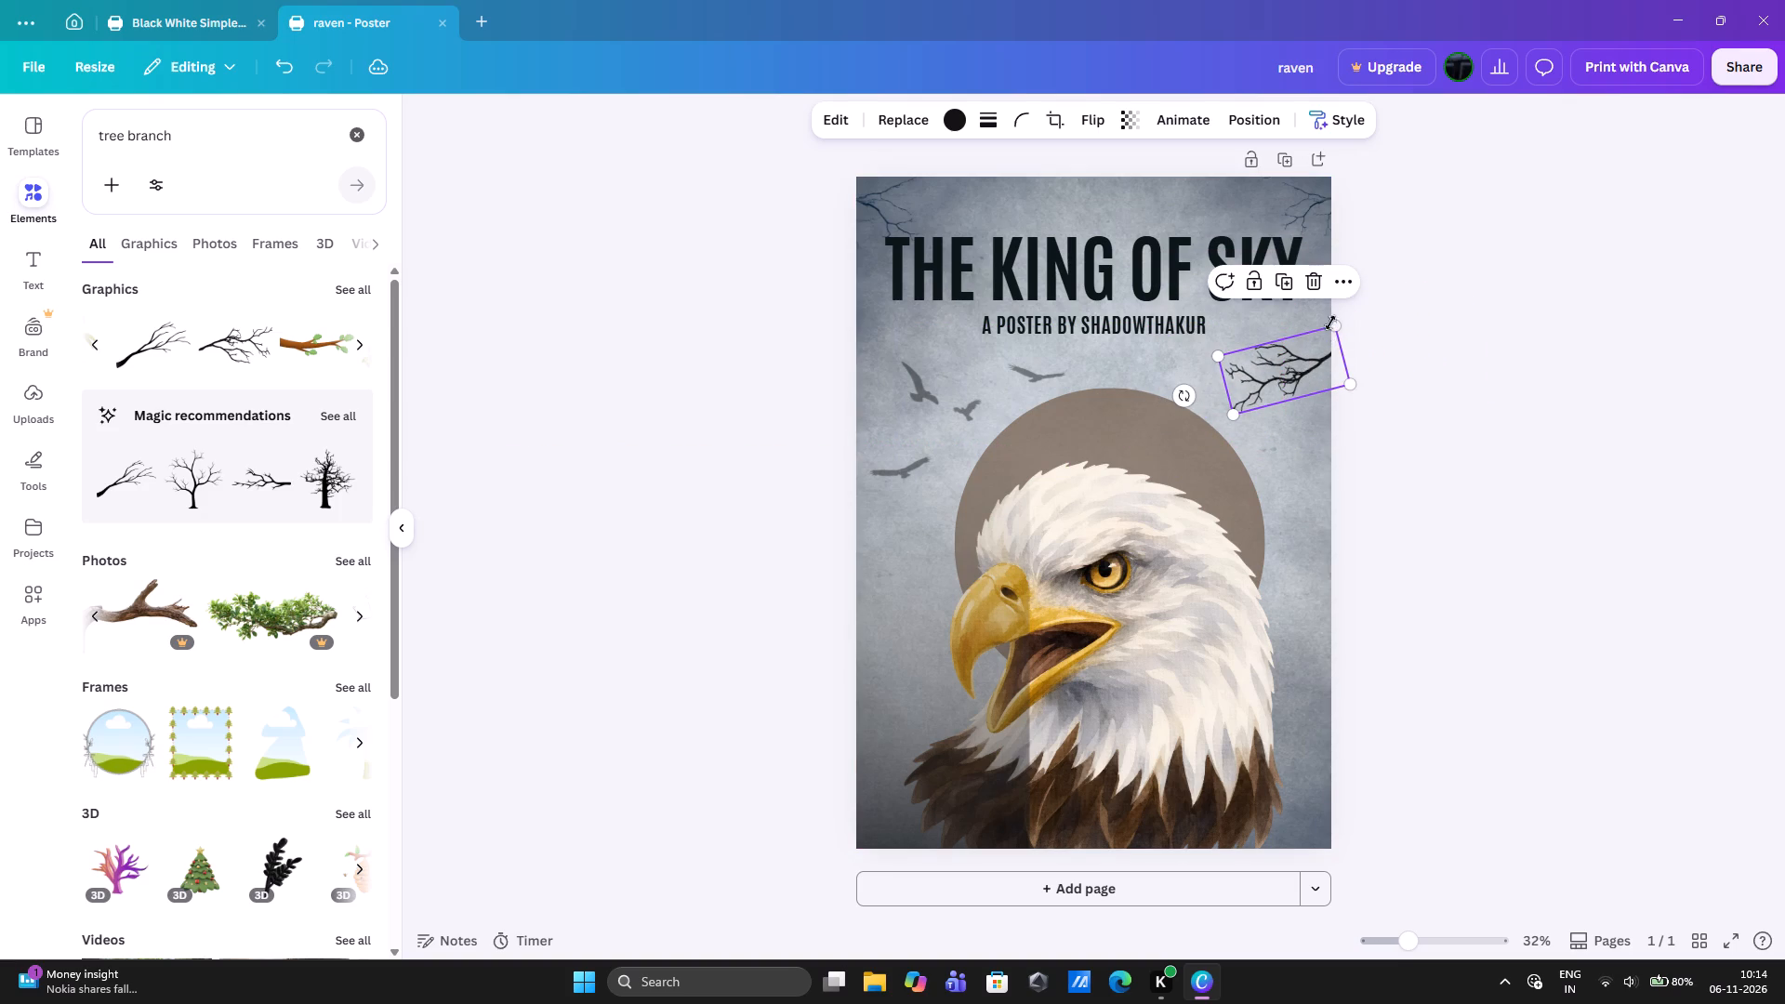
{"action": "left_click_drag", "start_coordinate": [1181, 398], "coordinate": [1191, 415]}
{"action": "left_click_drag", "start_coordinate": [1311, 375], "coordinate": [1317, 360]}
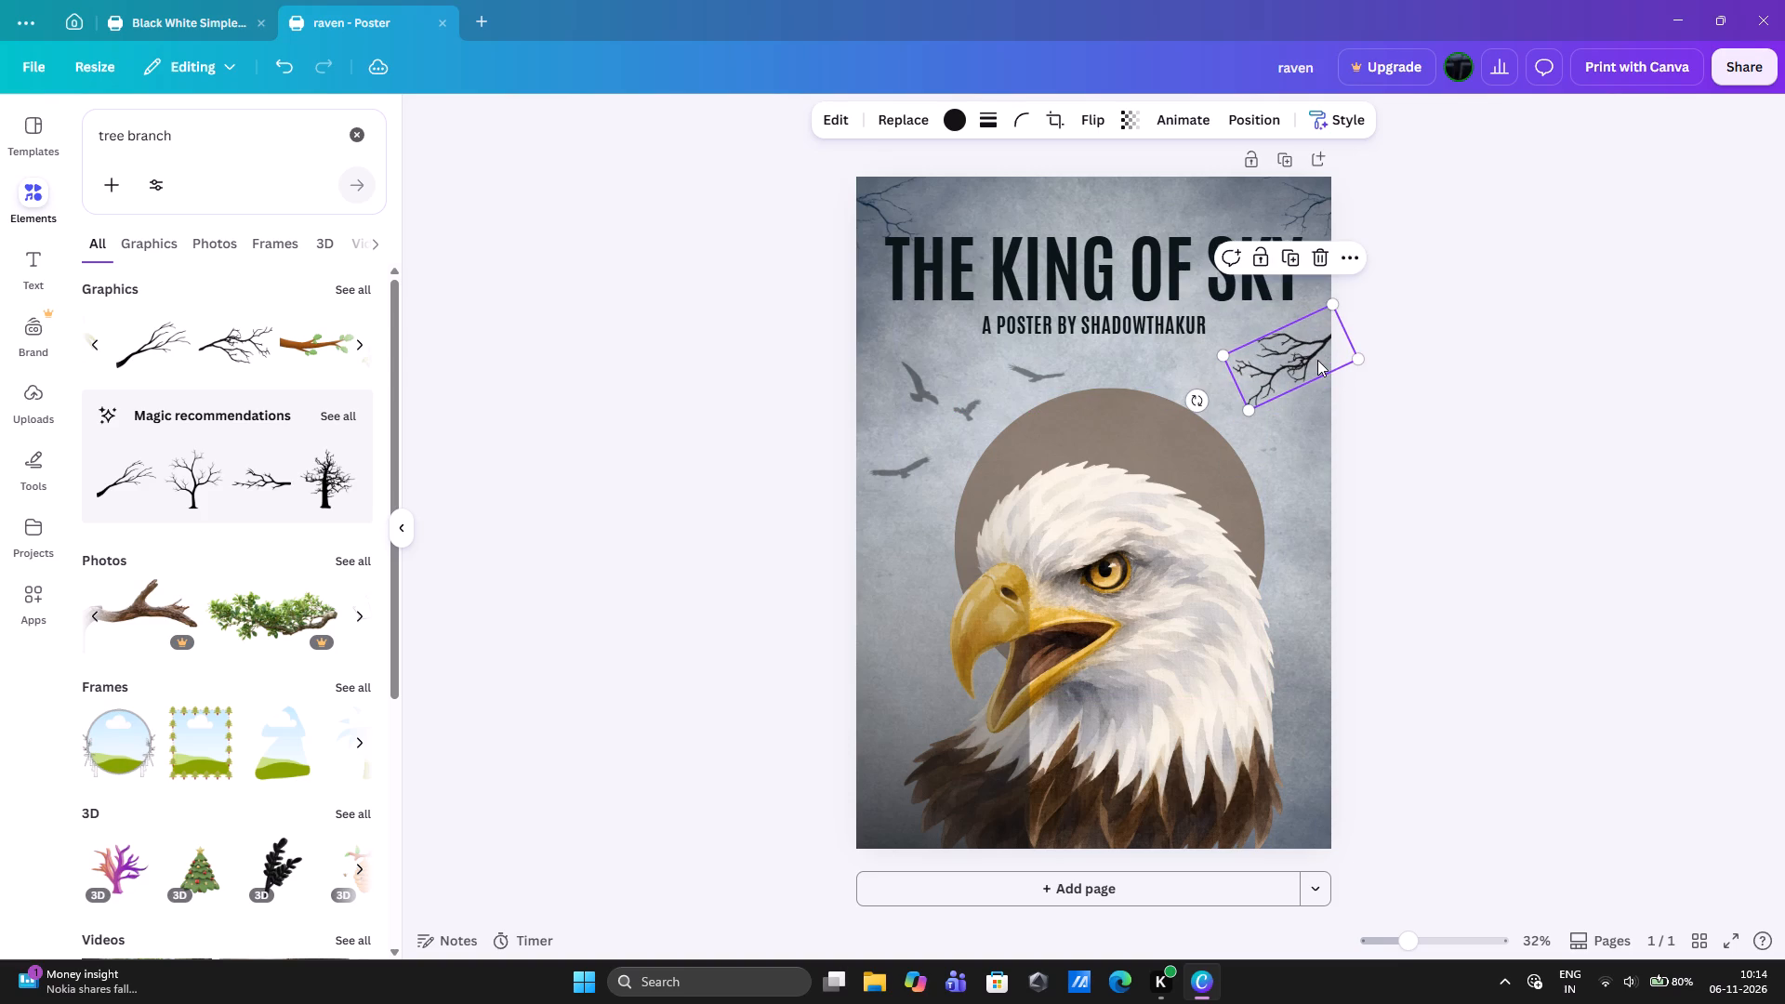
Set the branch's transparency to 47.
{"action": "left_click", "coordinate": [1123, 115]}
{"action": "left_click_drag", "start_coordinate": [1155, 192], "coordinate": [1101, 192]}
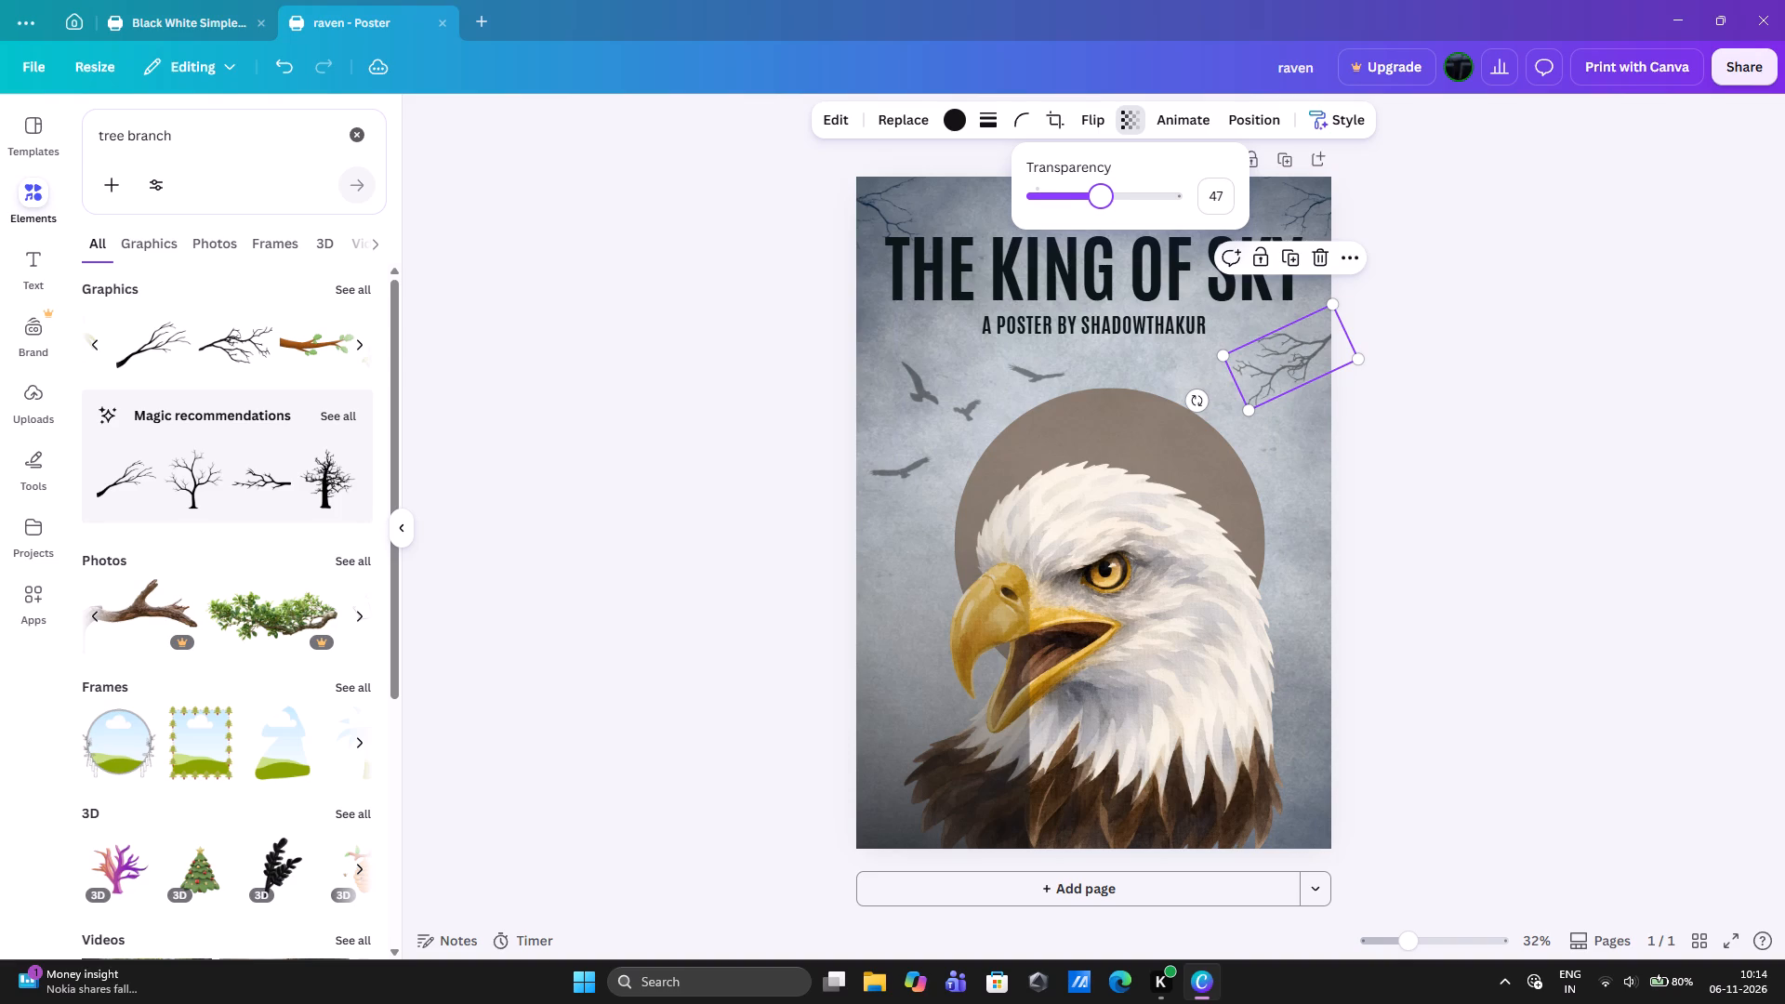
Fine-tune the branch's transparency to 50.
{"action": "left_click_drag", "start_coordinate": [1101, 192], "coordinate": [1091, 192]}
{"action": "left_click_drag", "start_coordinate": [1091, 192], "coordinate": [1116, 198]}
{"action": "left_click_drag", "start_coordinate": [1116, 198], "coordinate": [1104, 199]}
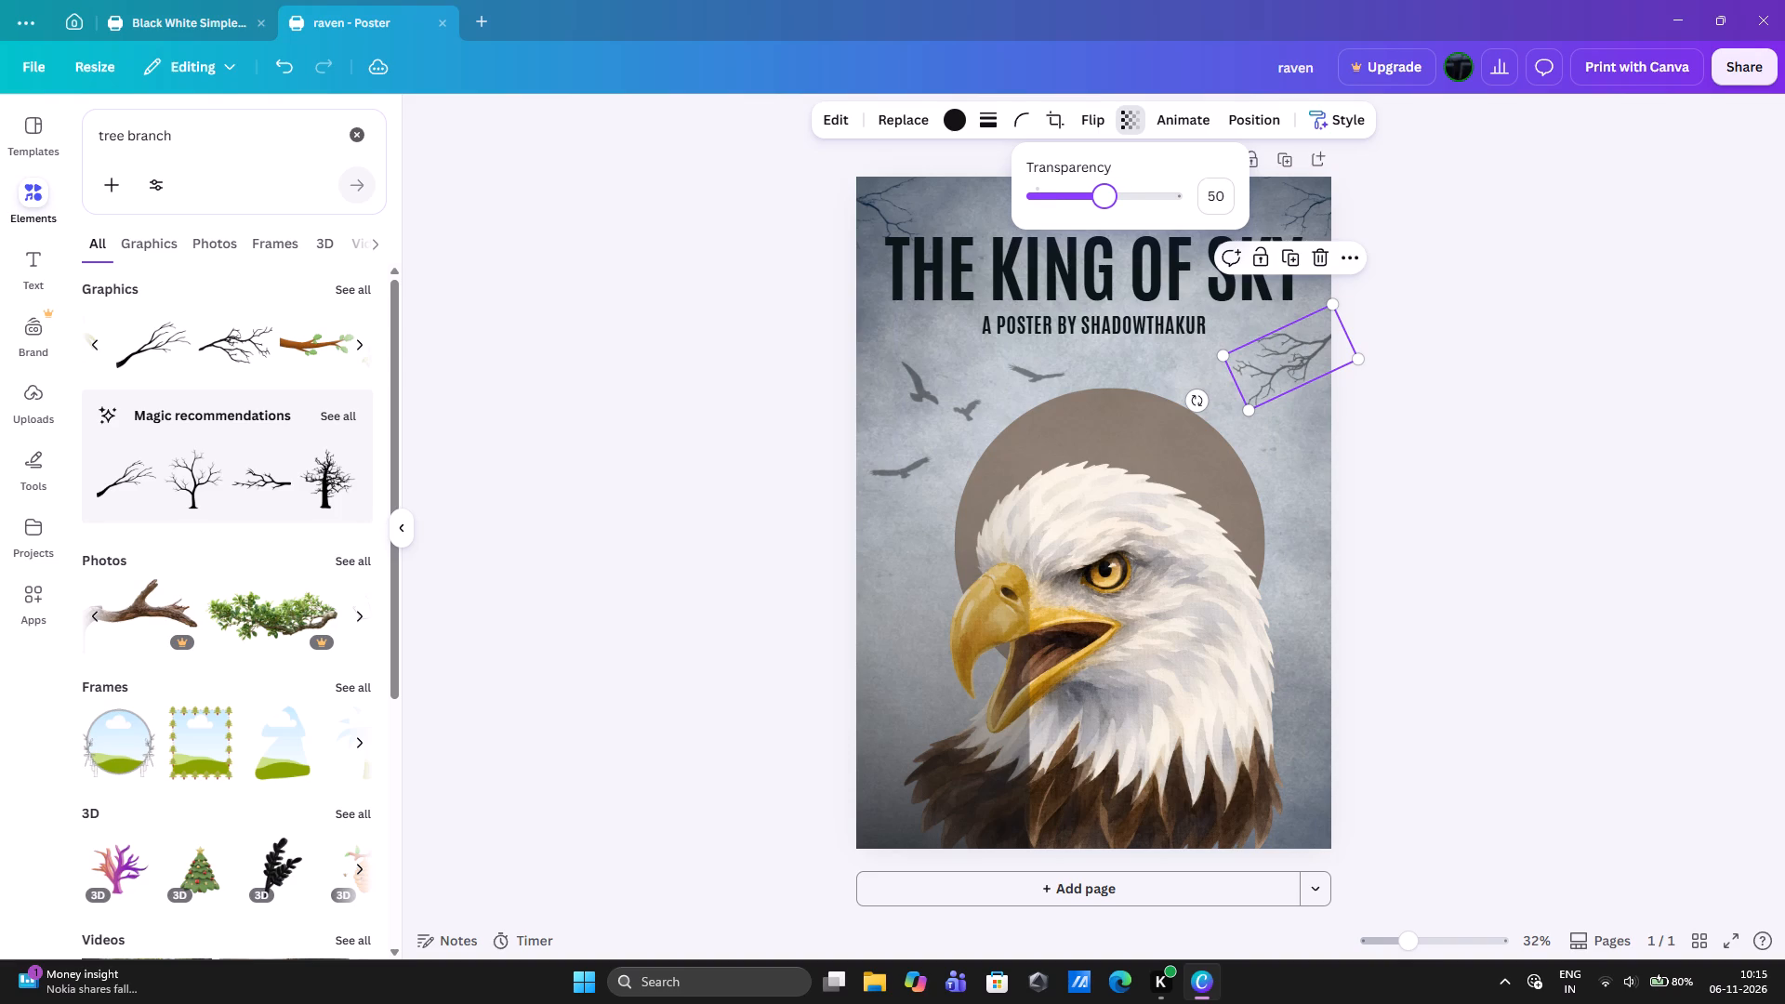
{"action": "left_click", "coordinate": [1577, 483]}
Move the existing dark vignette so it spans the poster's full width, from just below the credit line to the bottom edge.
{"action": "left_click_drag", "start_coordinate": [860, 538], "coordinate": [1098, 411]}
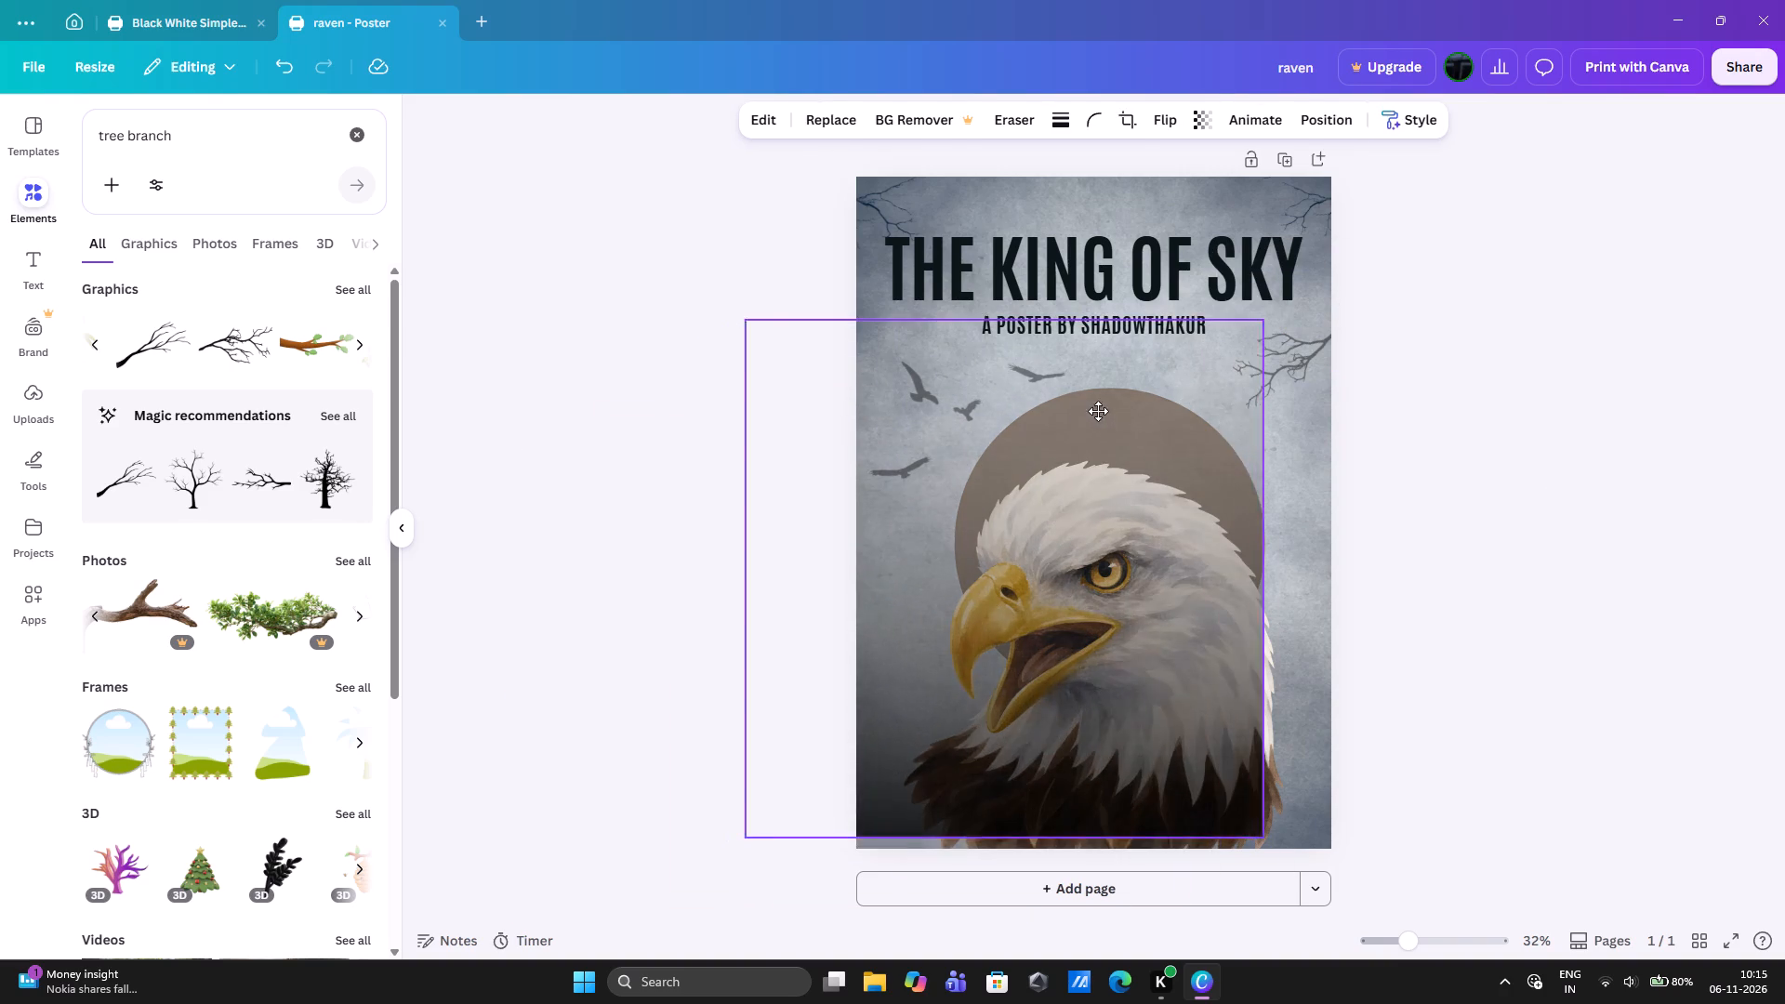
{"action": "left_click_drag", "start_coordinate": [1098, 411], "coordinate": [1180, 436]}
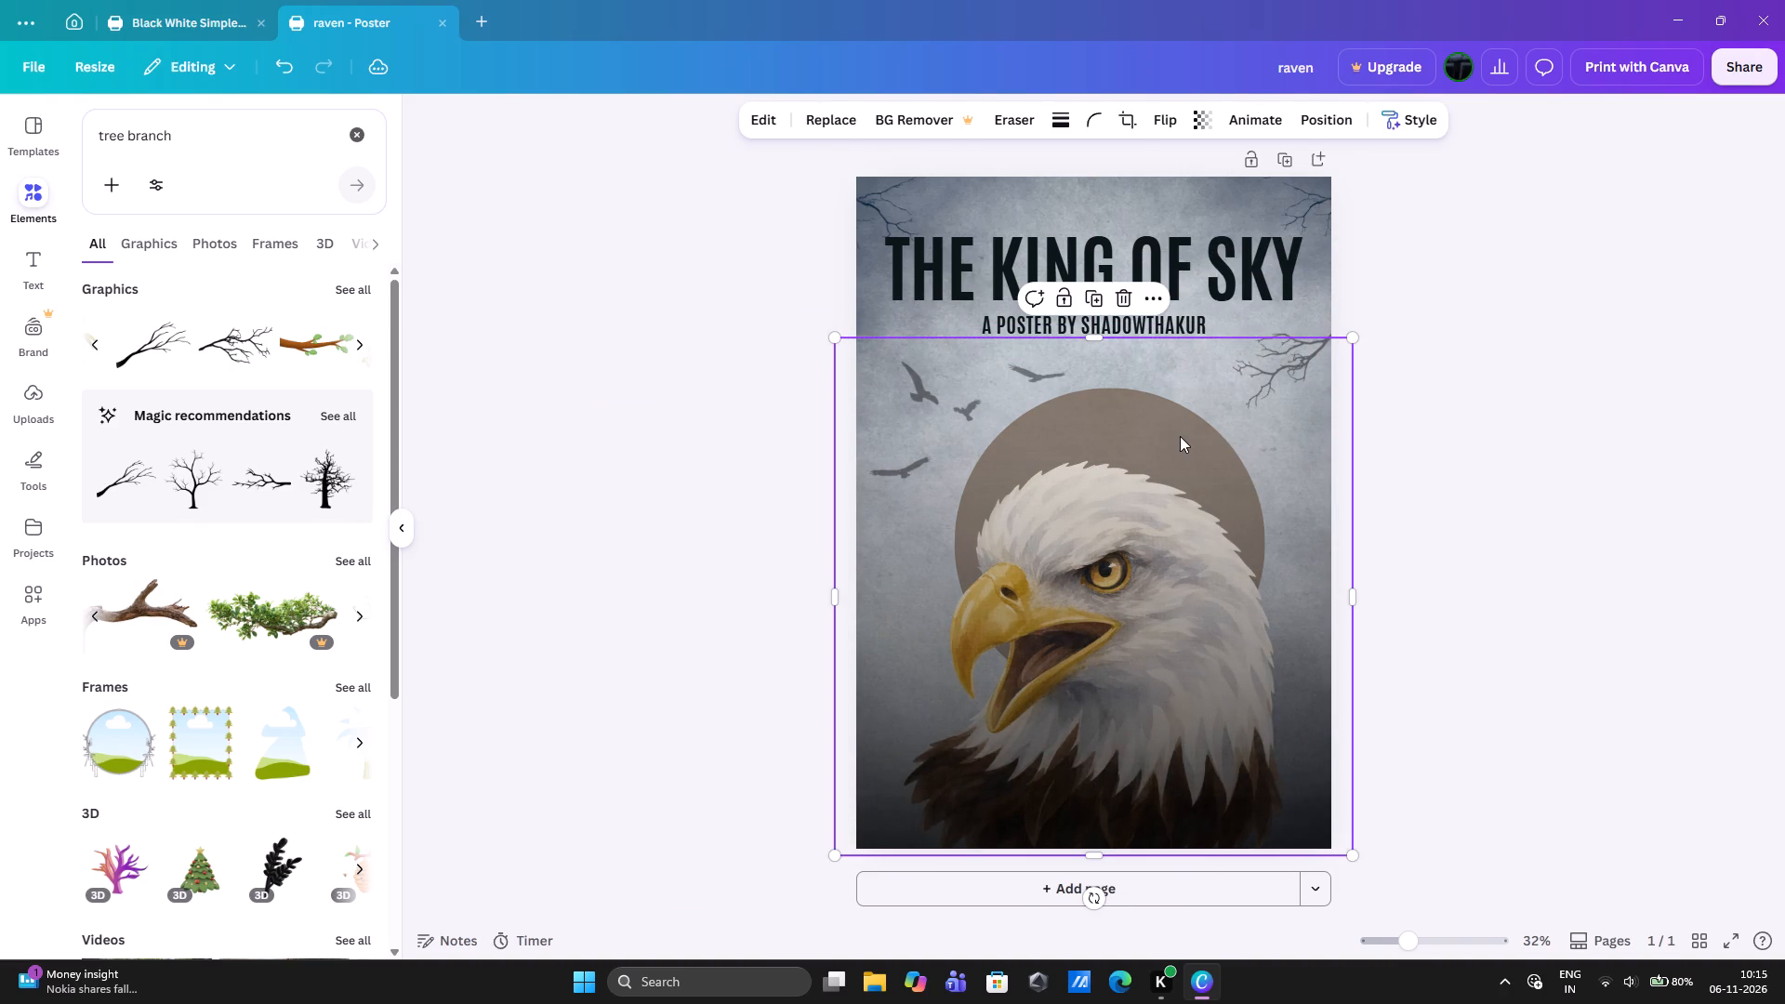
{"action": "left_click", "coordinate": [1511, 530]}
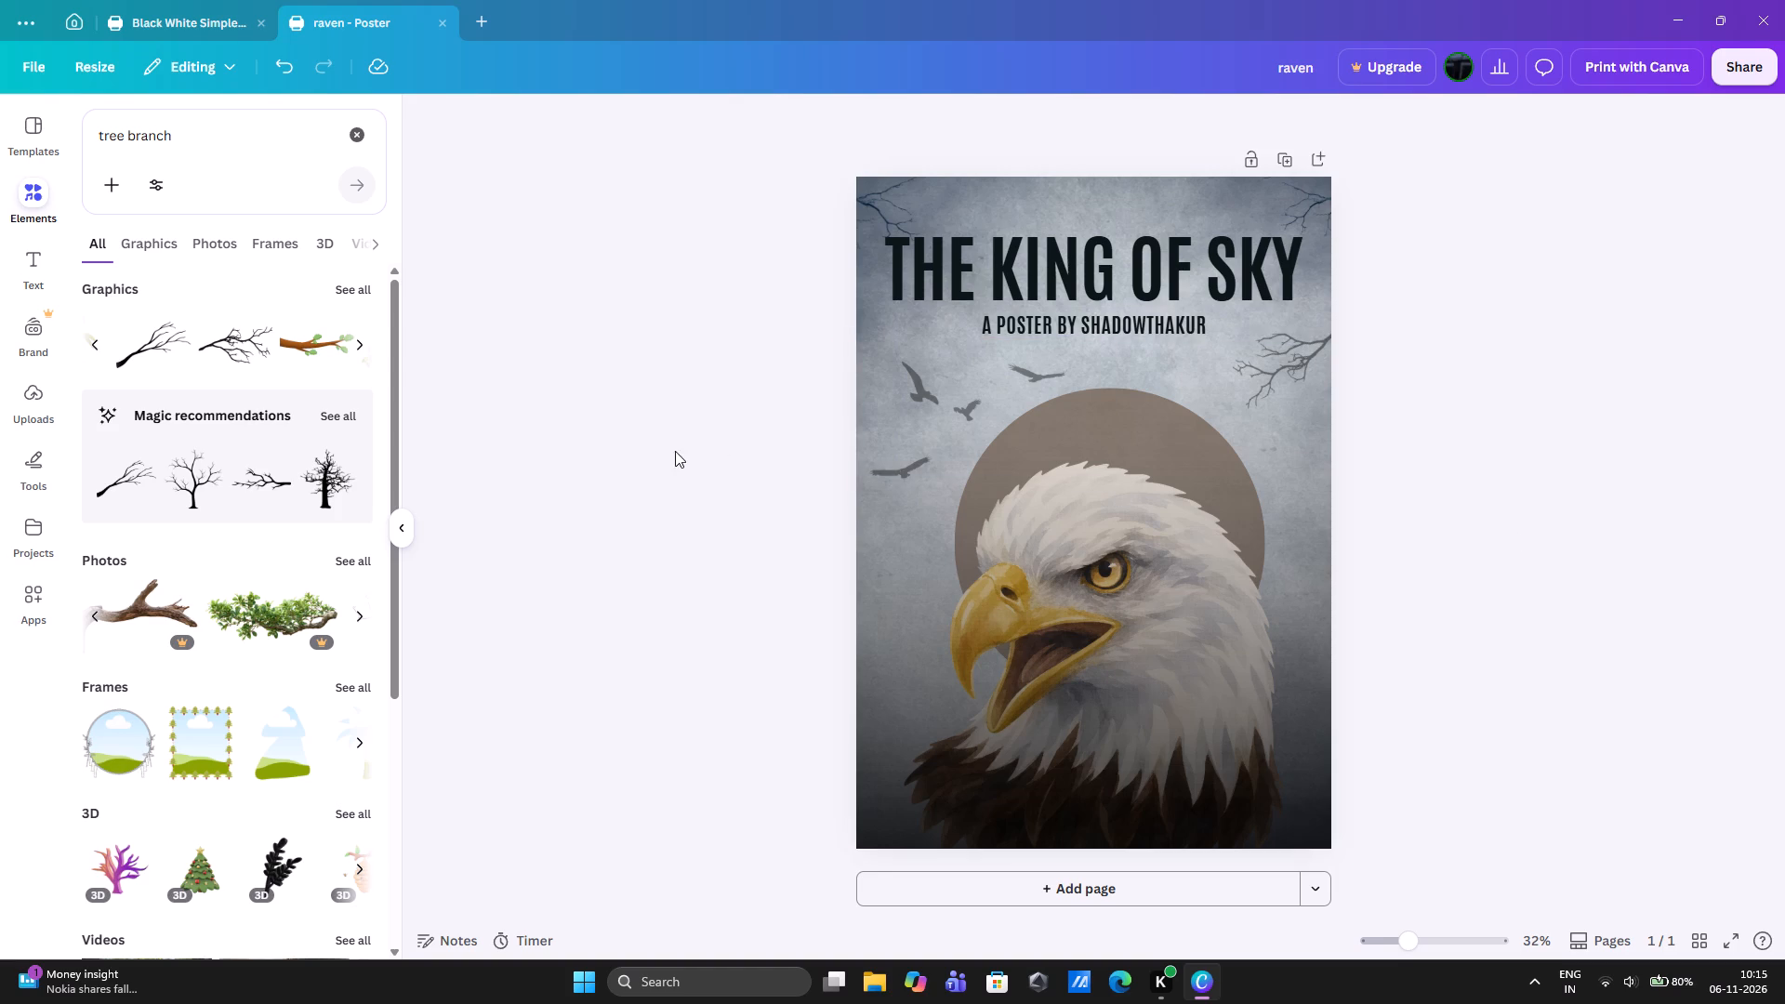
Search the elements for "vignette" and add the free wide gradient graphic that fades from transparent to black at its bottom.
{"action": "left_click", "coordinate": [1042, 622]}
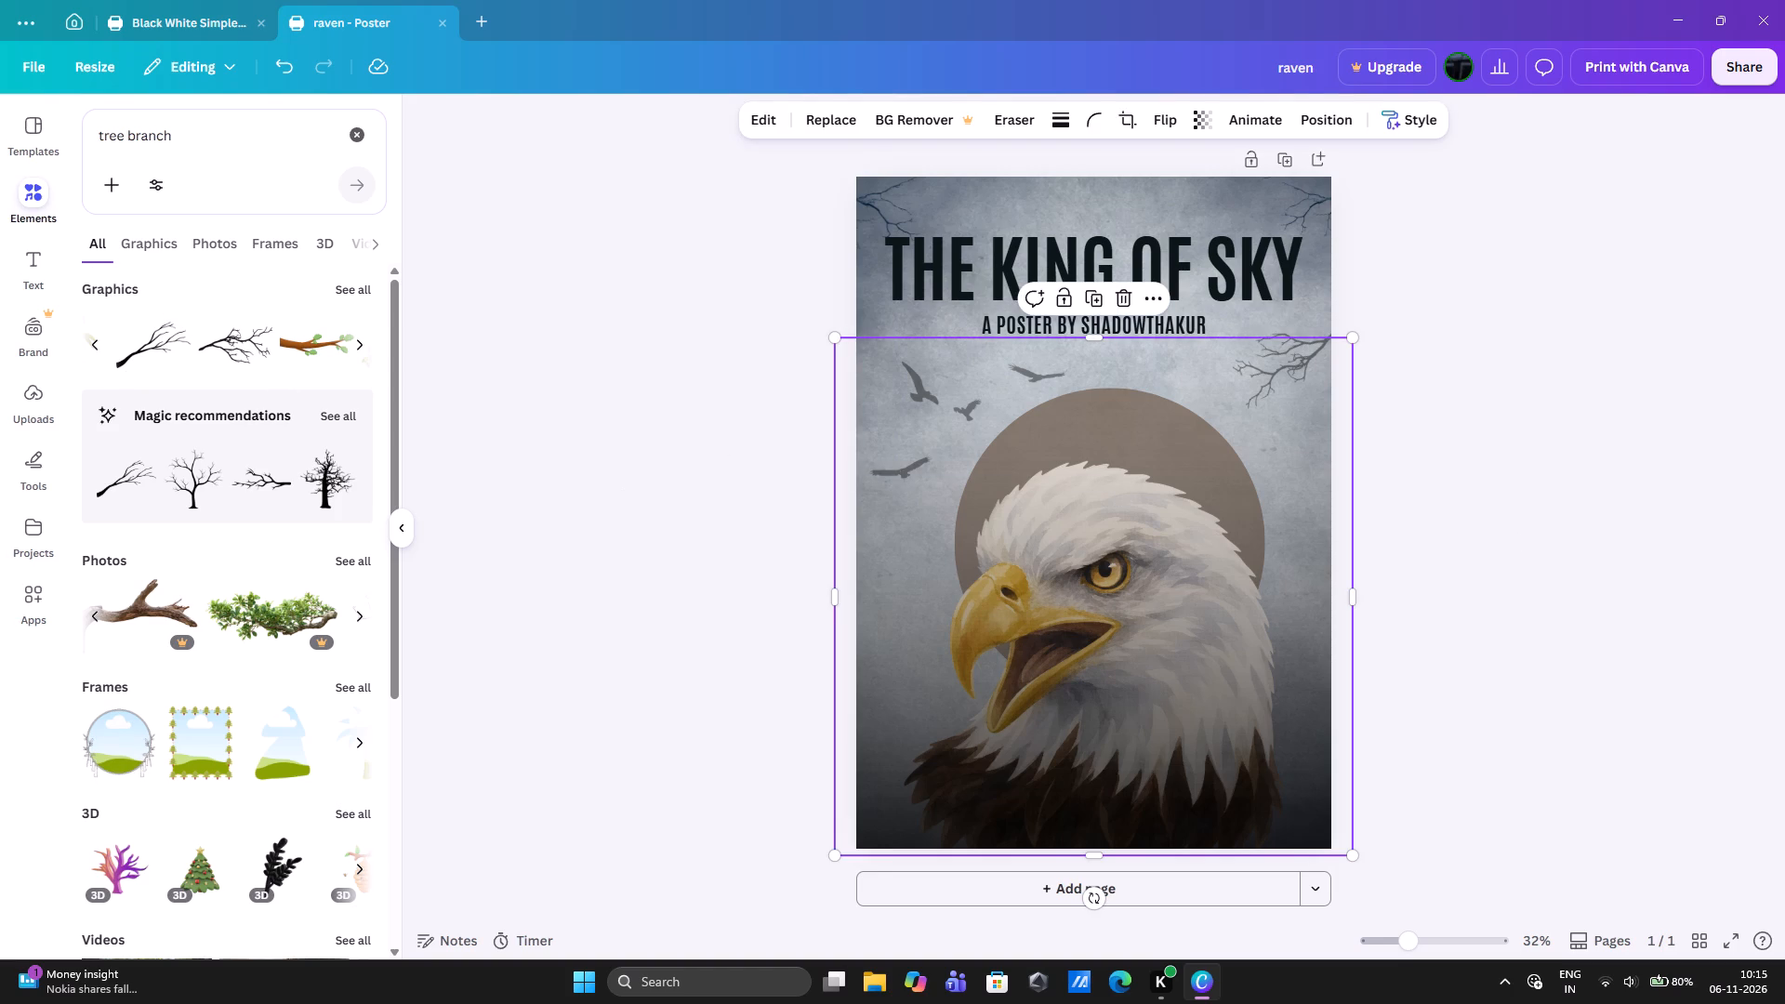
{"action": "left_click", "coordinate": [349, 135]}
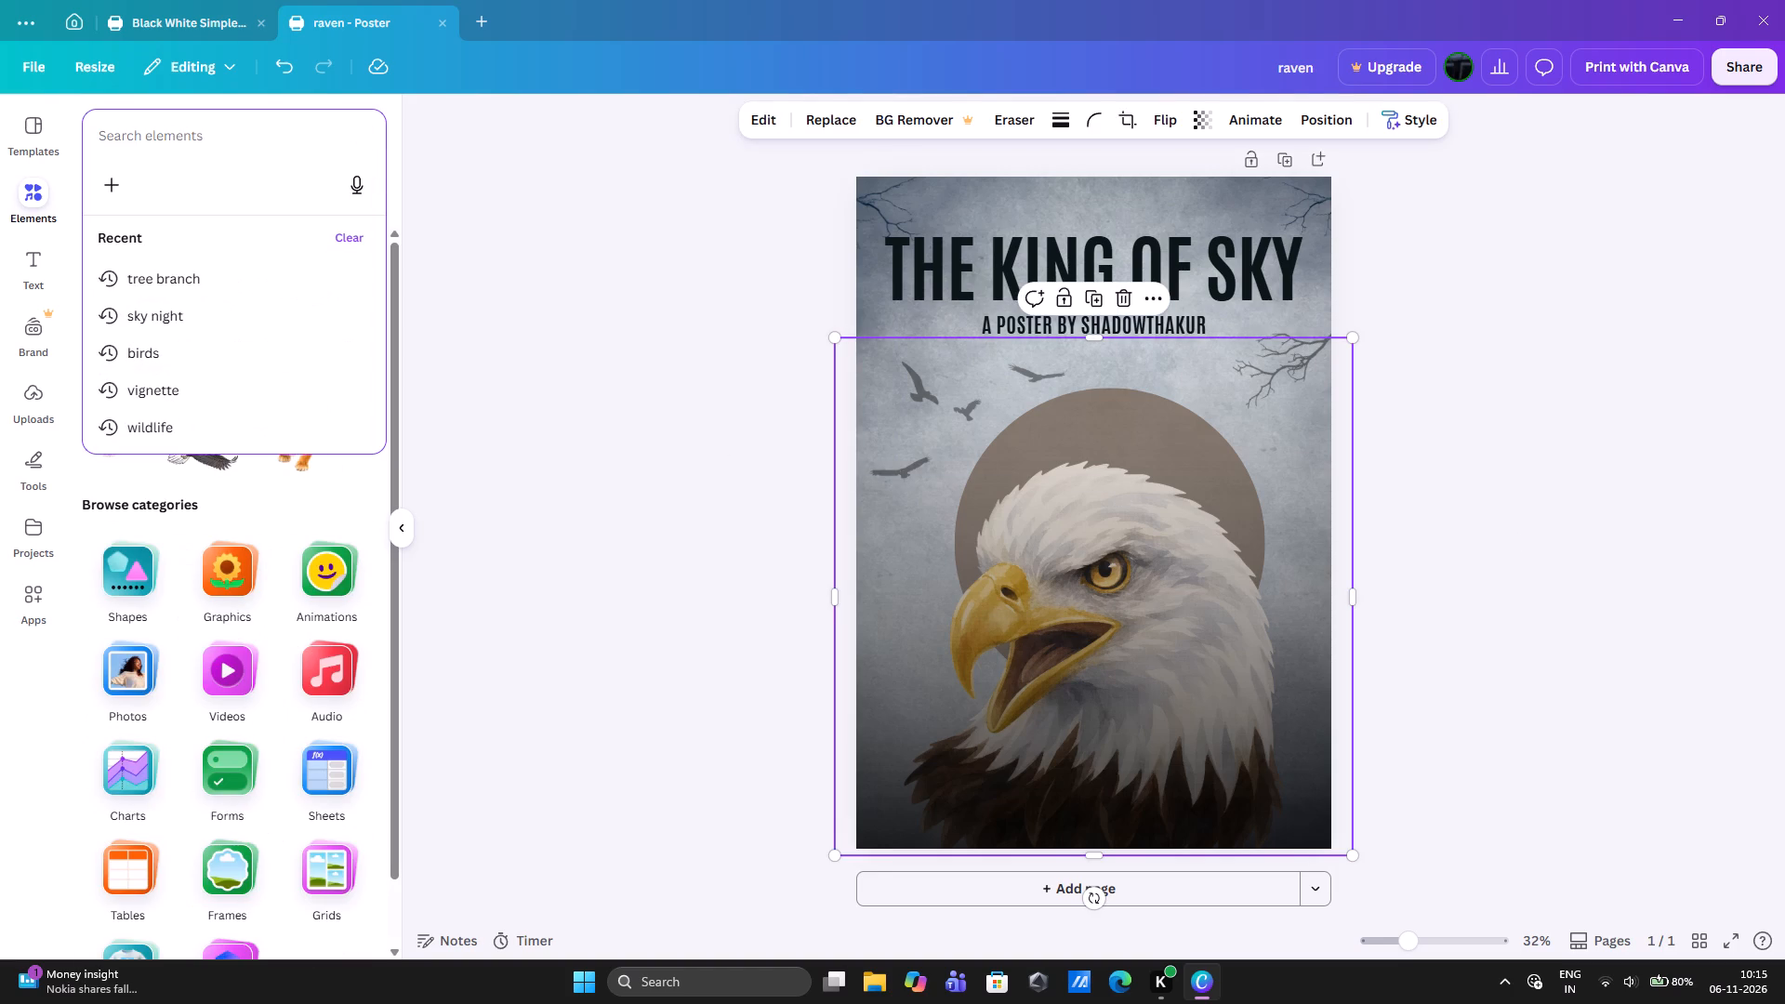
{"action": "type", "text": "vignette"}
{"action": "key", "text": "Return"}
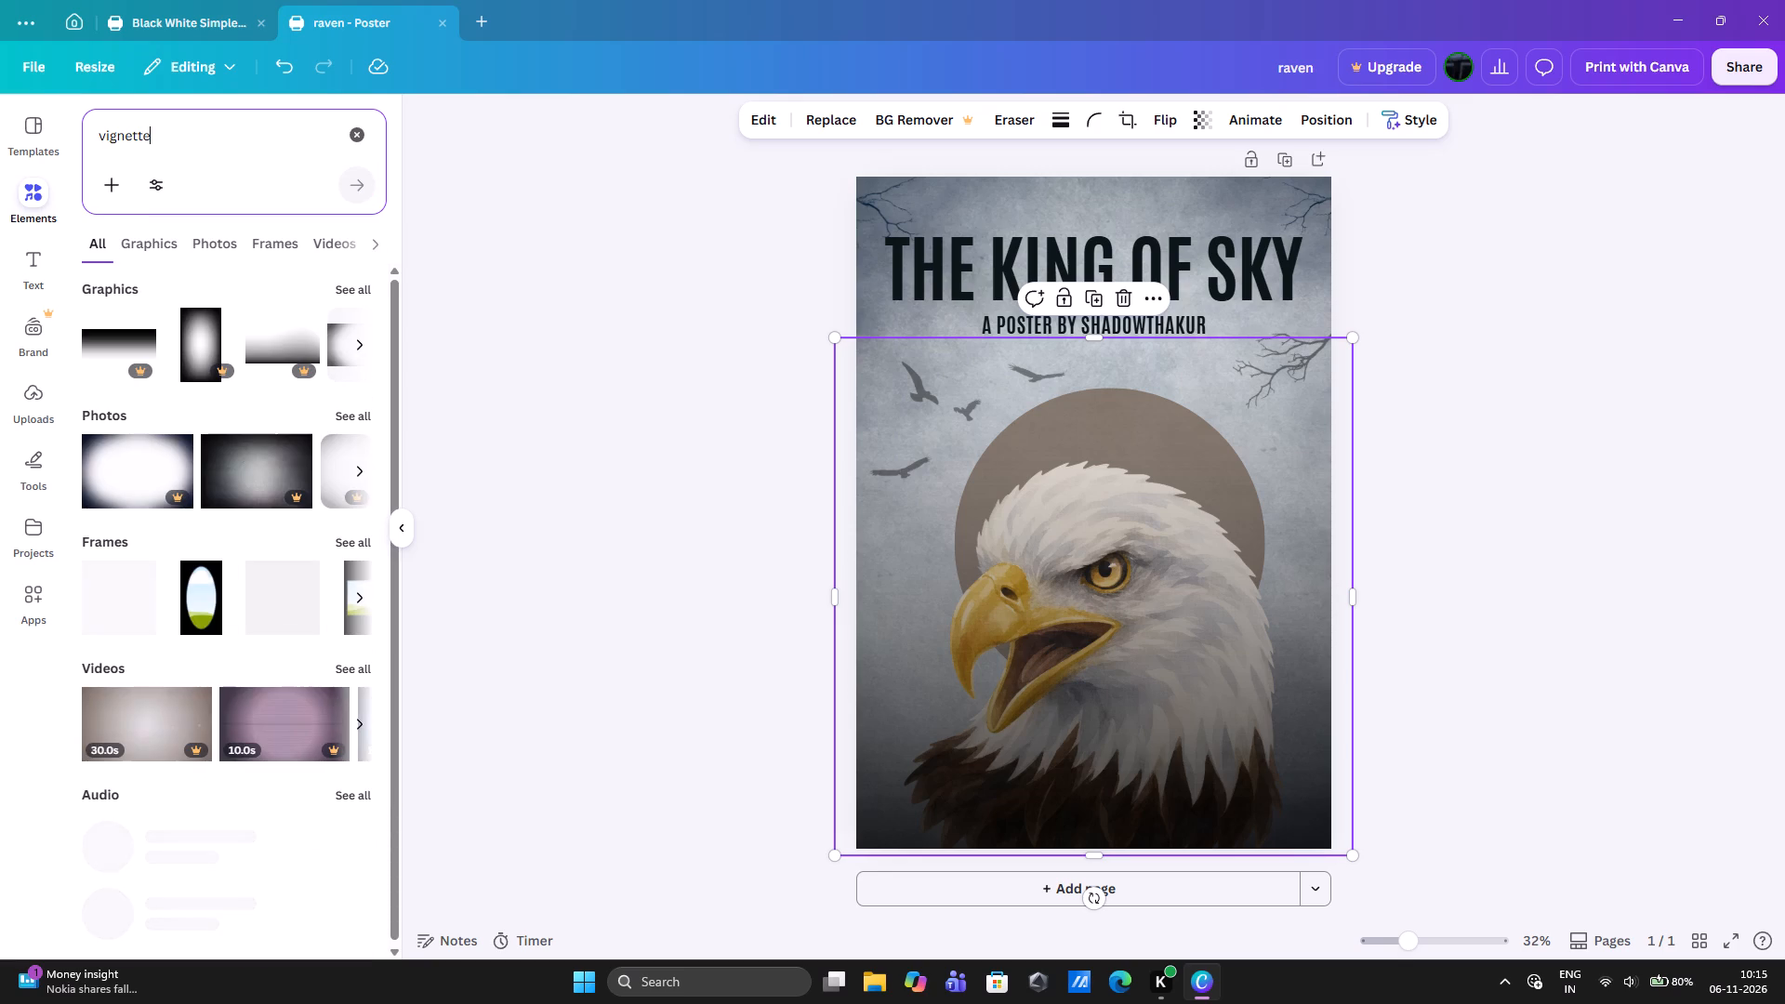
{"action": "scroll", "coordinate": [305, 322], "scroll_direction": "left", "scroll_amount": 1}
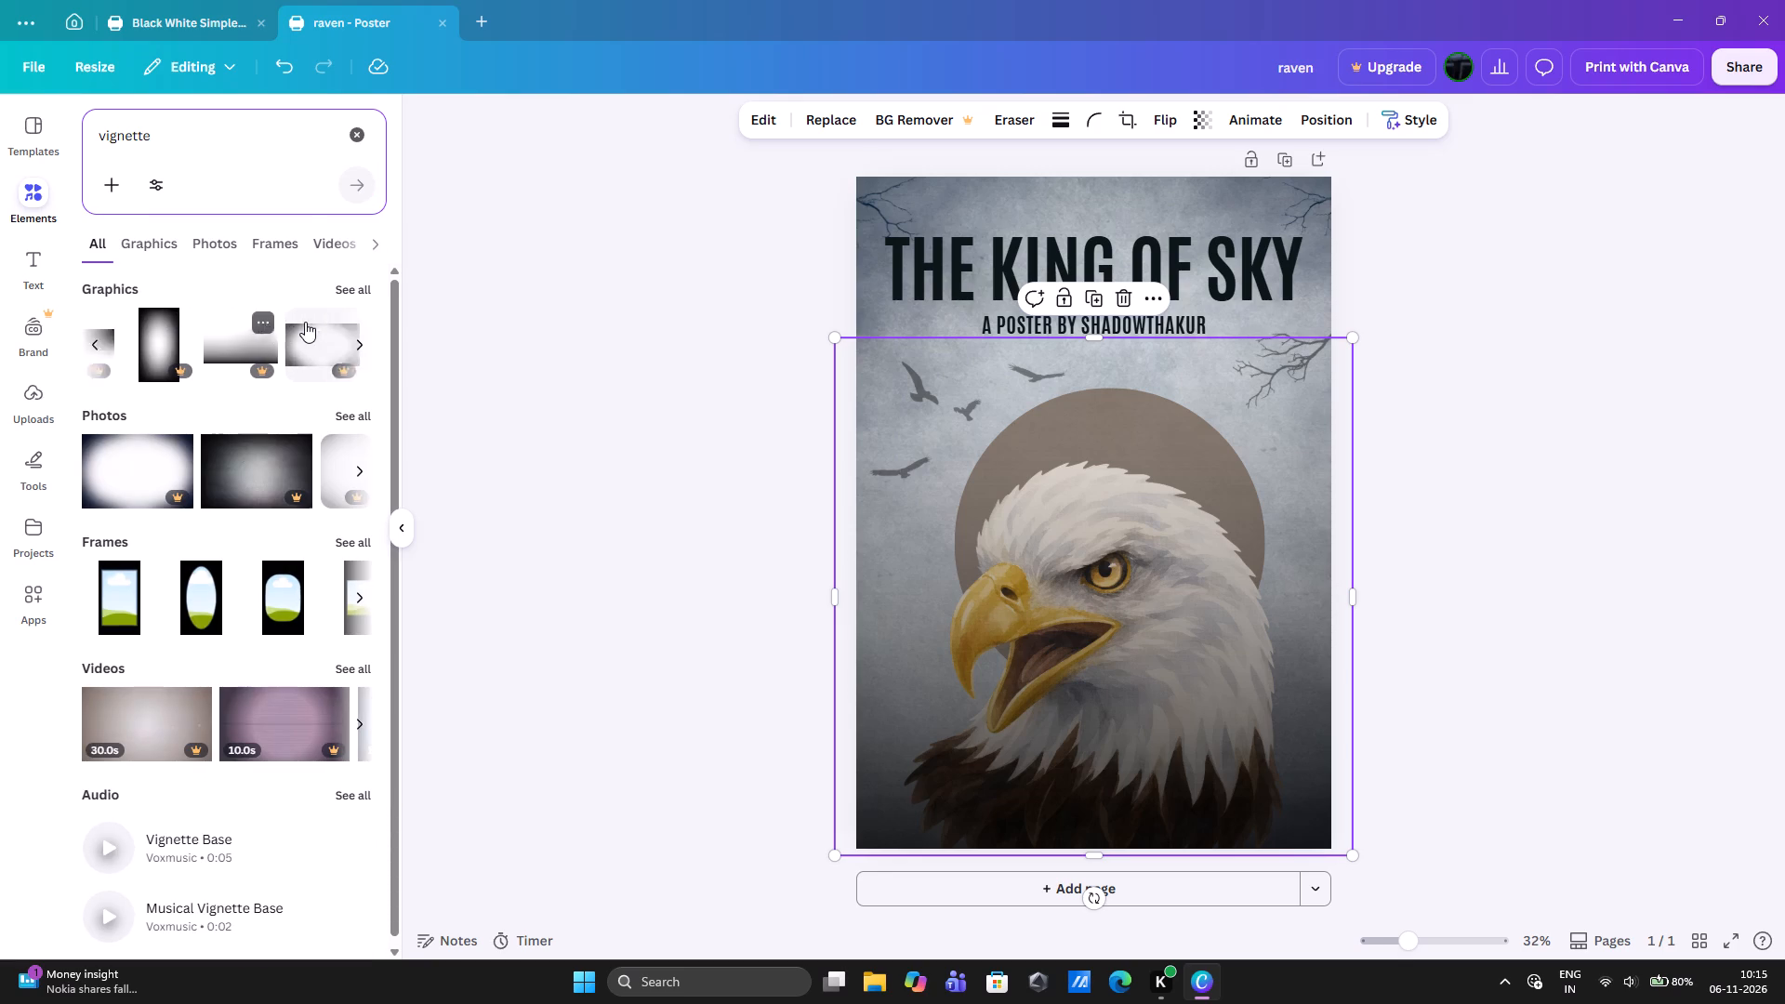
{"action": "scroll", "coordinate": [305, 322], "scroll_direction": "left", "scroll_amount": 5}
{"action": "scroll", "coordinate": [305, 322], "scroll_direction": "right", "scroll_amount": 1}
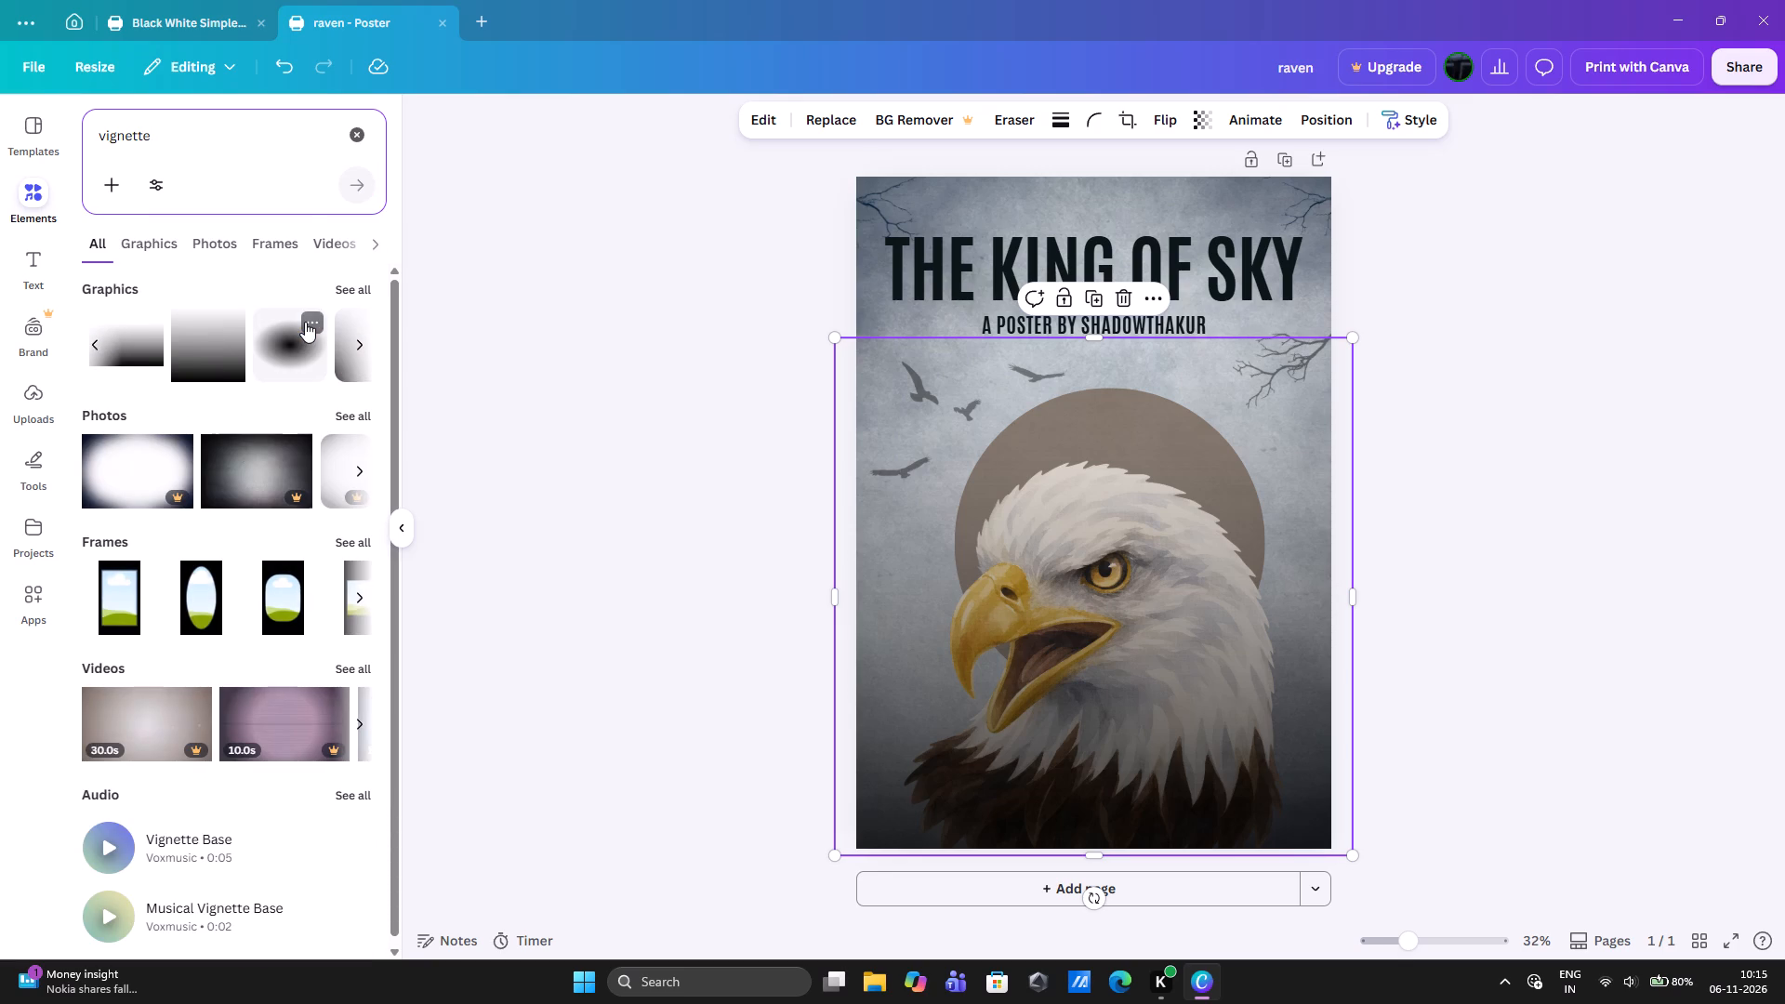
{"action": "scroll", "coordinate": [305, 322], "scroll_direction": "right", "scroll_amount": 1}
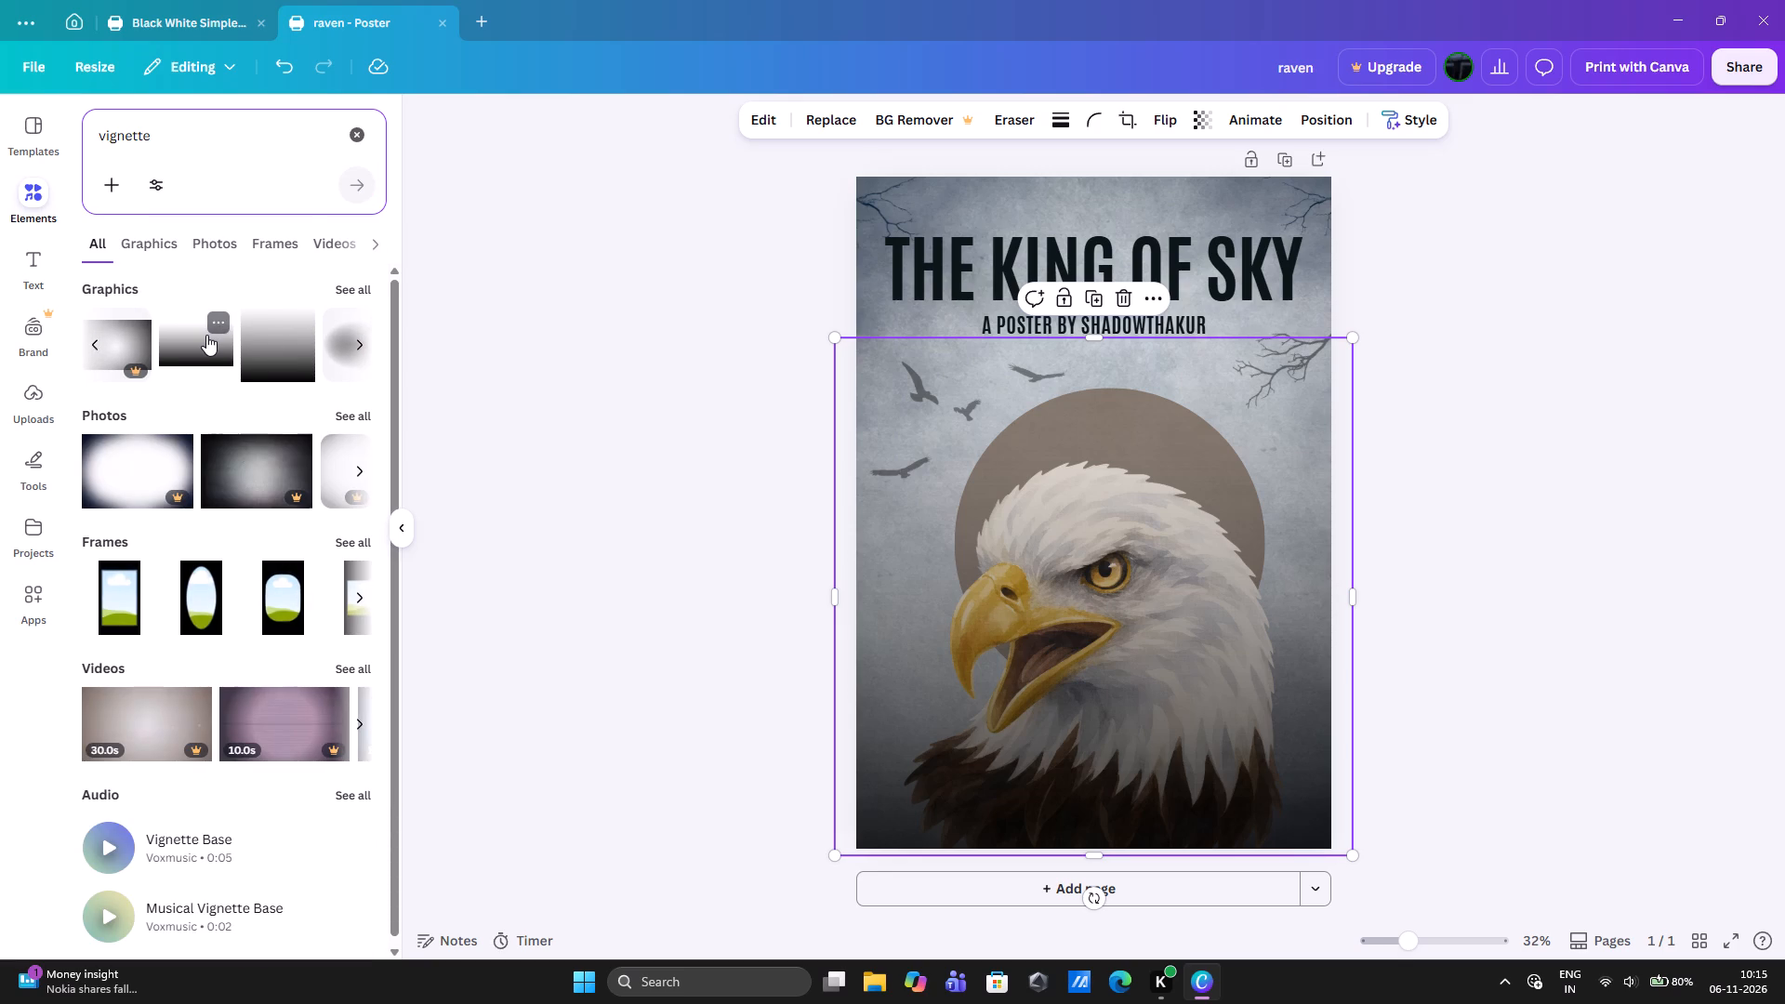
{"action": "left_click", "coordinate": [206, 352]}
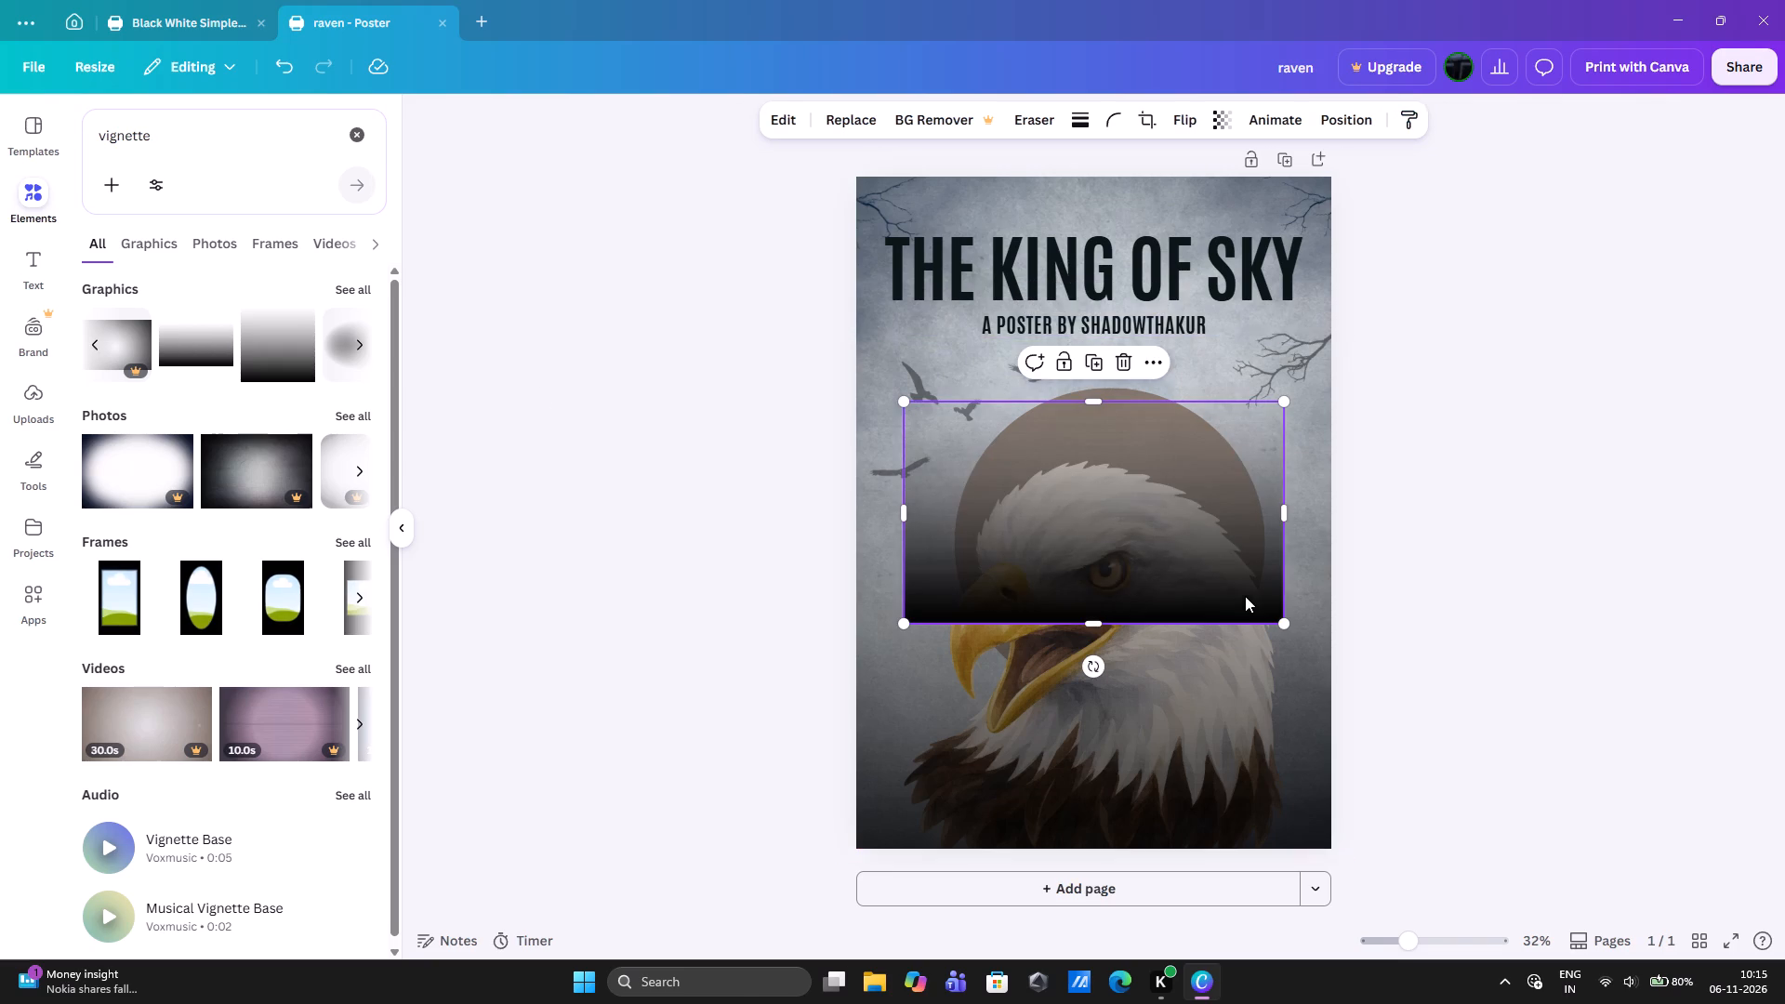
Enlarge the new black gradient past the poster's width and place it from the eagle's eye level down beyond the bottom edge.
{"action": "left_click_drag", "start_coordinate": [1279, 625], "coordinate": [1416, 697]}
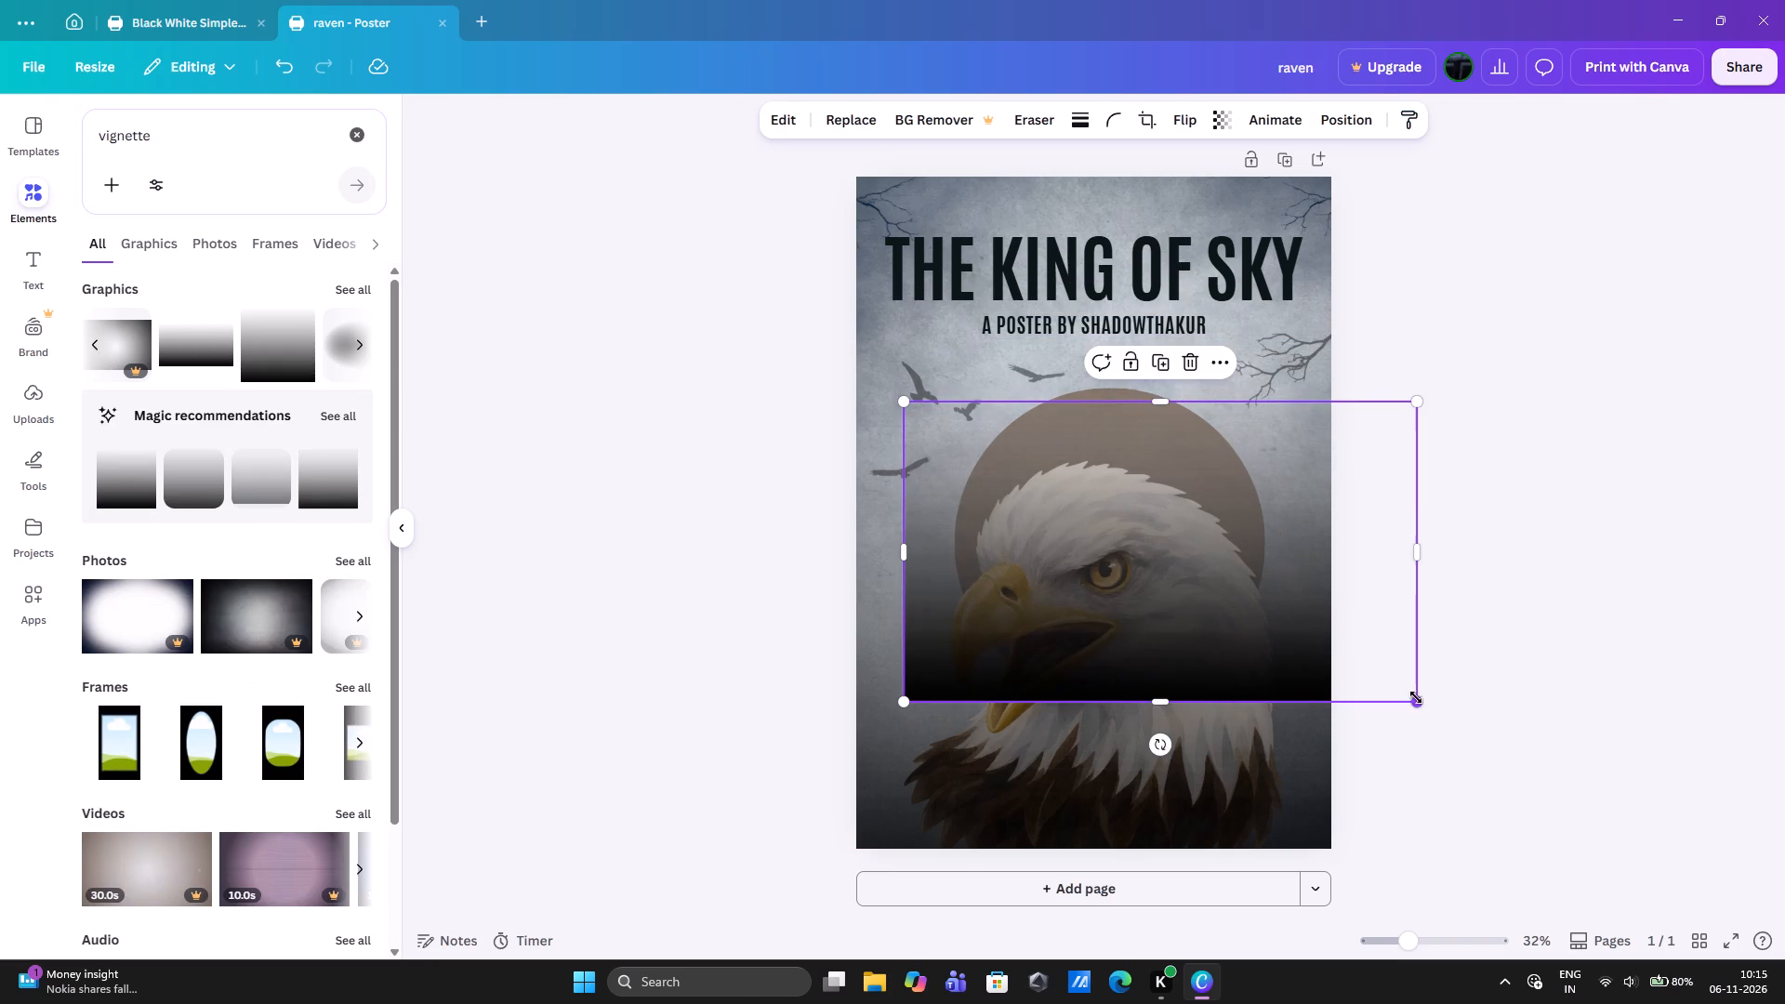
{"action": "left_click_drag", "start_coordinate": [1388, 571], "coordinate": [1318, 717]}
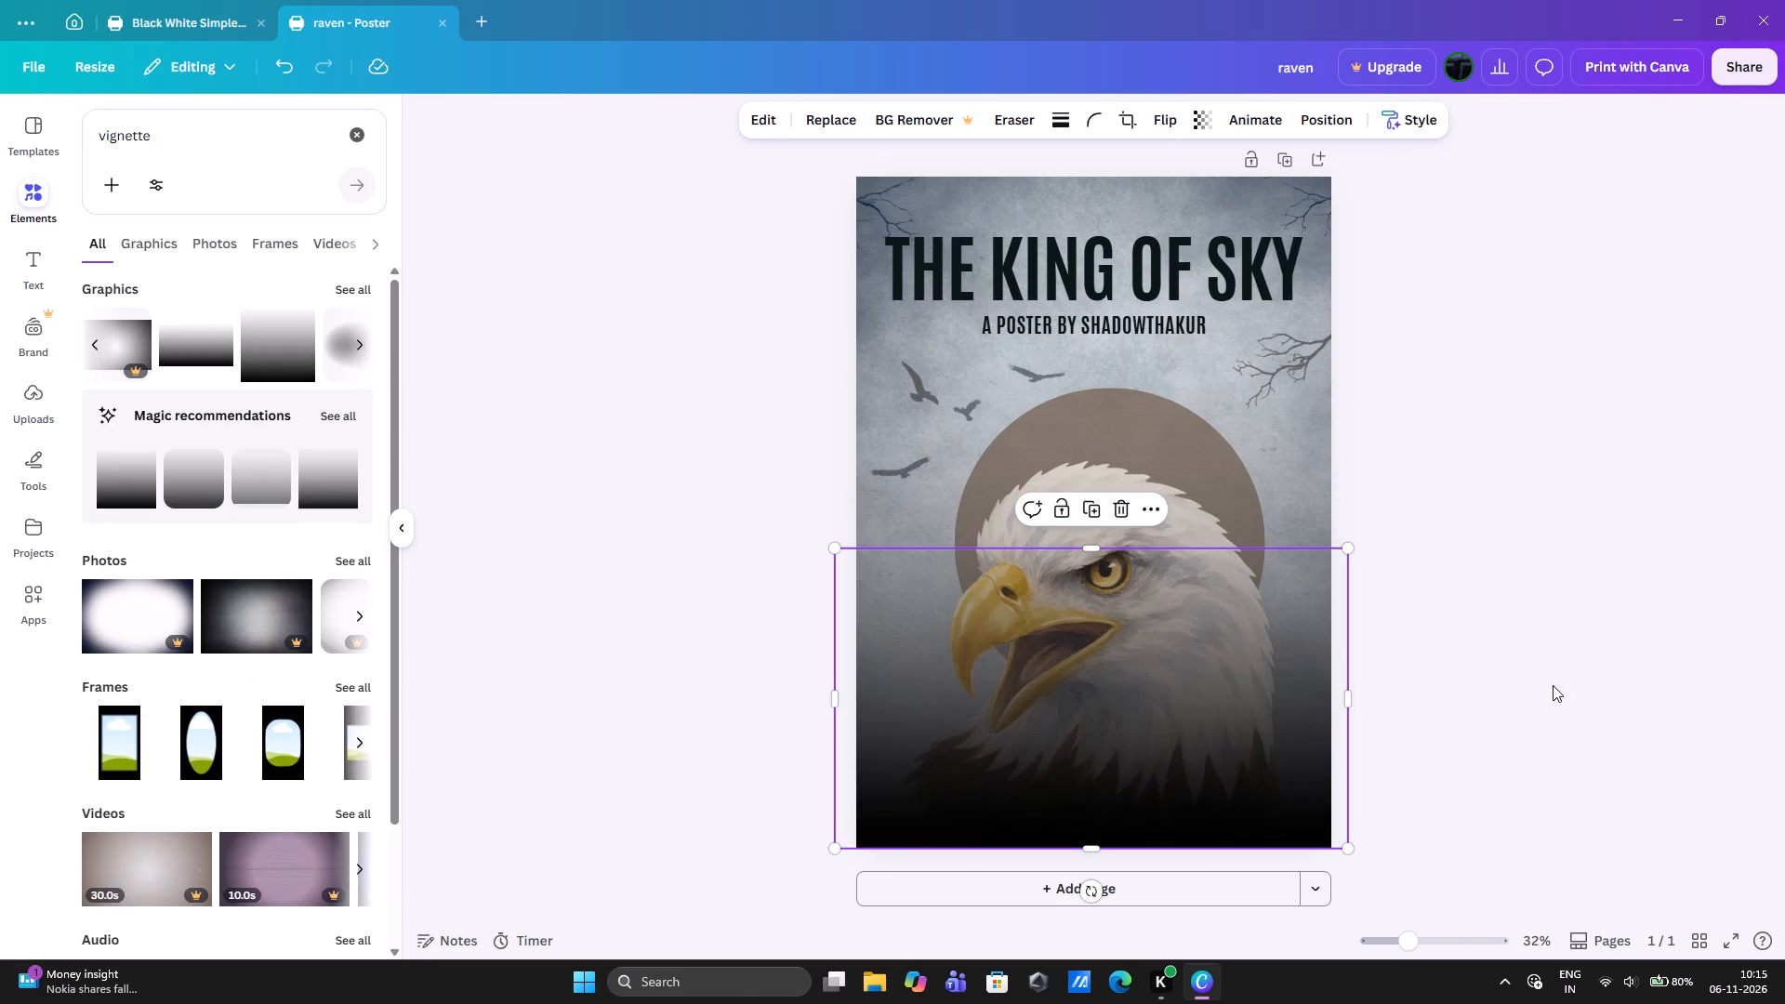
{"action": "left_click_drag", "start_coordinate": [1316, 661], "coordinate": [1315, 713]}
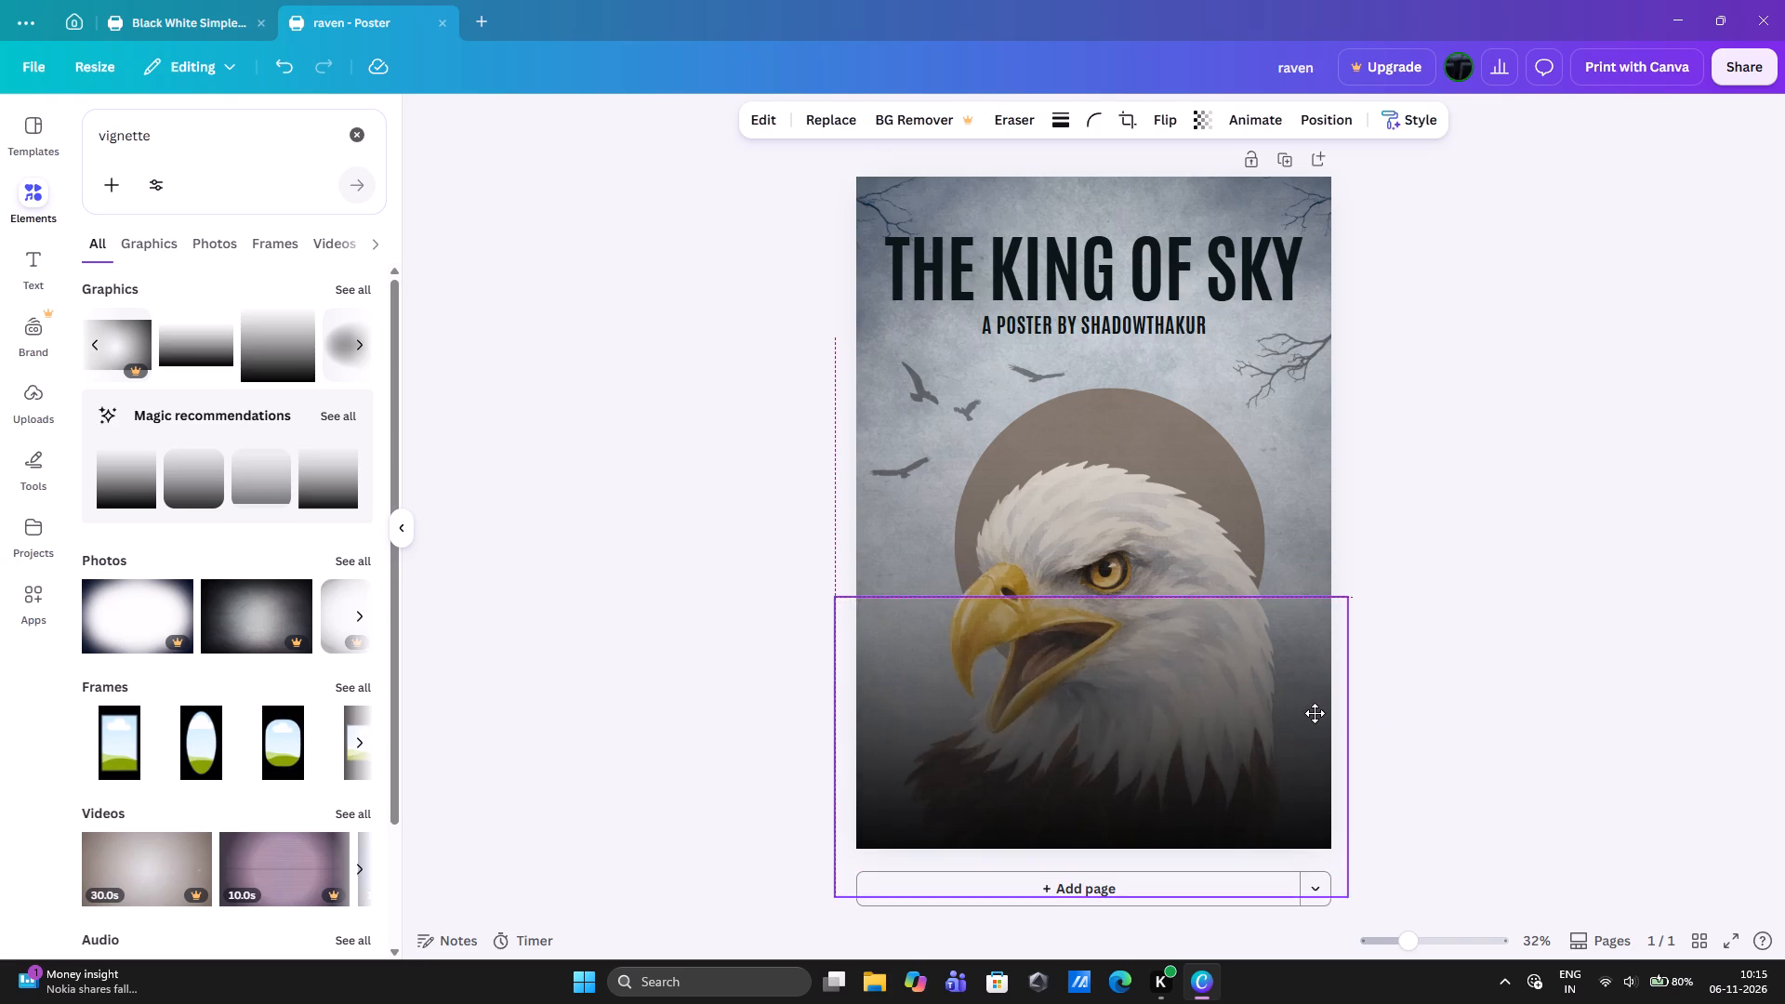
{"action": "left_click_drag", "start_coordinate": [1315, 713], "coordinate": [1316, 704]}
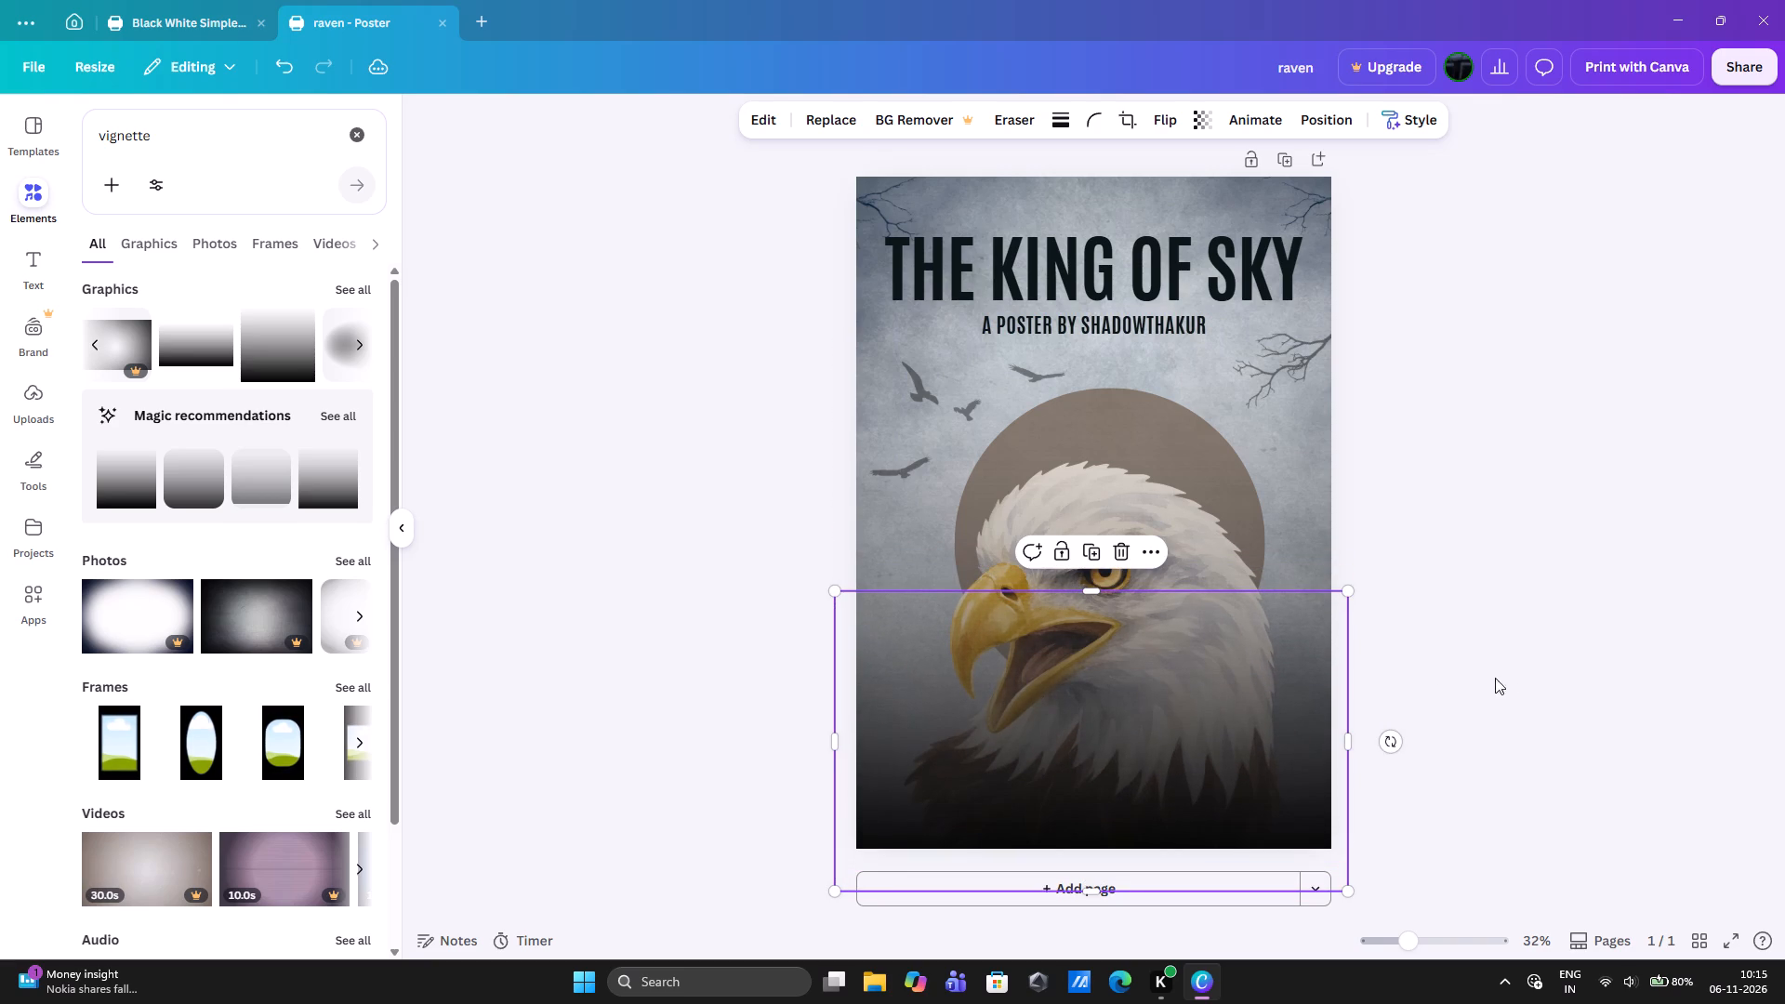
{"action": "left_click", "coordinate": [1510, 674]}
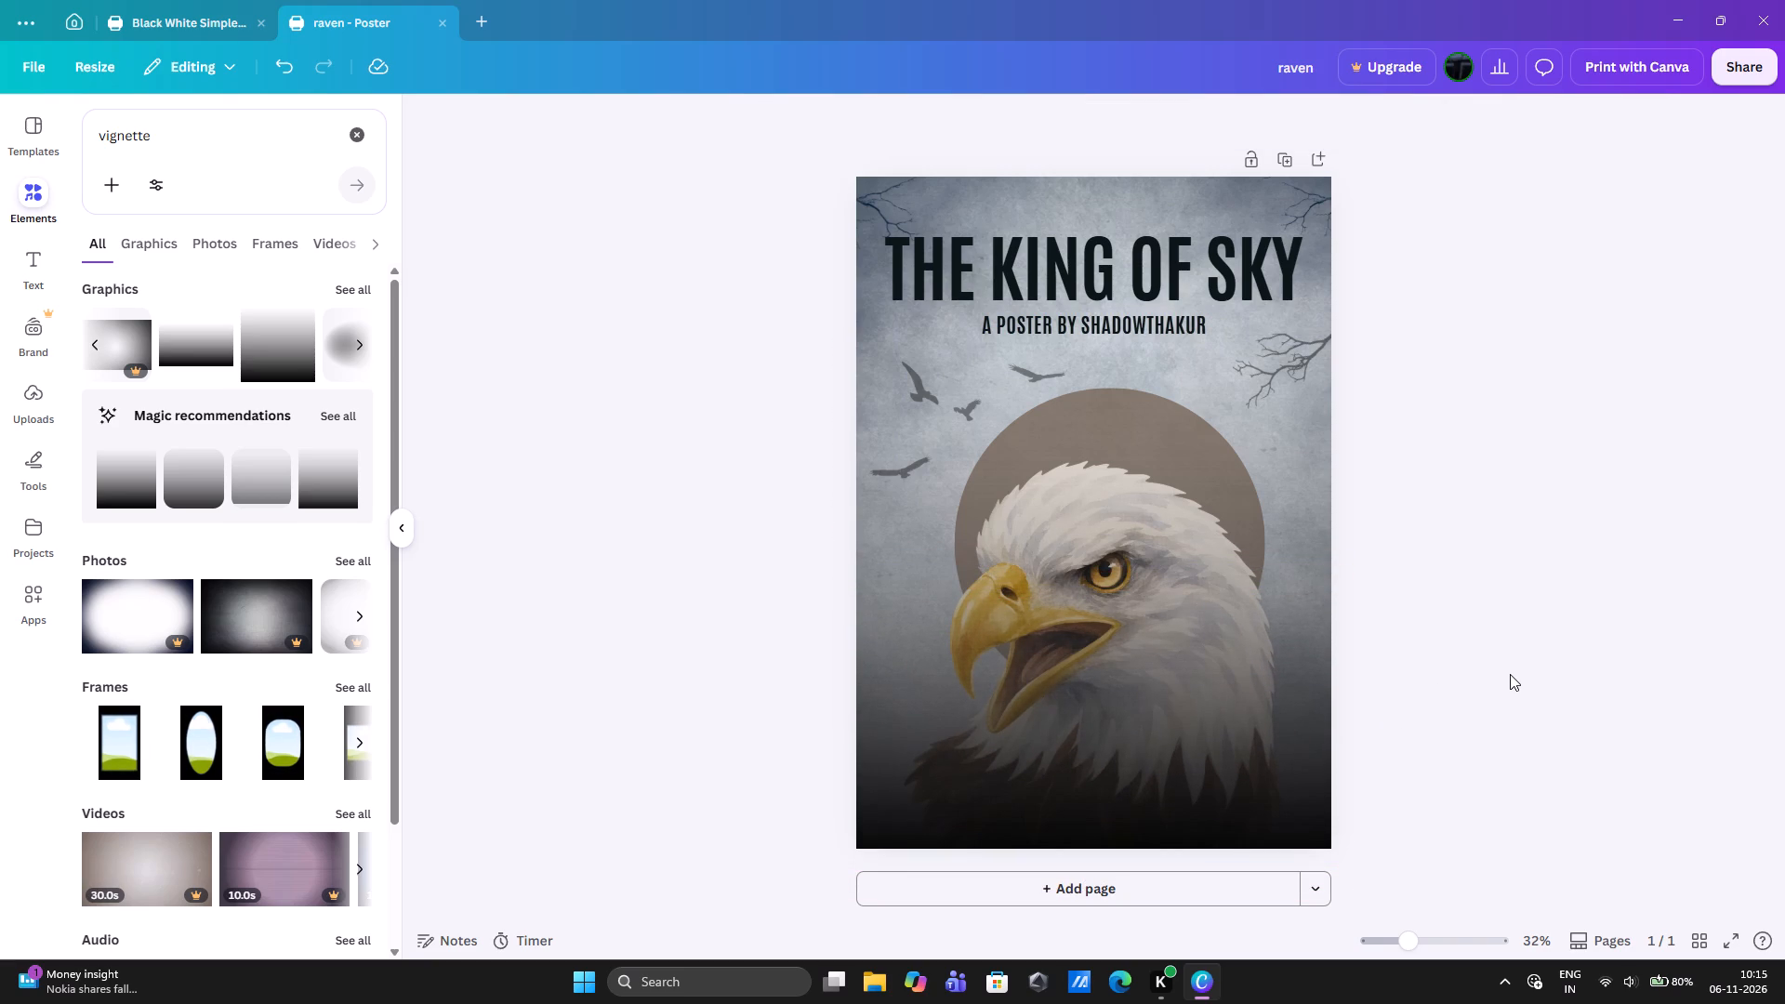